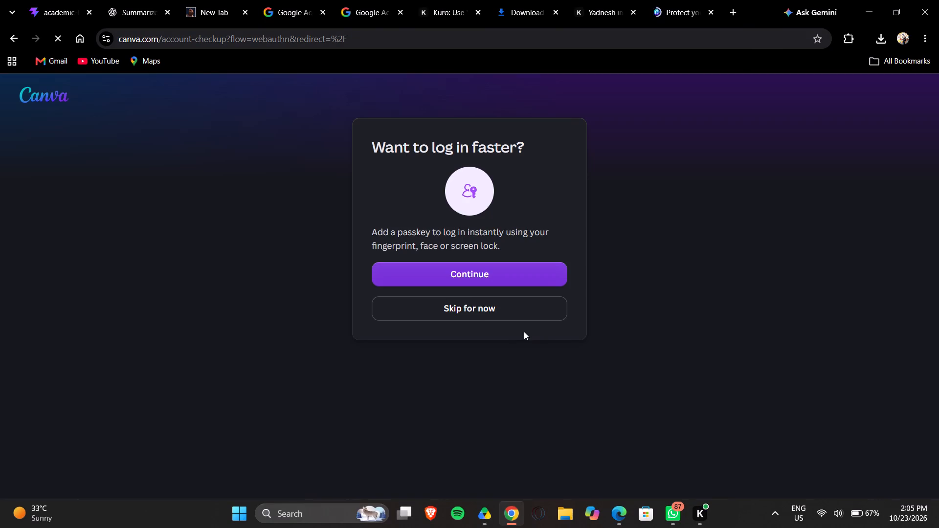
Skip the passkey setup and dismiss the Canva Pro upgrade offer to reach the home page.
click(495, 310)
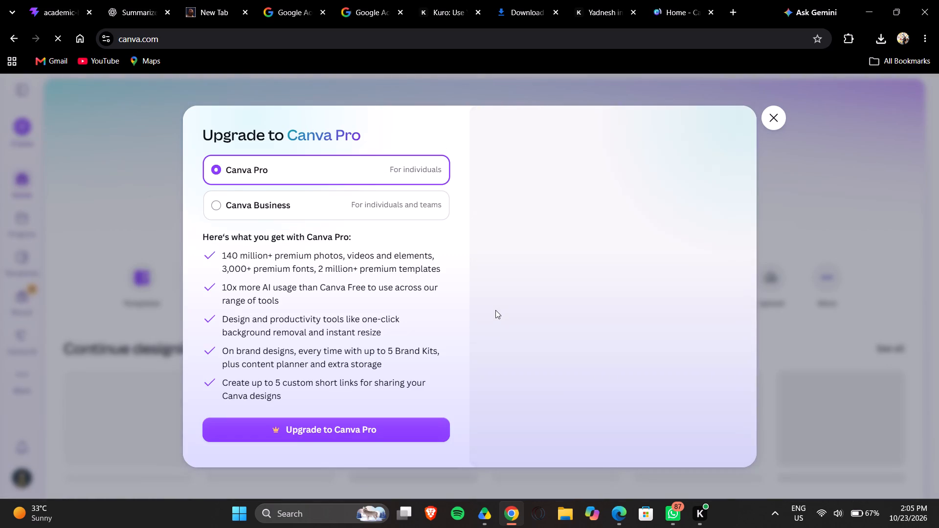
click(773, 113)
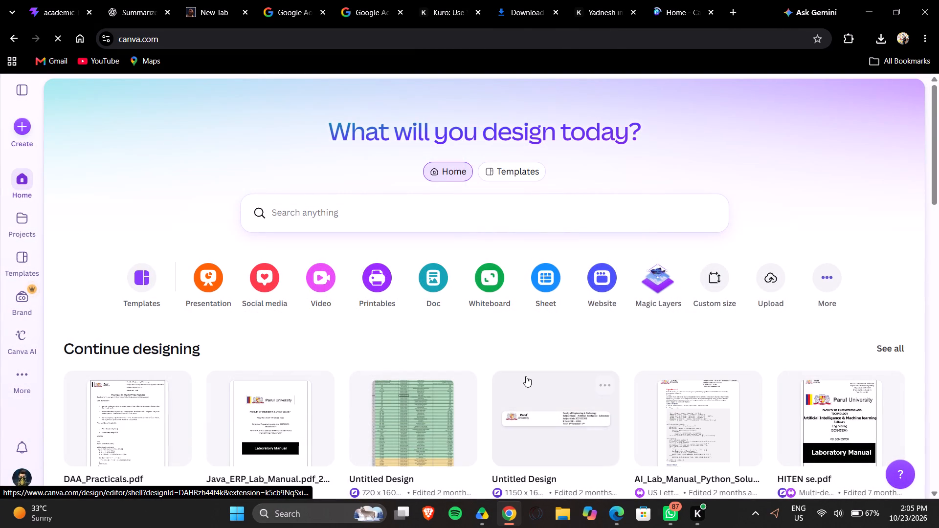
Browse the template categories and open the Poster templates.
scroll(526, 376, down, 2)
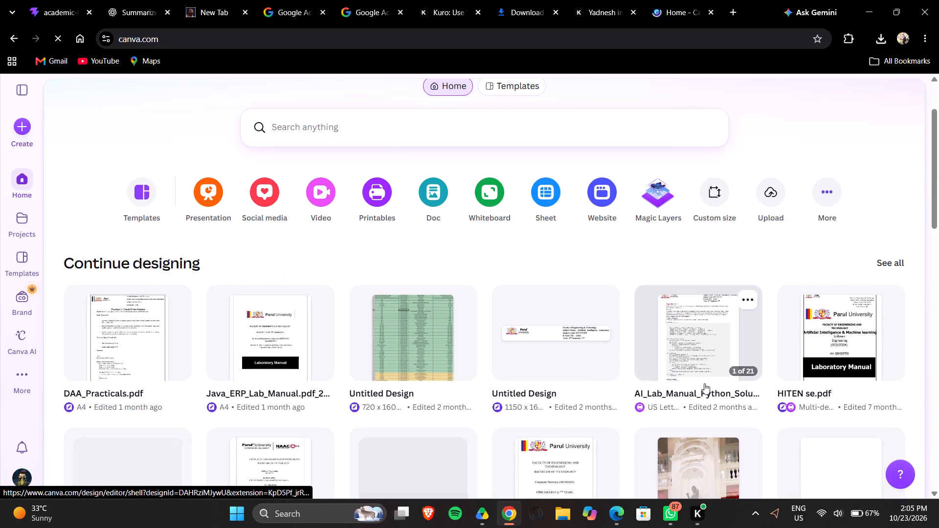
click(164, 206)
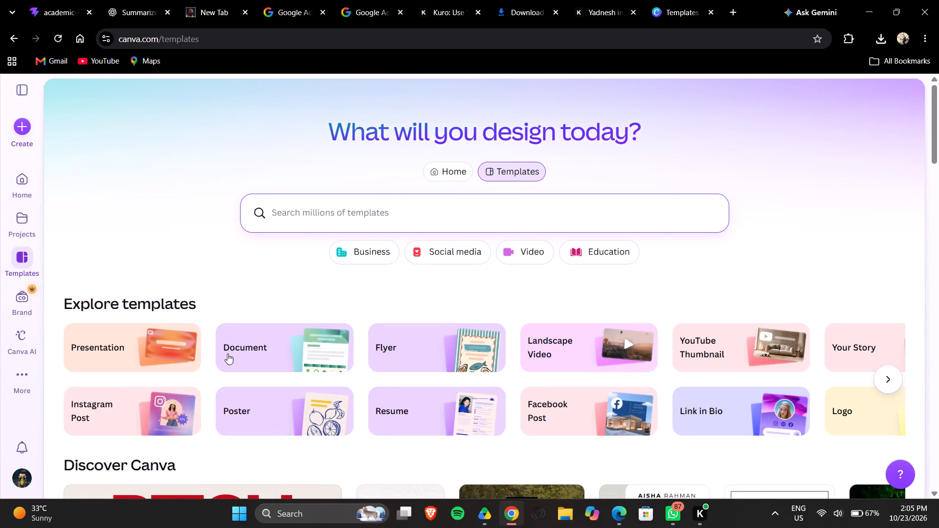
scroll(317, 405, down, 1)
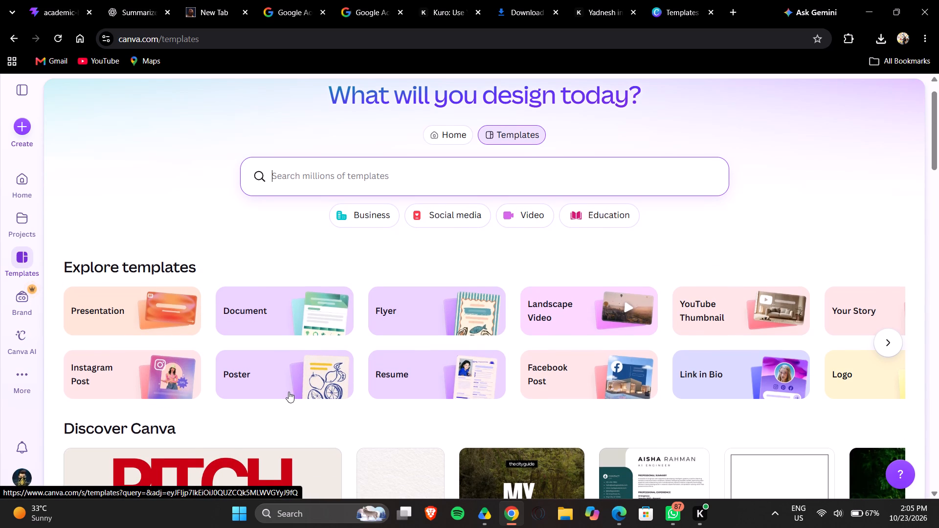
click(276, 386)
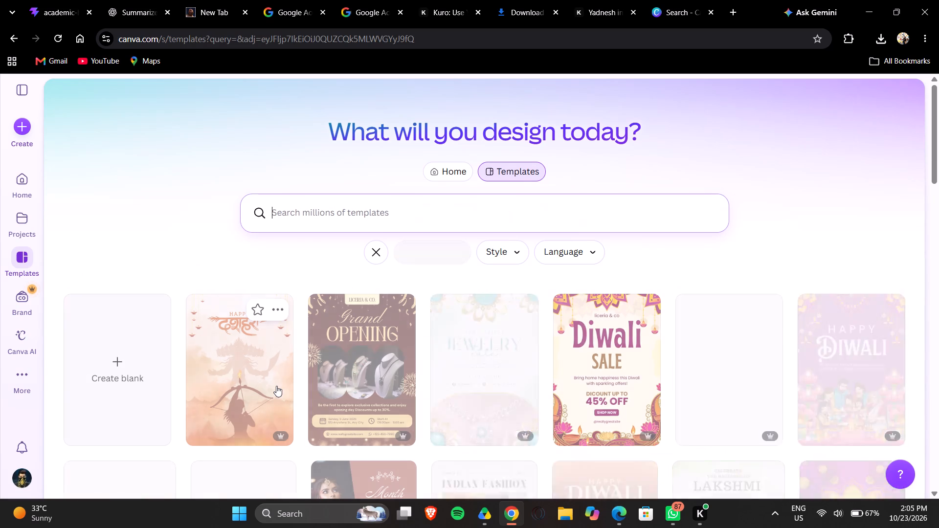
Find the dark purple Flash Sale 50% OFF poster template and open it for customizing.
scroll(382, 411, down, 2)
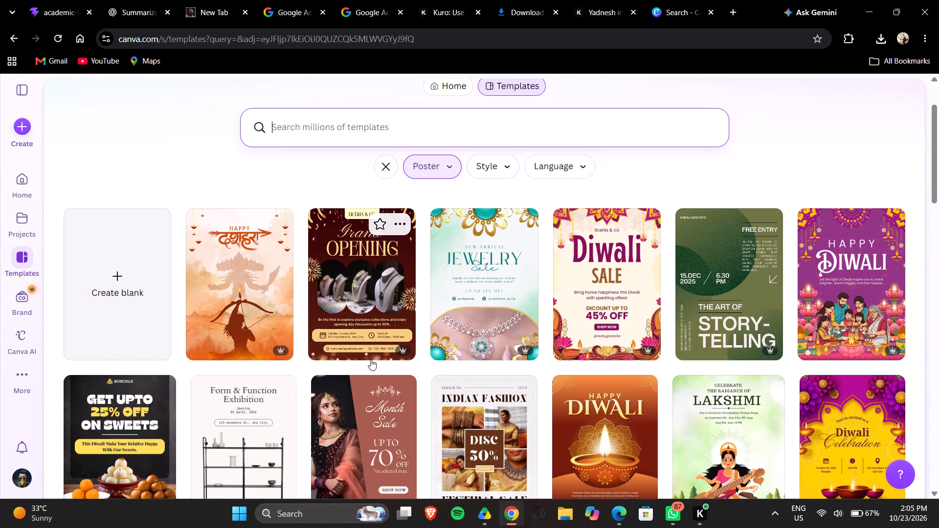
scroll(371, 359, down, 3)
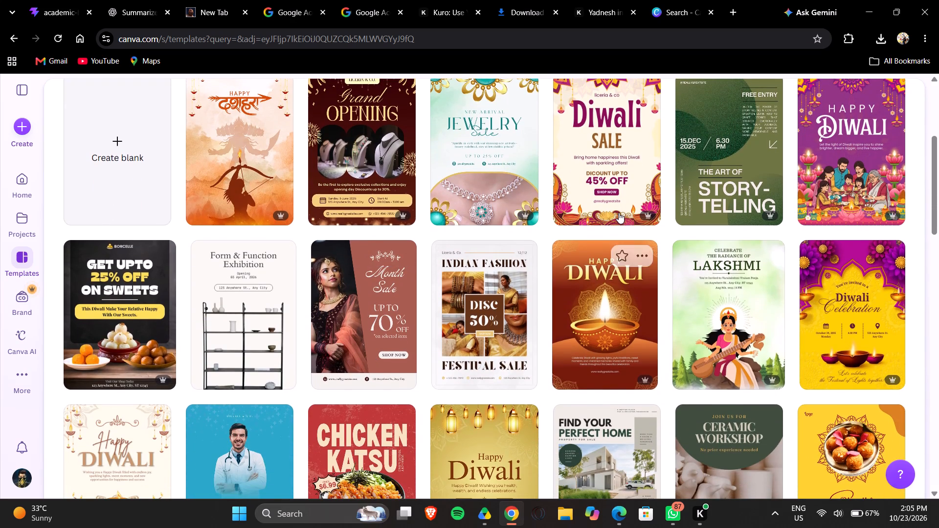
scroll(650, 206, down, 2)
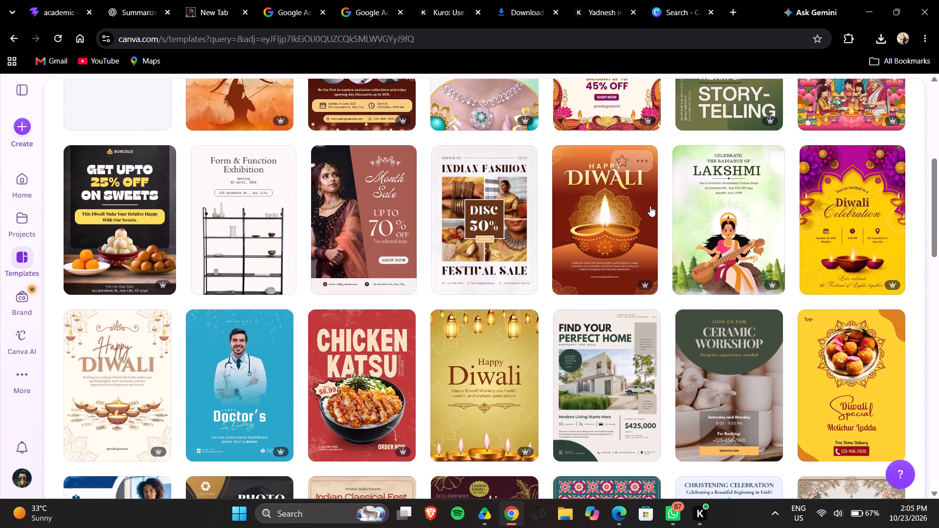
scroll(650, 206, down, 3)
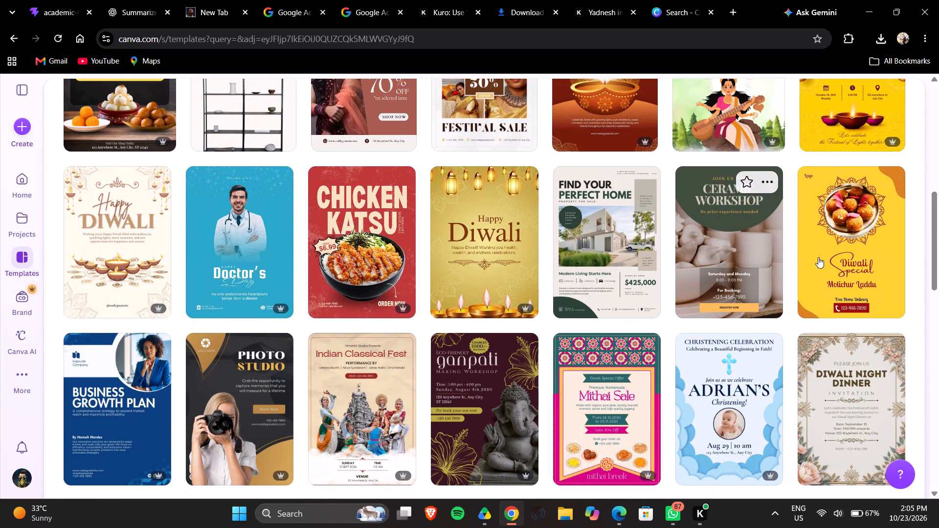
scroll(685, 257, up, 1)
scroll(685, 257, down, 4)
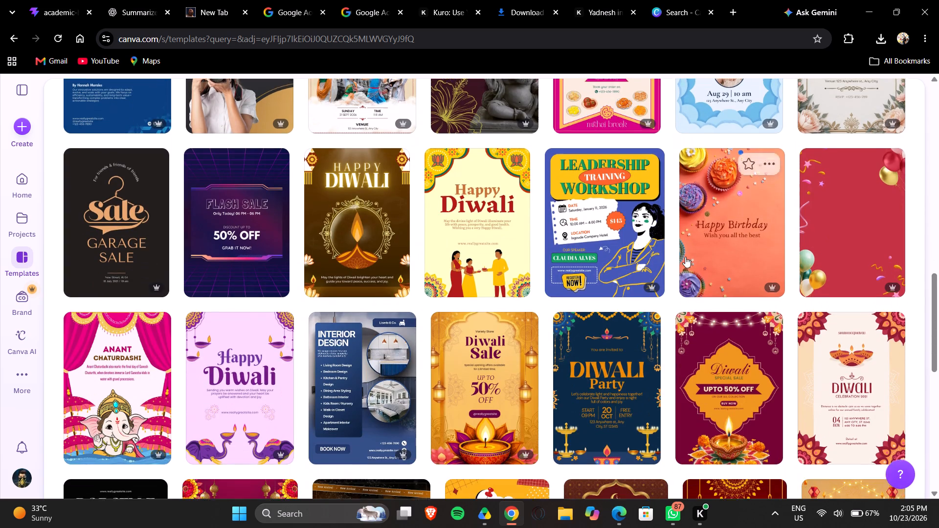
scroll(685, 257, down, 1)
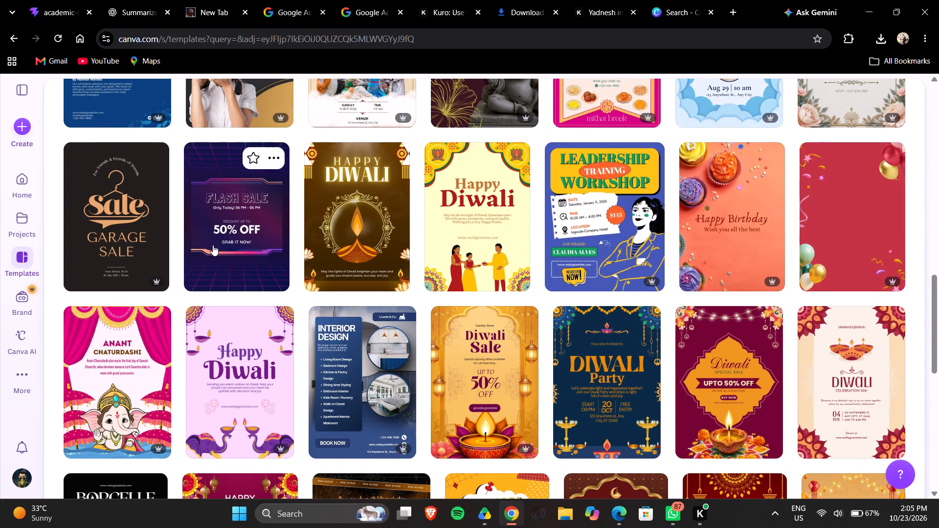
click(219, 246)
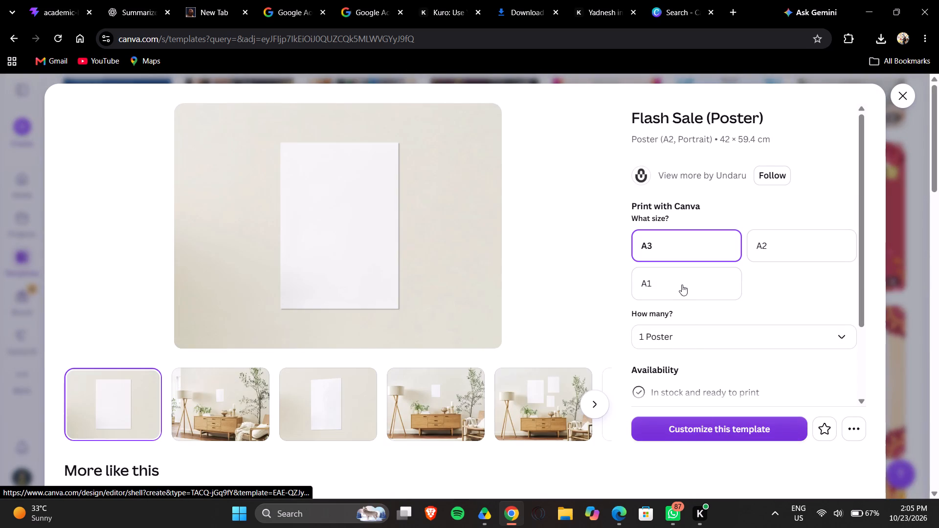
click(732, 430)
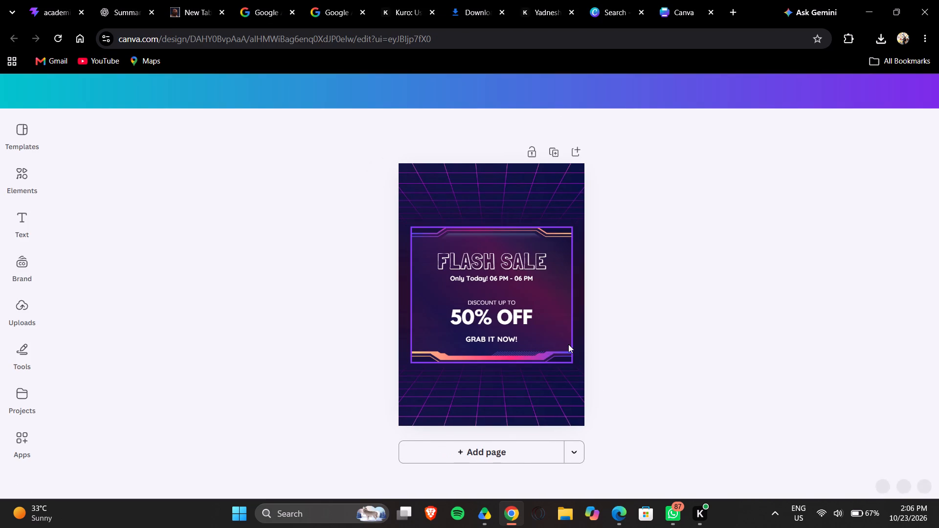
Add a second page below the Flash Sale poster page.
click(486, 456)
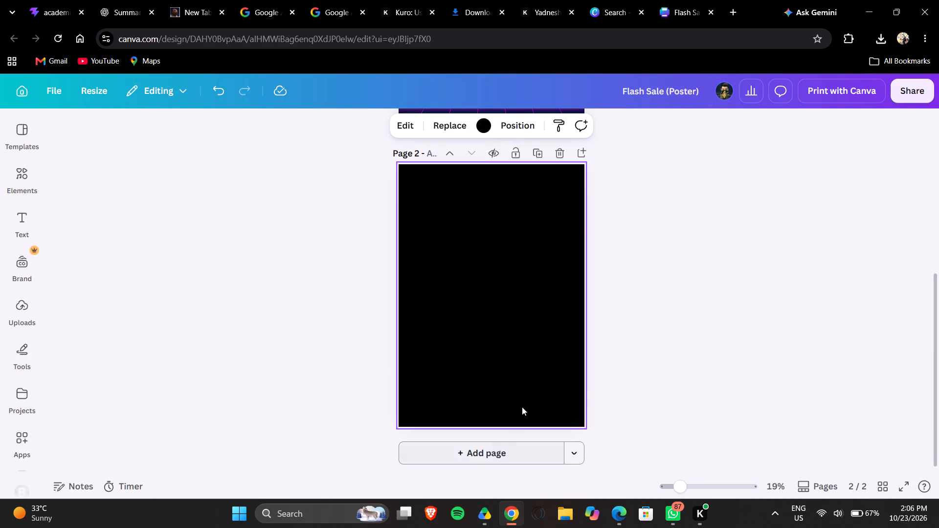
Select the purple grid background image on page 1 of the poster.
scroll(529, 371, up, 6)
click(505, 335)
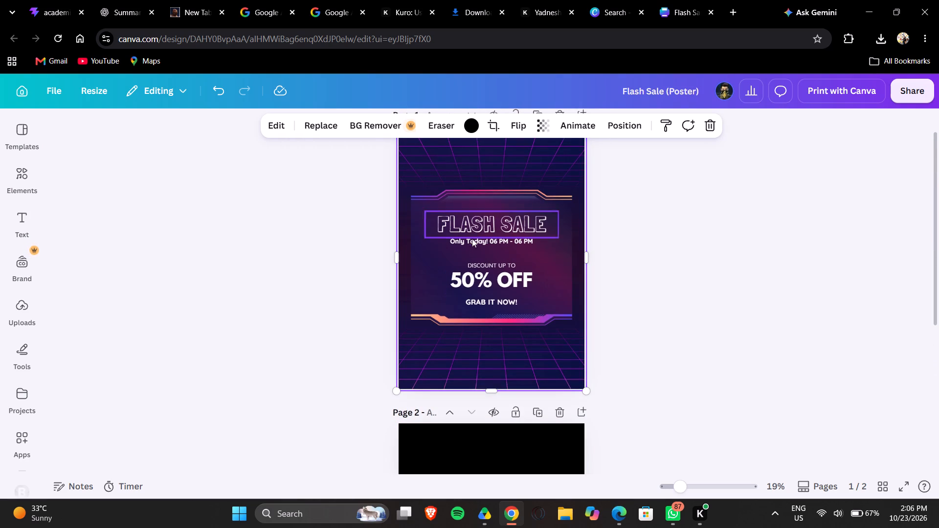
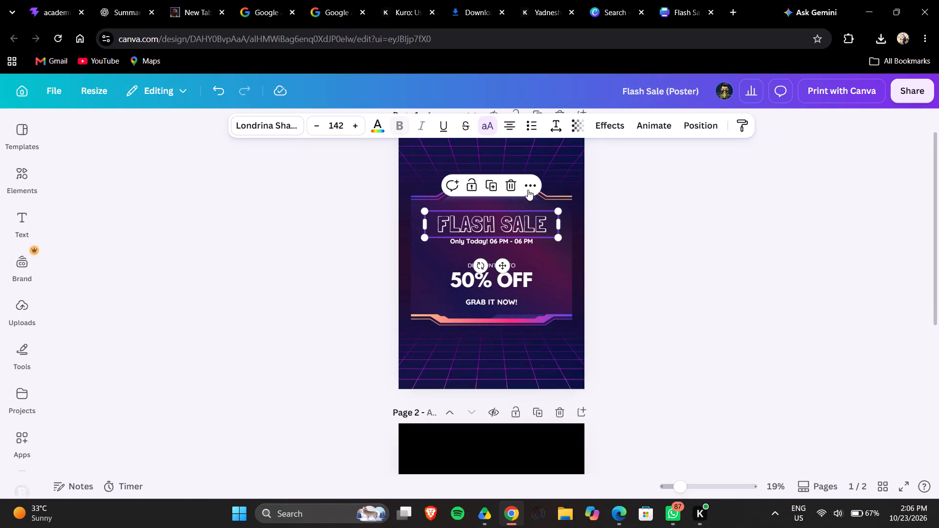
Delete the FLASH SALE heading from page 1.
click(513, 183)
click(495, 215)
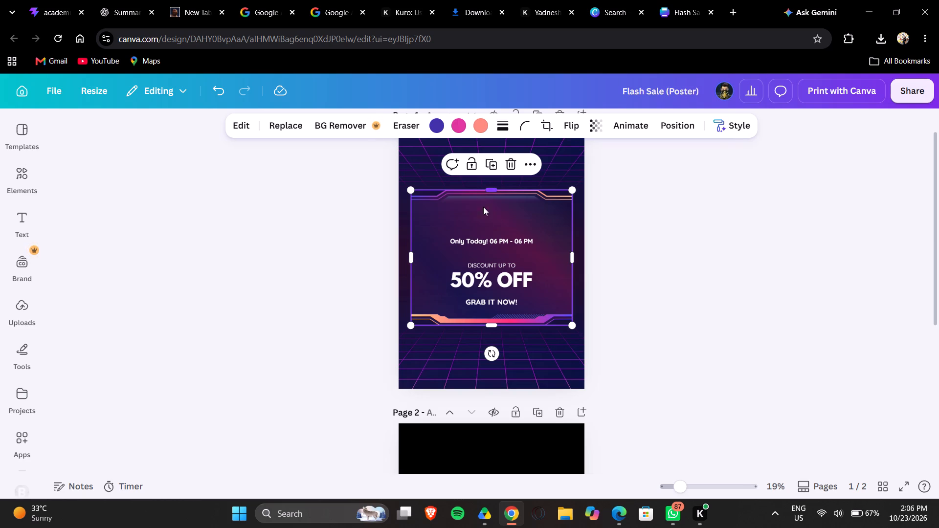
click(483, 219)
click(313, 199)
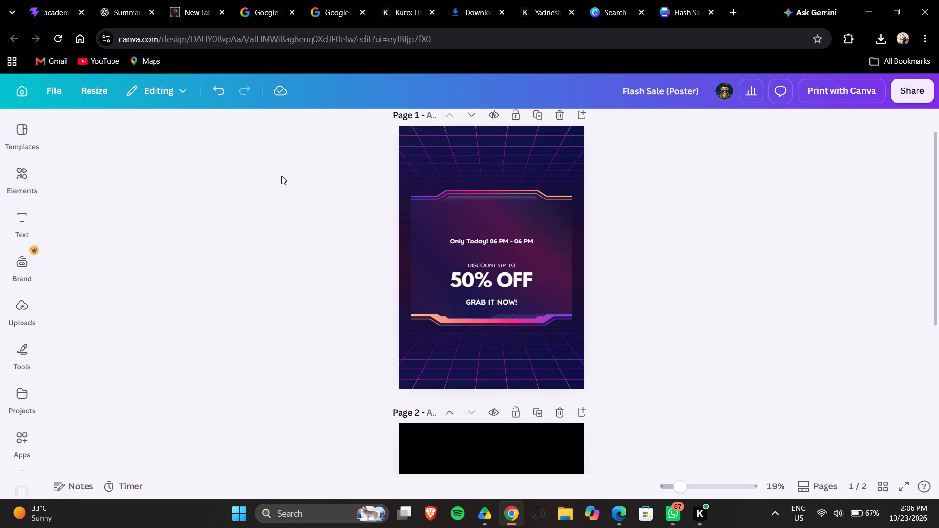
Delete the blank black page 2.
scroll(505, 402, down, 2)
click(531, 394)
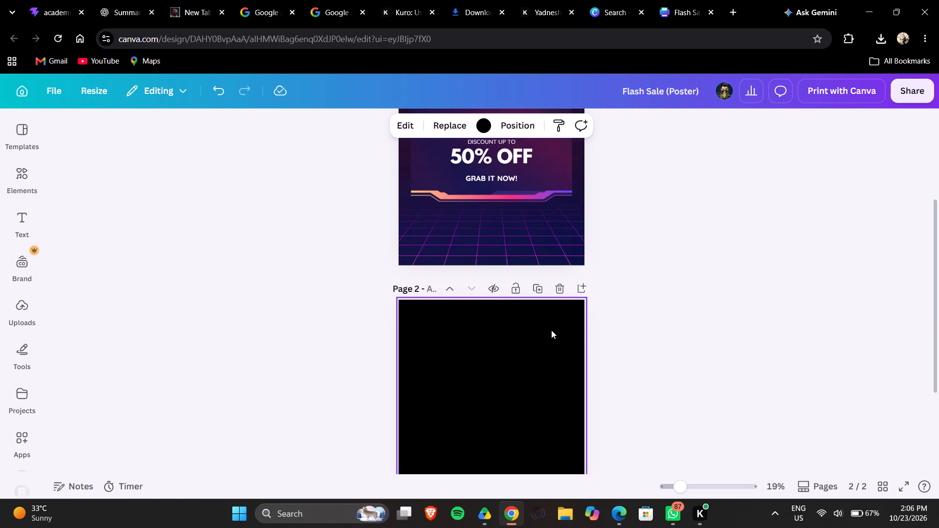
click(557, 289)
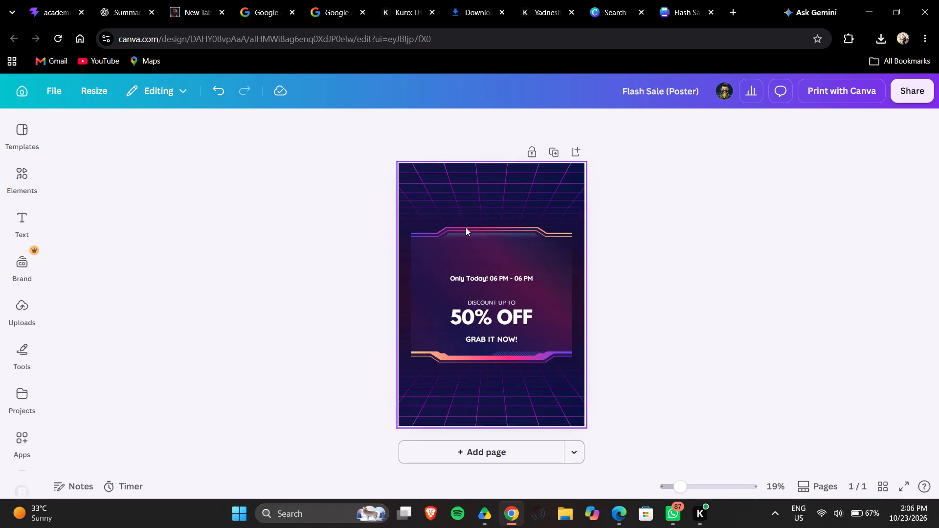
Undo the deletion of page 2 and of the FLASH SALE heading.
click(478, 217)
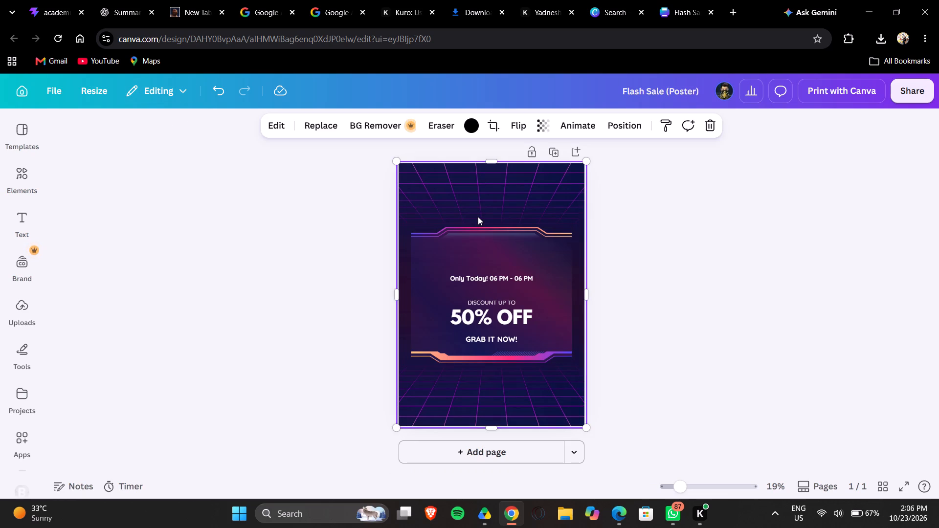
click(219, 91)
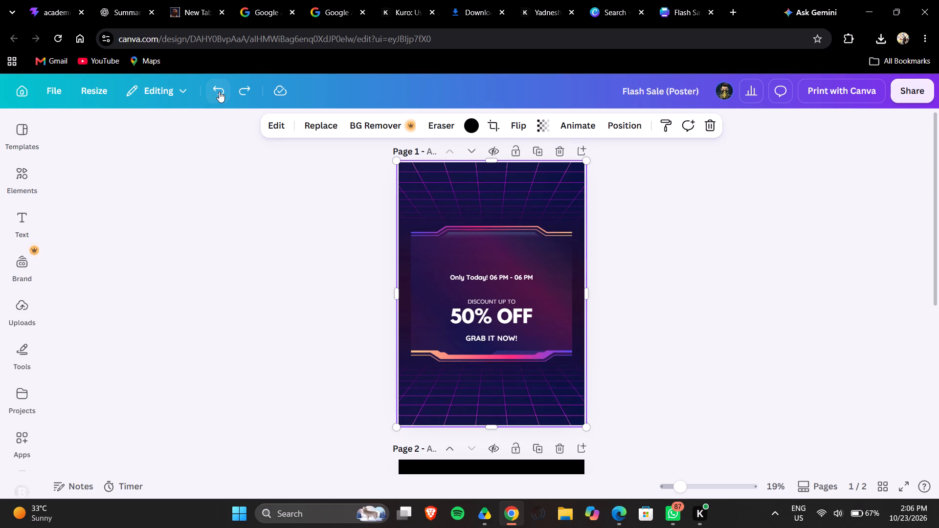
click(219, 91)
Delete the blank second page, keeping the poster page with its heading.
scroll(431, 295, down, 2)
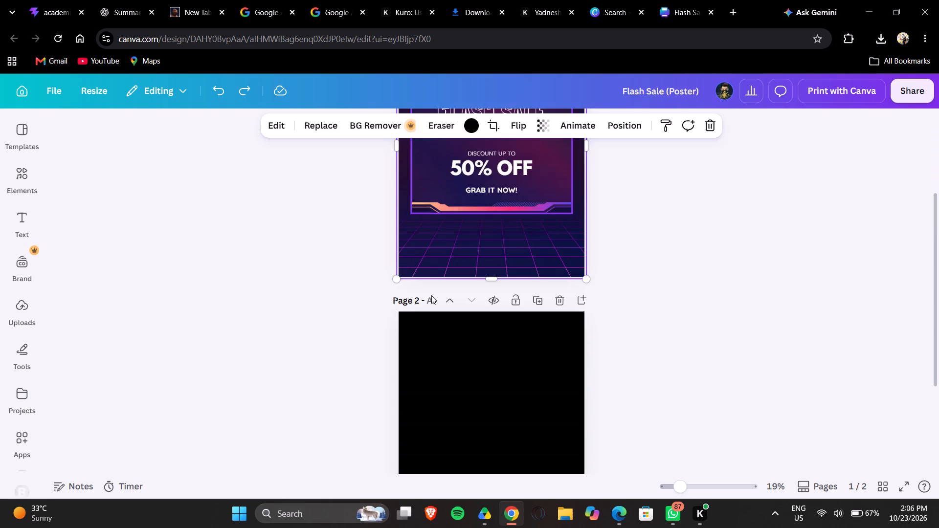
scroll(431, 295, down, 1)
click(553, 252)
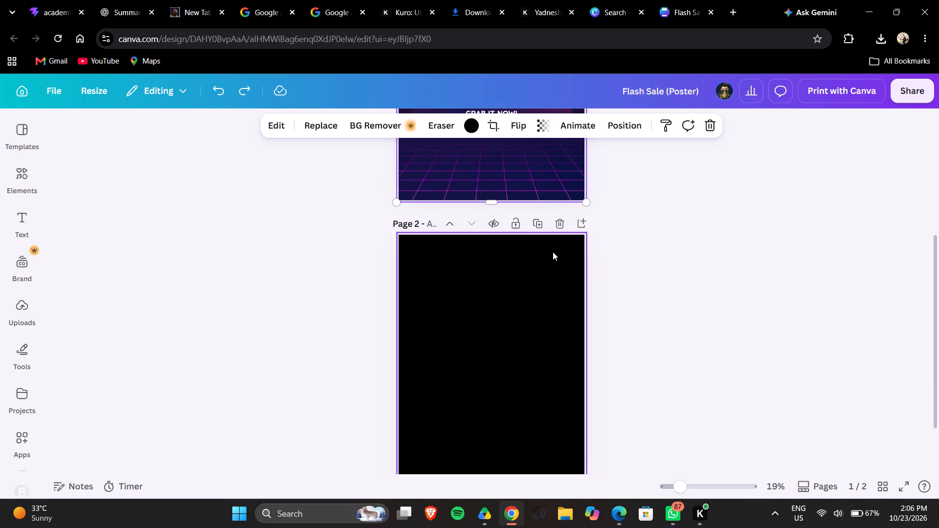
click(559, 220)
scroll(559, 220, up, 4)
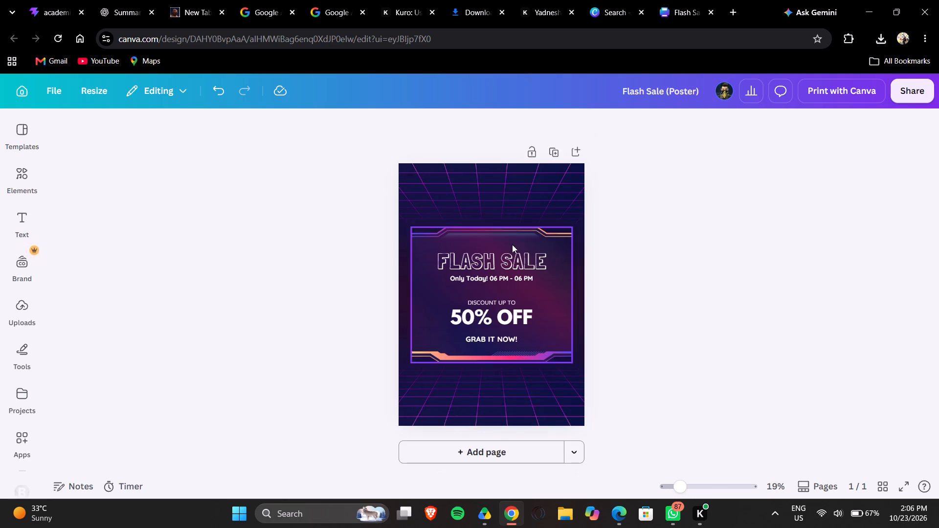
Replace the FLASH SALE heading text with "Shree Immitation's".
click(501, 254)
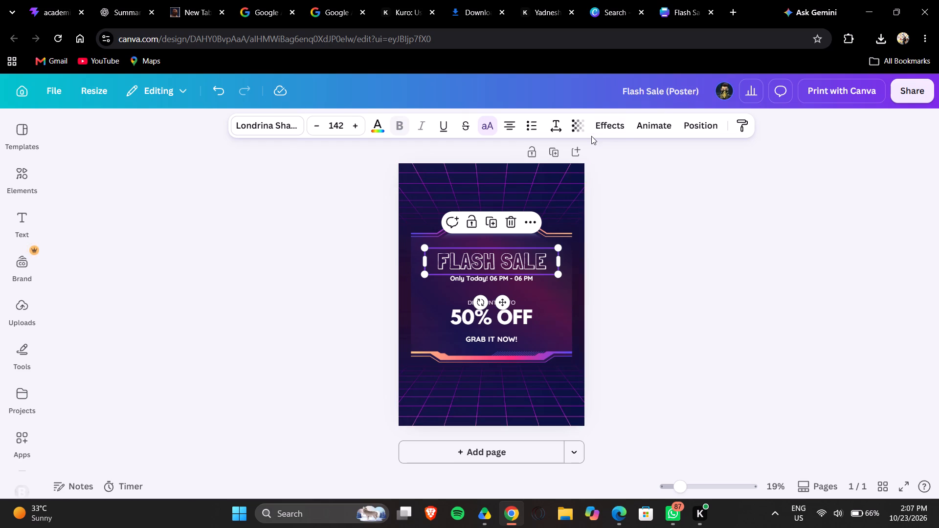
click(510, 259)
key(BackSpace)
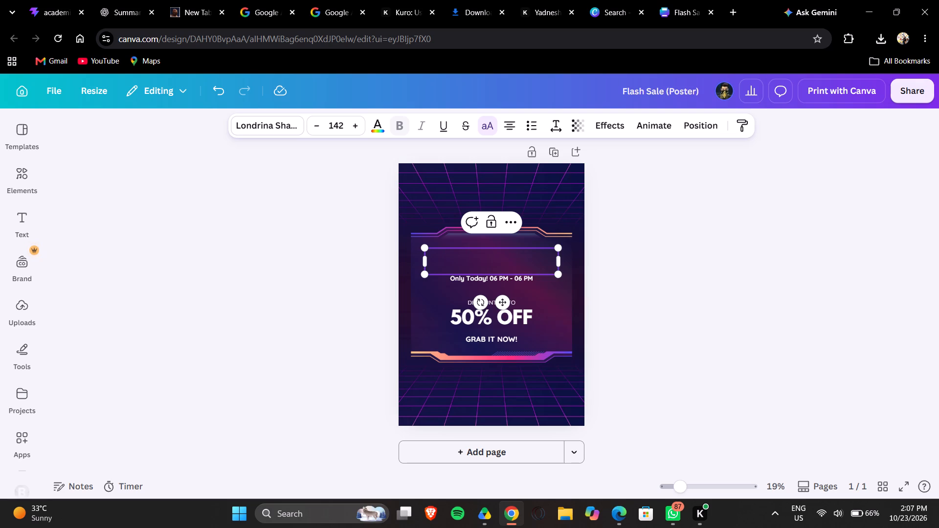
key(shift+s)
text(hree)
key(space)
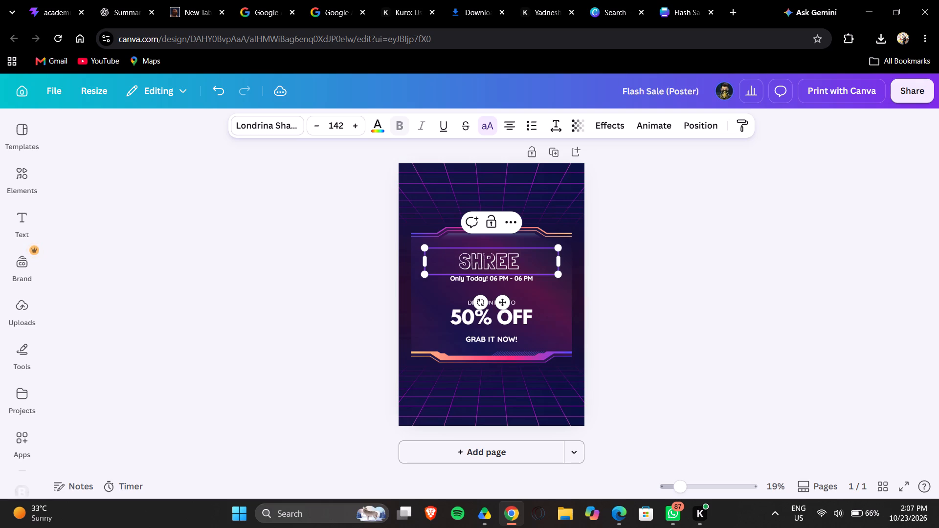
key(BackSpace)
key(BackSpace)
key(BackSpace)
key(BackSpace)
key(BackSpace)
key(BackSpace)
key(BackSpace)
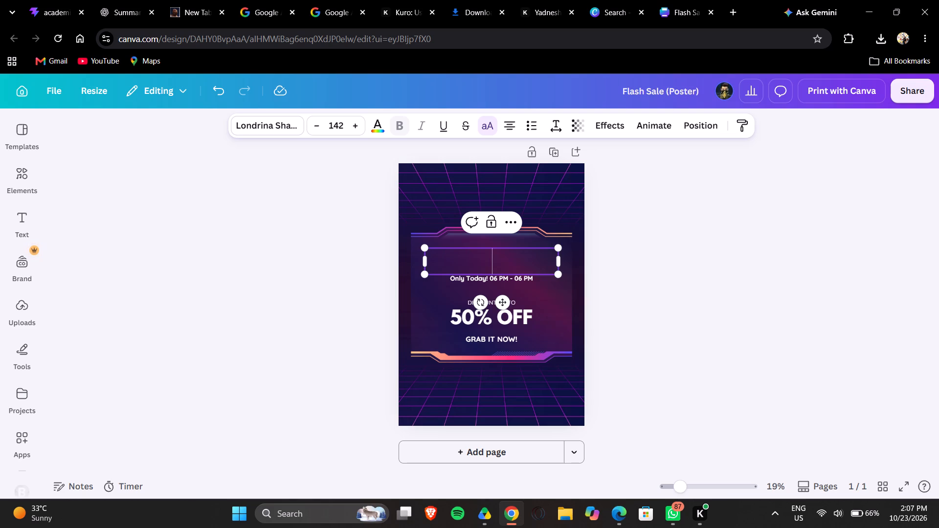
key(shift+s)
text(hree)
key(space)
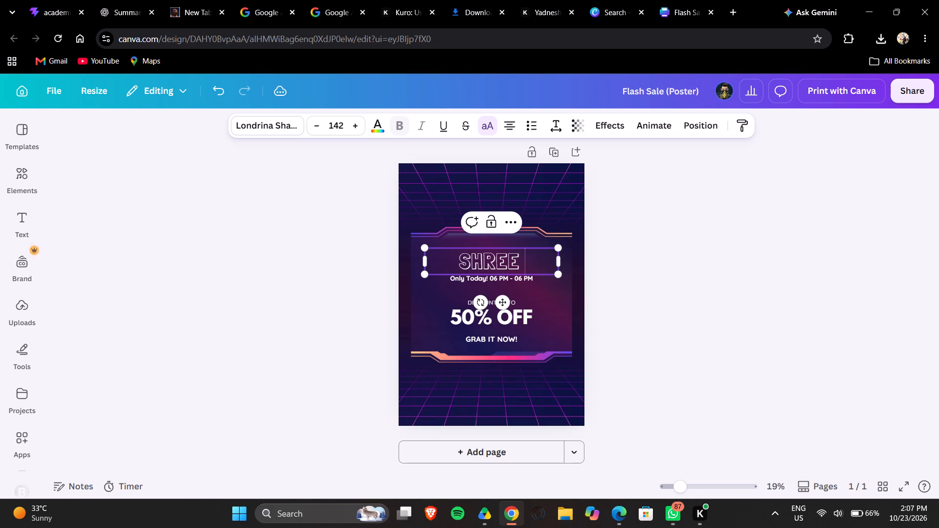
text(Immi)
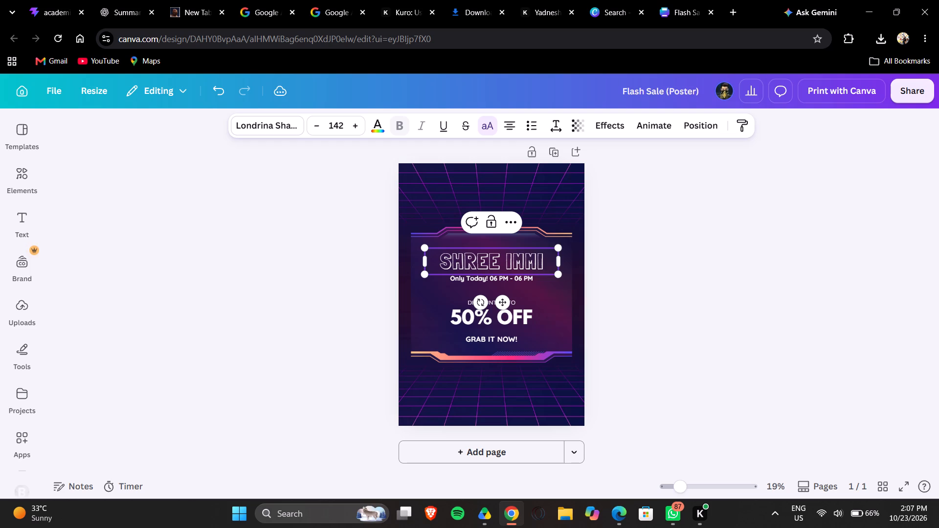
text(tat)
text(ion)
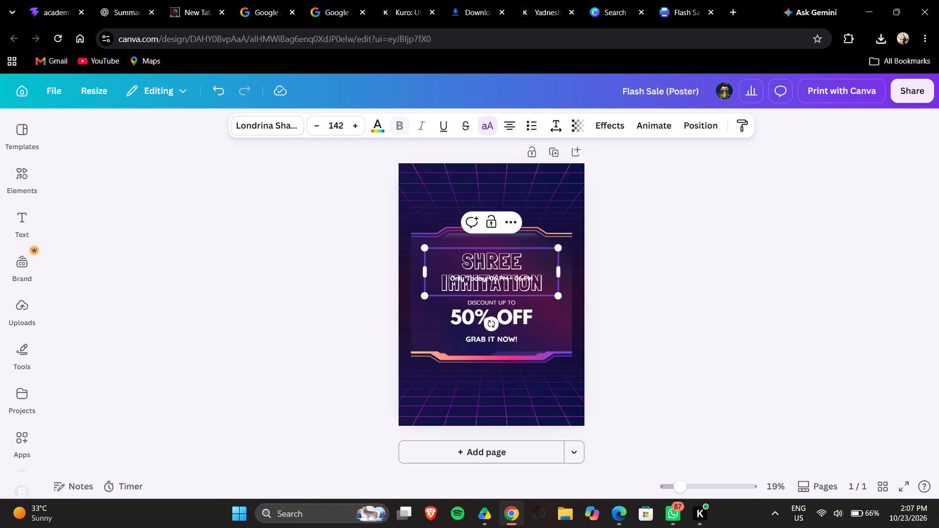
key(shift+quotedbl)
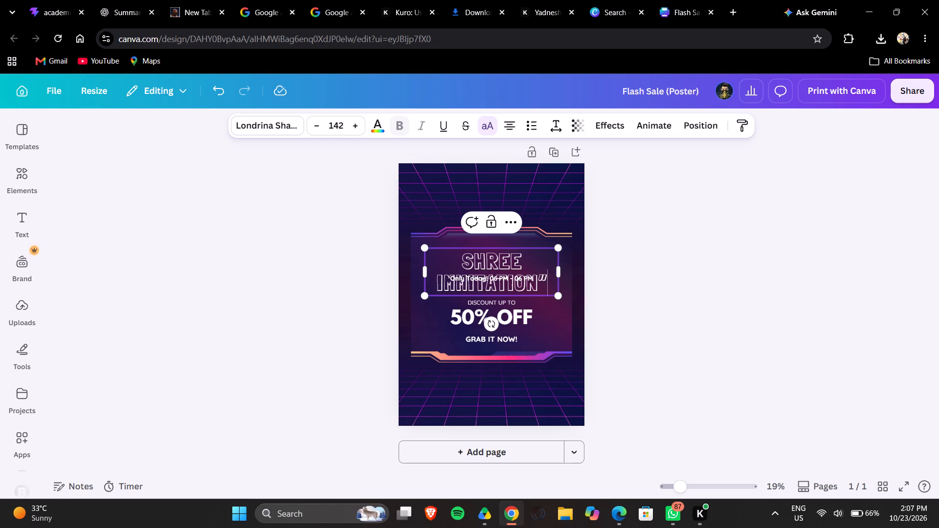
key(BackSpace)
key(apostrophe)
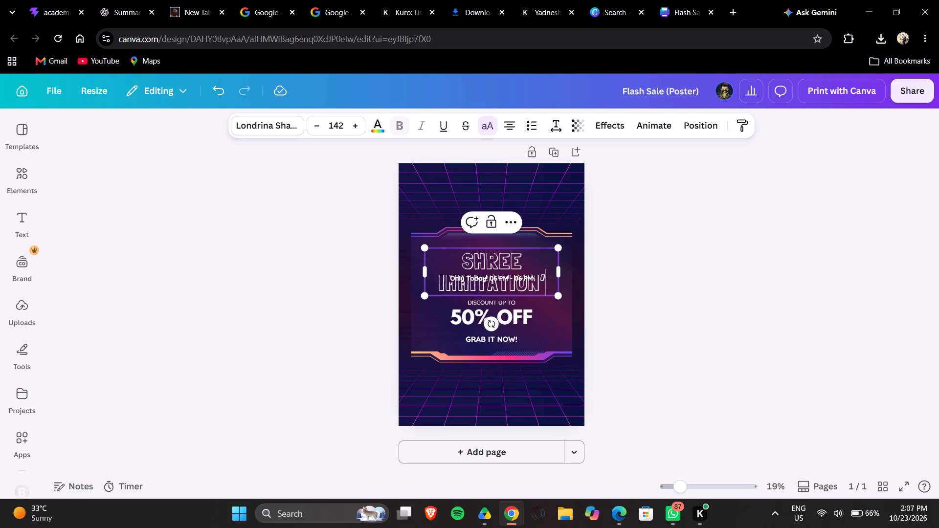
key(s)
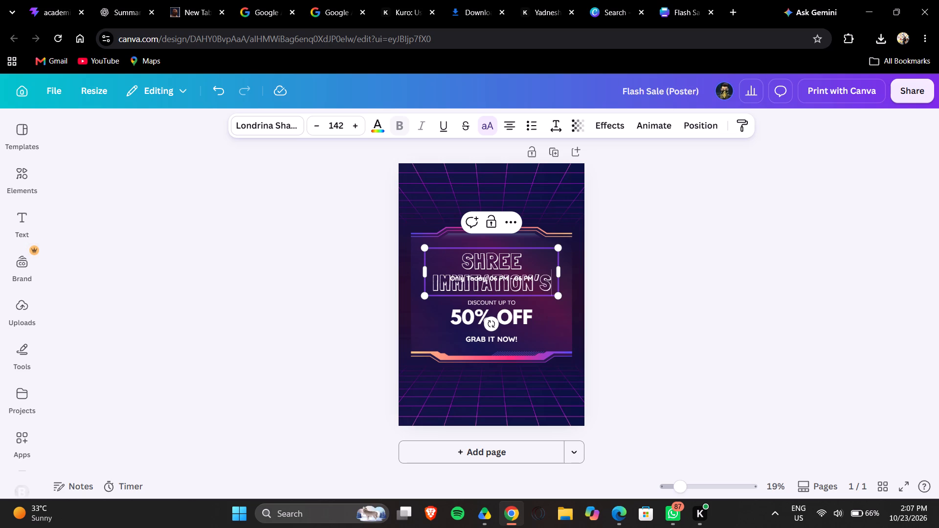
Move the SHREE IMMITATION'S heading up over the frame's top edge and shift the "Only Today! 06 PM - 06 PM" line down.
click(493, 272)
click(536, 330)
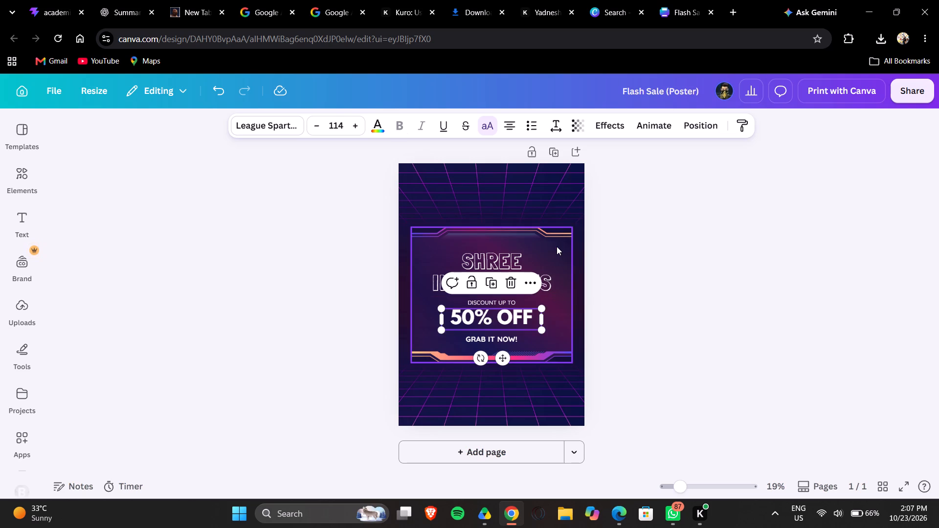
click(557, 246)
drag(499, 270, 493, 242)
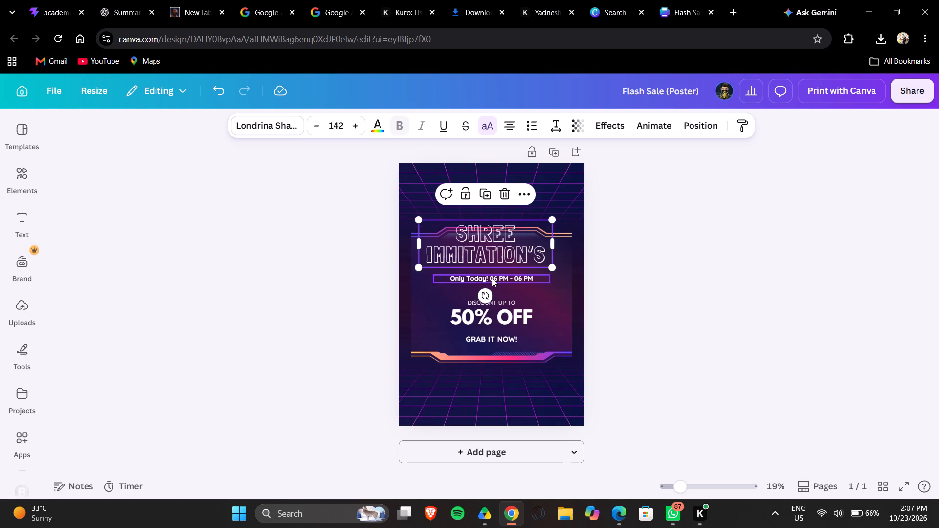
click(492, 278)
drag(492, 278, 490, 296)
Move the GRAB IT NOW! line down near the frame's bottom edge and the 50% OFF text down just above it.
drag(489, 339, 489, 348)
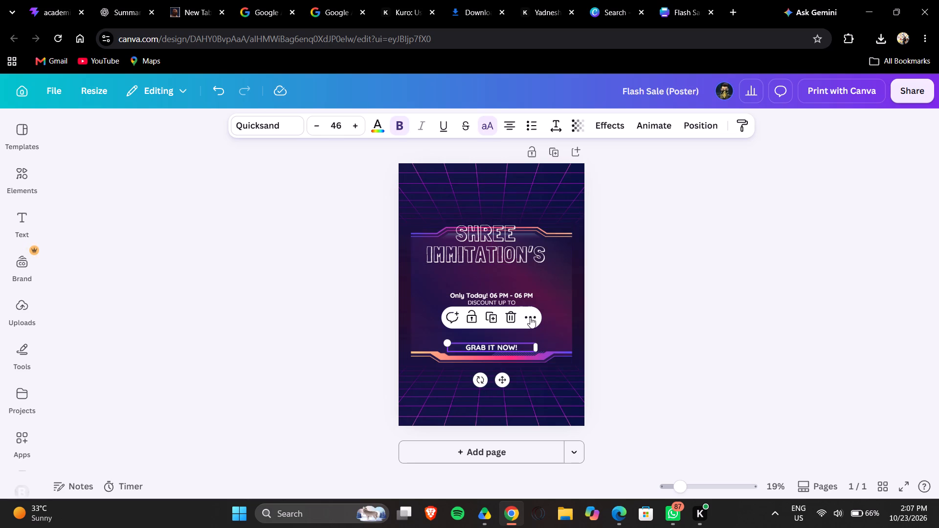
click(550, 308)
drag(497, 322, 496, 330)
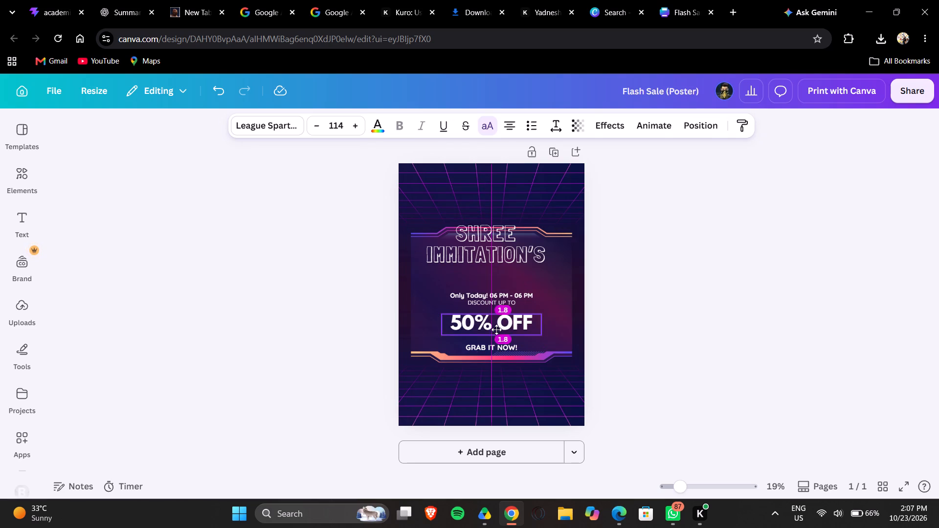
drag(496, 330, 495, 335)
click(541, 292)
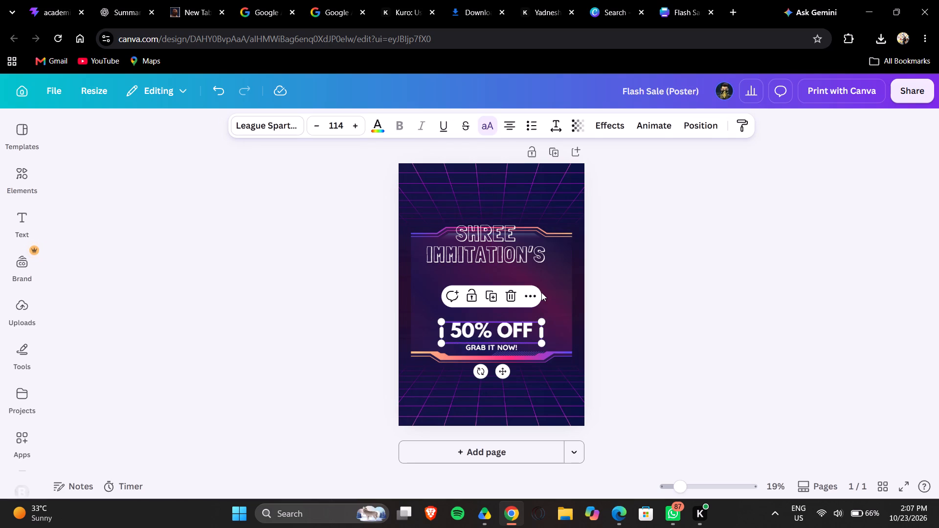
Move DISCOUNT UP TO down just above 50% OFF, and the "Only Today! 06 PM - 06 PM" line down directly above it.
click(552, 268)
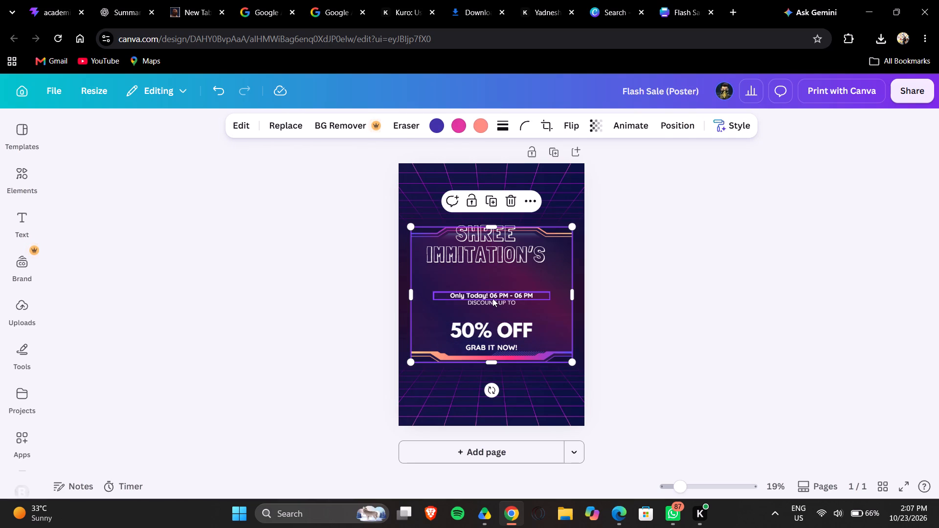
drag(492, 300, 490, 312)
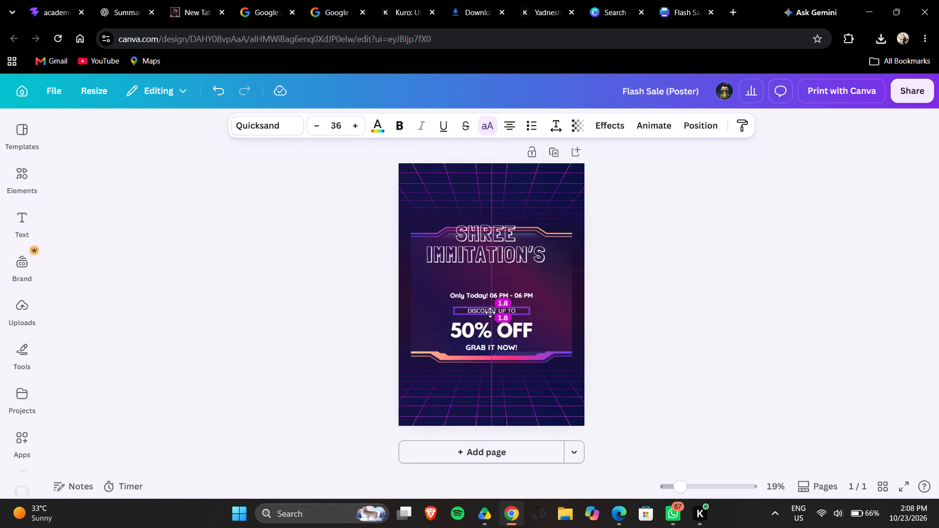
drag(490, 312, 490, 313)
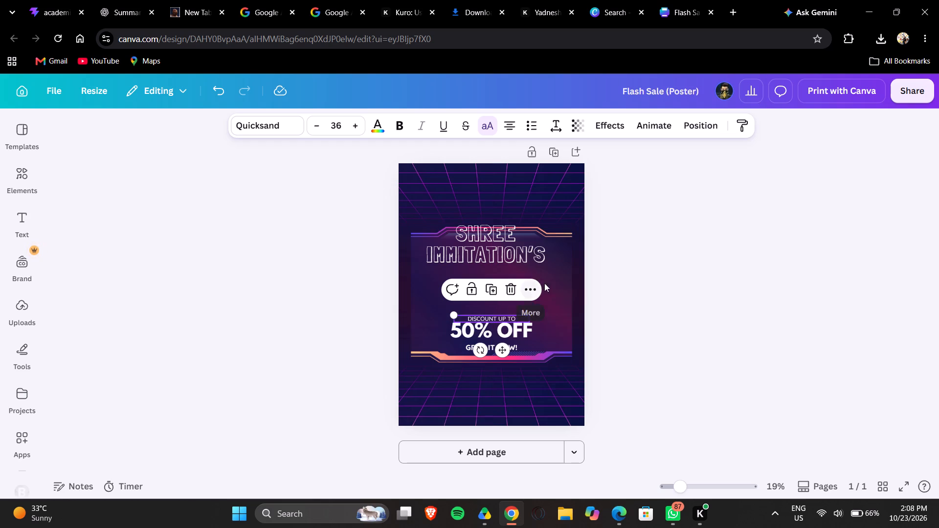
click(550, 279)
drag(506, 294, 506, 307)
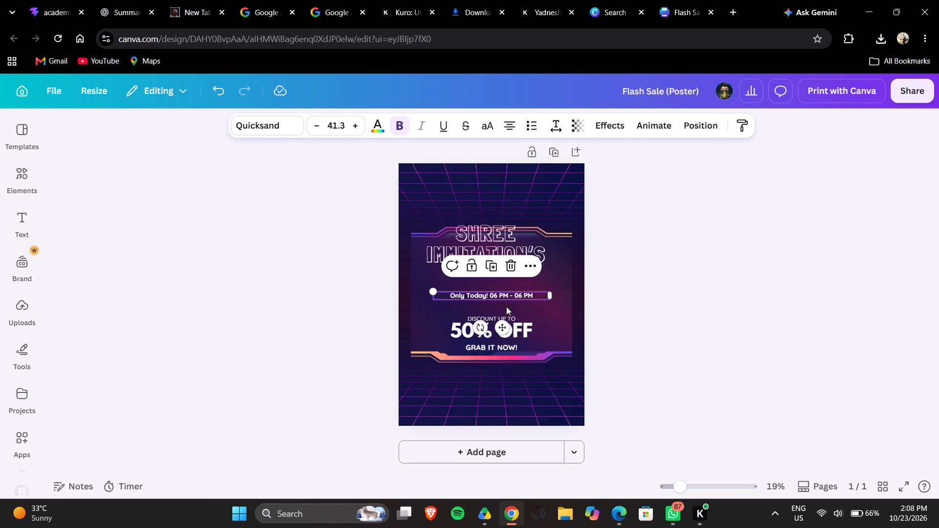
drag(506, 307, 506, 310)
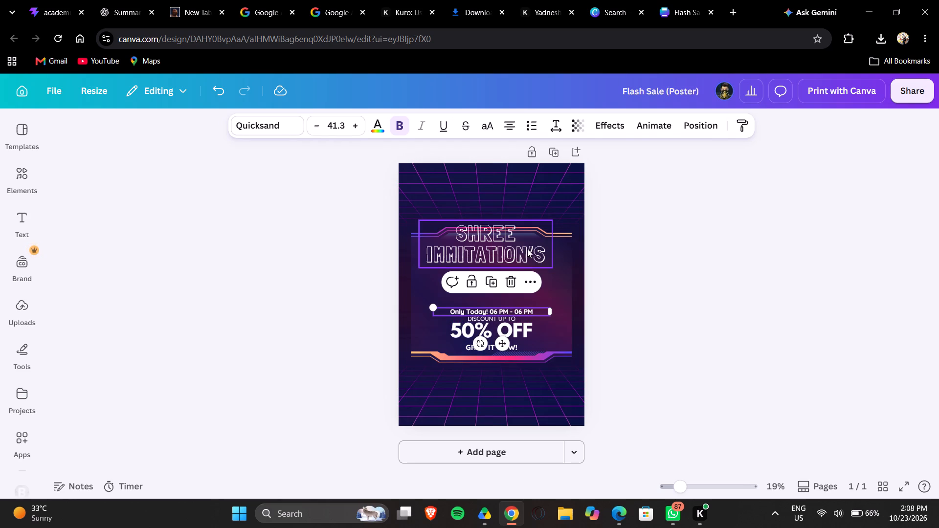
Move the SHREE IMMITATION'S heading down inside the frame, above the "Only Today!" line, and centre it horizontally on the poster.
drag(522, 248, 522, 277)
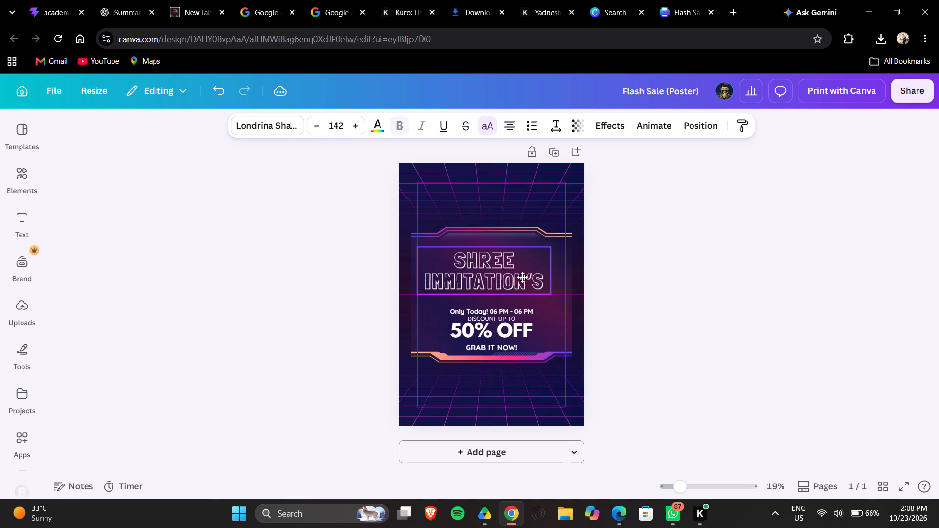
drag(522, 277, 523, 277)
click(413, 174)
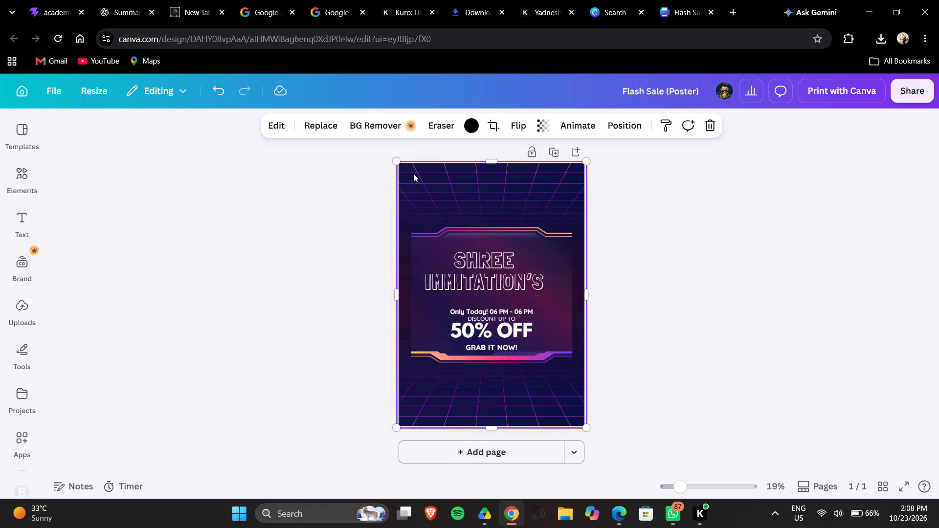
drag(512, 283, 525, 284)
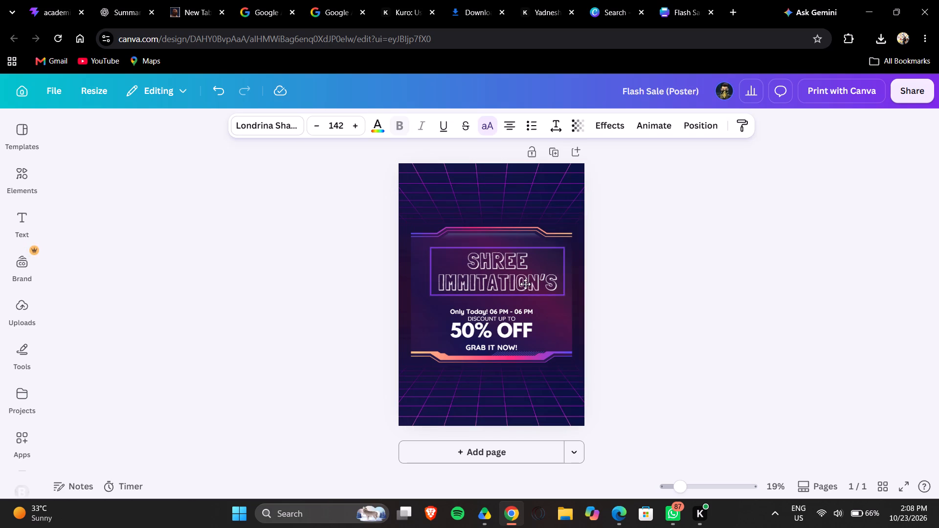
drag(525, 284, 517, 283)
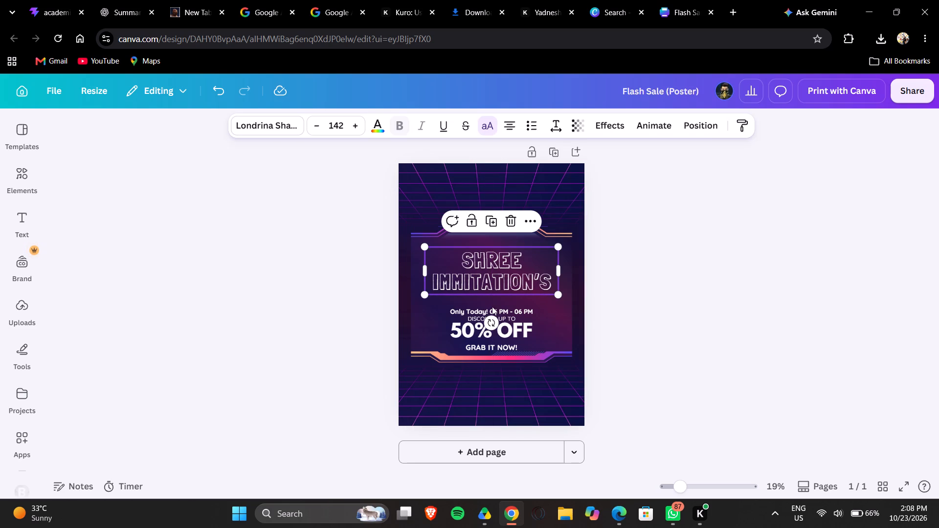
Replace the "Only Today! 06 PM - 06 PM" text with "365 DAY'S OFFERS".
click(450, 338)
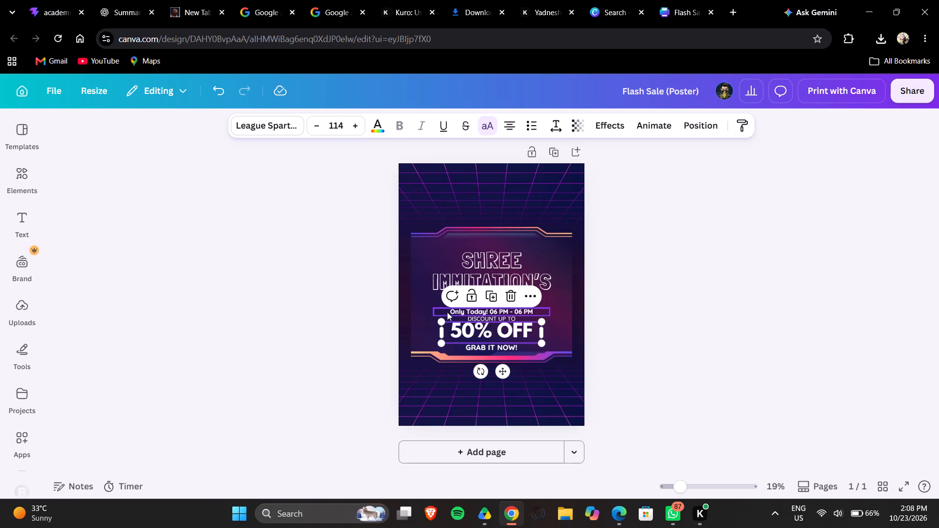
click(447, 312)
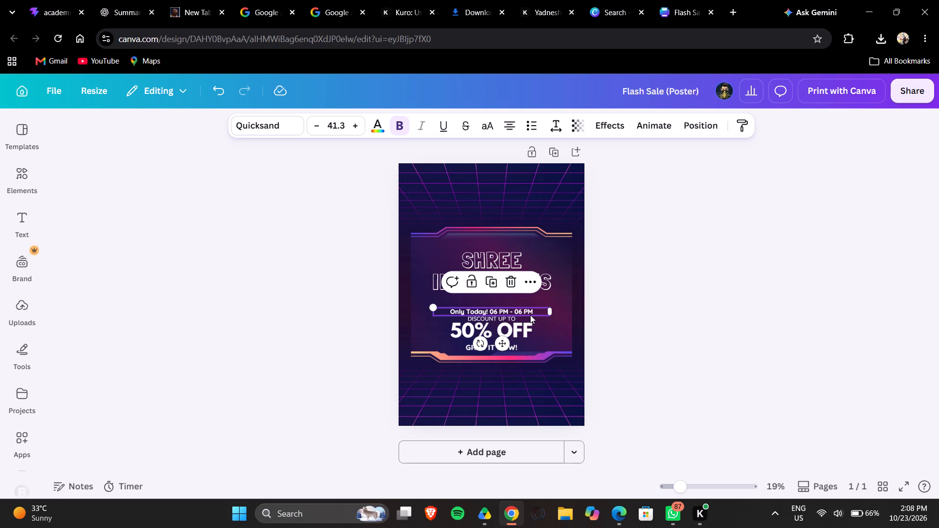
click(530, 315)
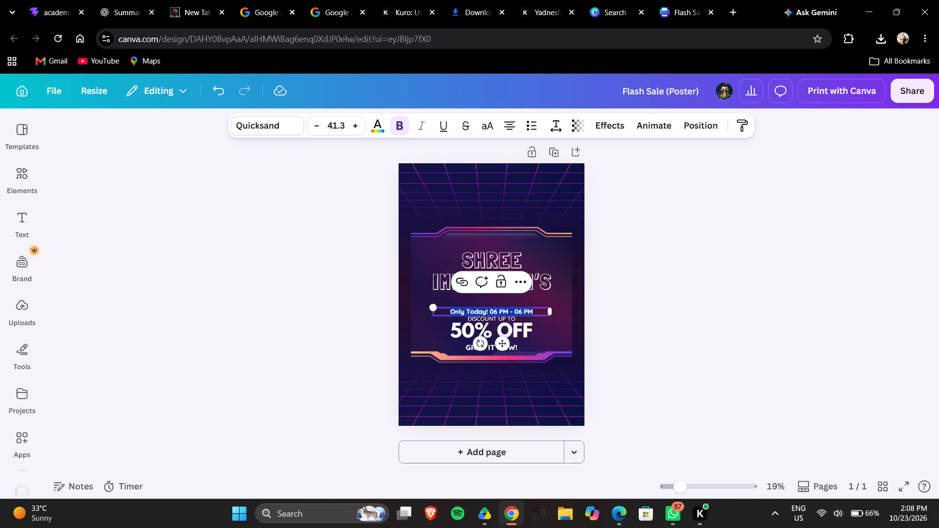
click(490, 312)
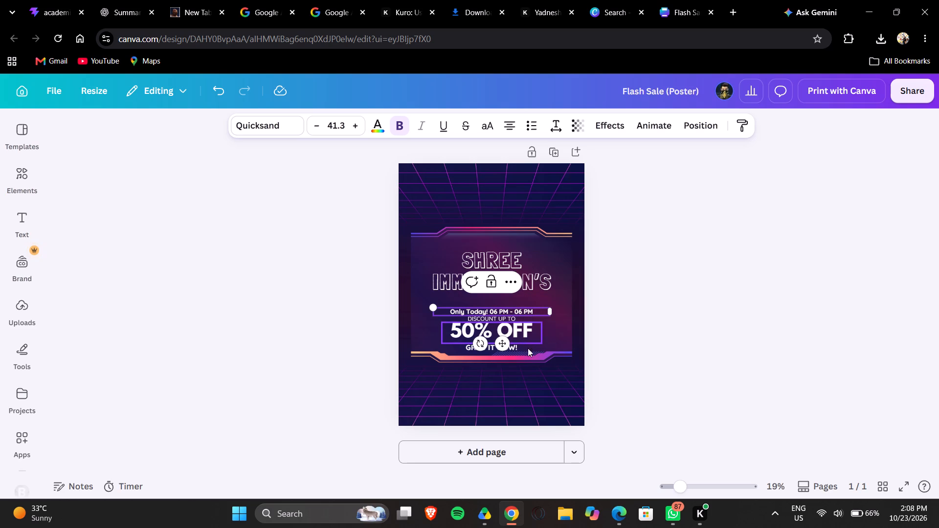
click(539, 313)
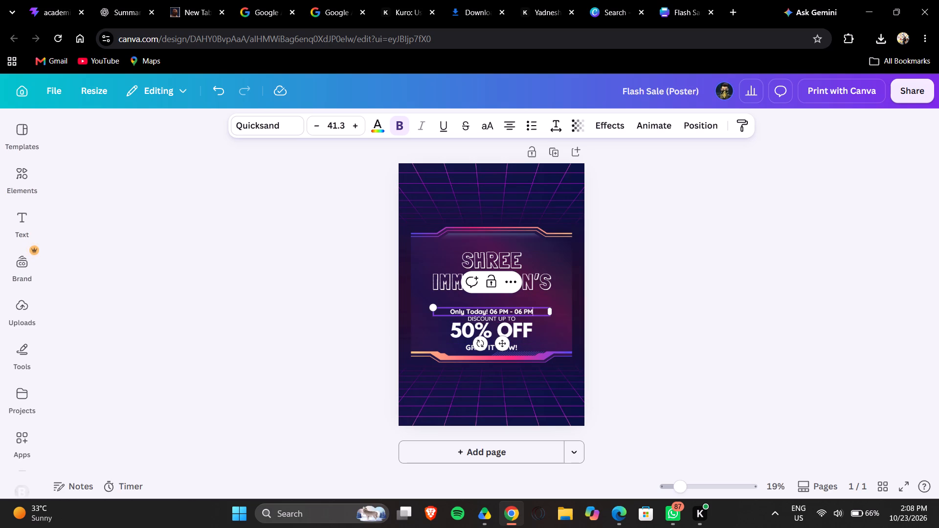
key(BackSpace)
key(BackSpace)
key(BackSpace)
key(BackSpace)
key(BackSpace)
key(BackSpace)
key(BackSpace)
key(BackSpace)
key(BackSpace)
key(BackSpace)
key(BackSpace)
key(BackSpace)
key(BackSpace)
key(BackSpace)
key(BackSpace)
key(BackSpace)
key(BackSpace)
key(BackSpace)
key(BackSpace)
key(BackSpace)
key(BackSpace)
key(BackSpace)
key(BackSpace)
key(BackSpace)
key(BackSpace)
key(BackSpace)
key(BackSpace)
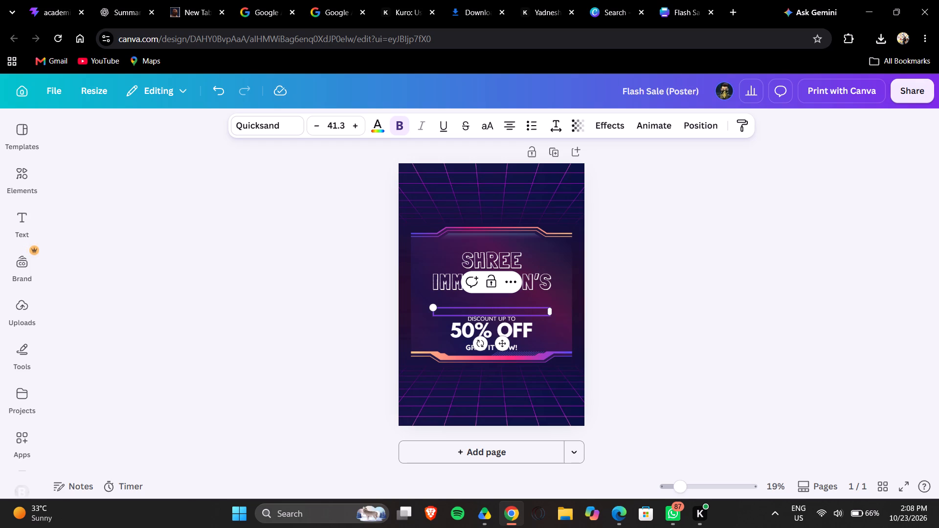
text(365)
key(space)
text(Da)
text(ys)
key(BackSpace)
key(BackSpace)
key(BackSpace)
text(DAYS)
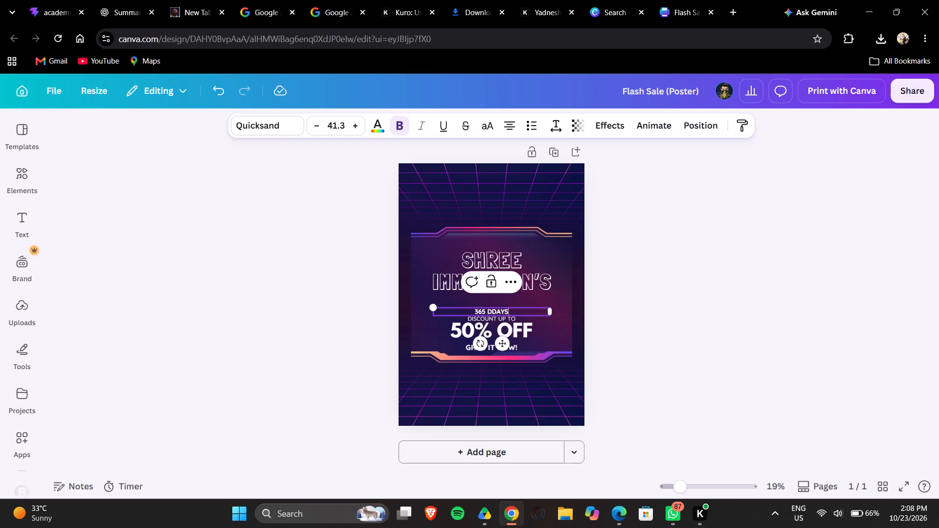
key(Left)
key(Left)
key(Left)
key(BackSpace)
key(Right)
key(Right)
key(apostrophe)
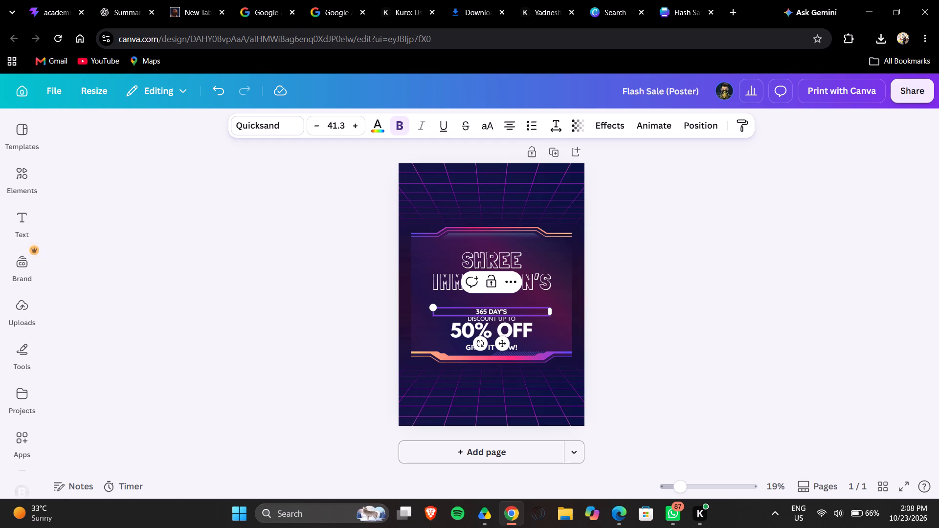
key(Right)
key(space)
text(OFFERS)
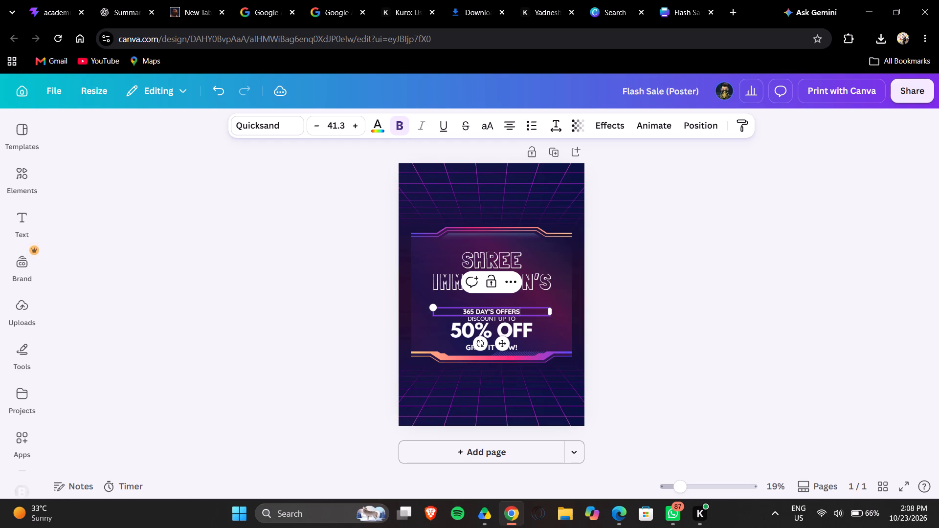
key(space)
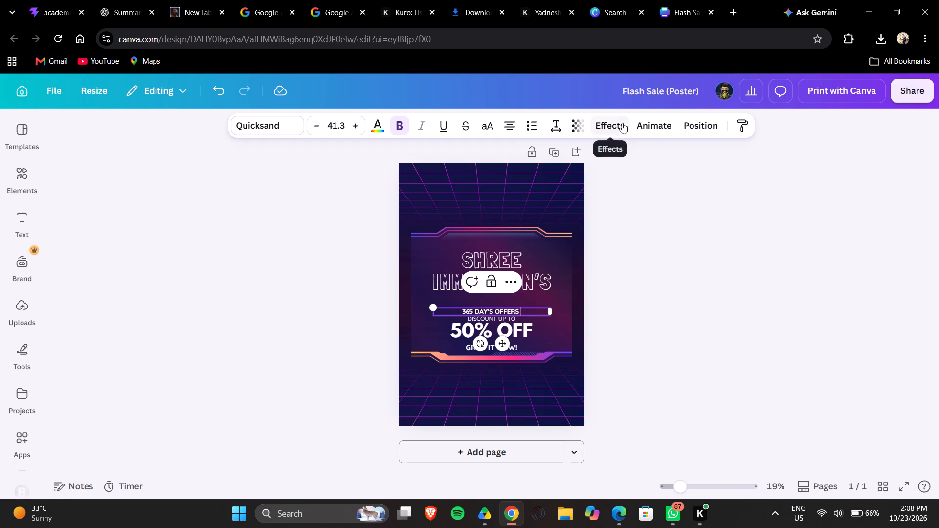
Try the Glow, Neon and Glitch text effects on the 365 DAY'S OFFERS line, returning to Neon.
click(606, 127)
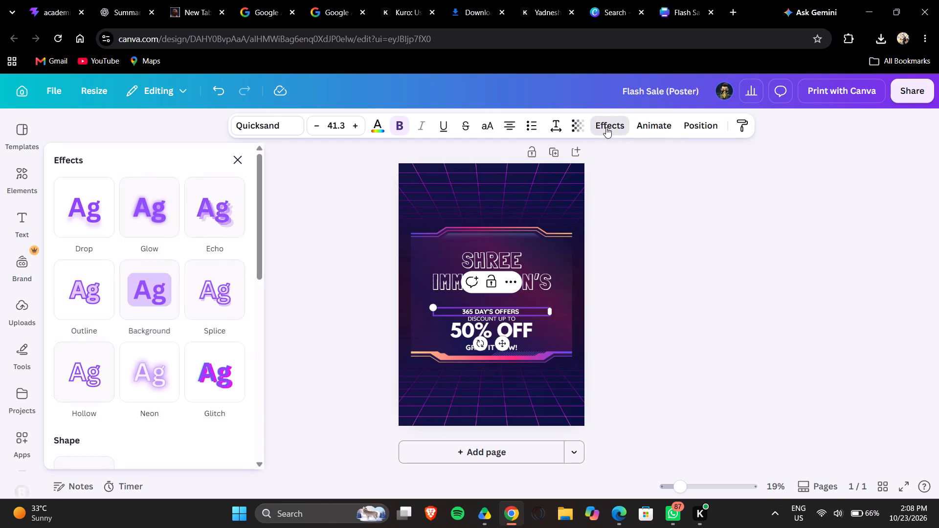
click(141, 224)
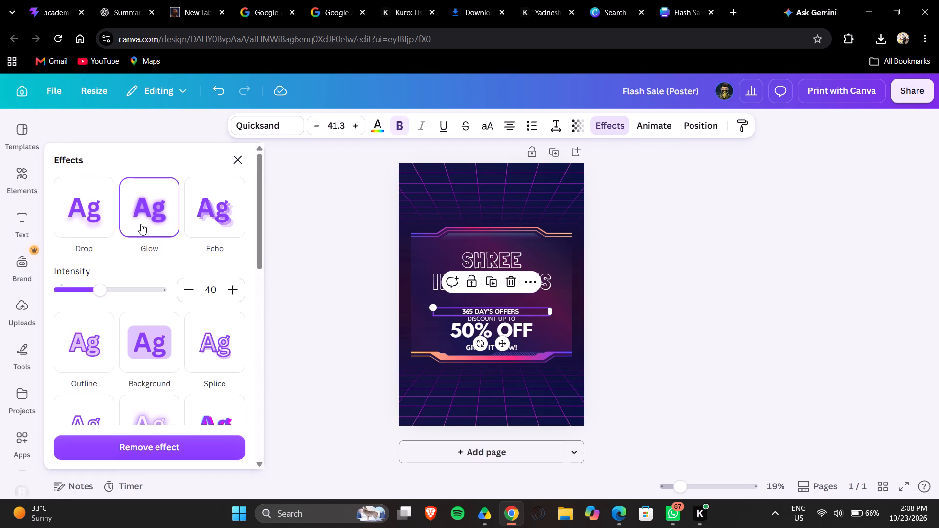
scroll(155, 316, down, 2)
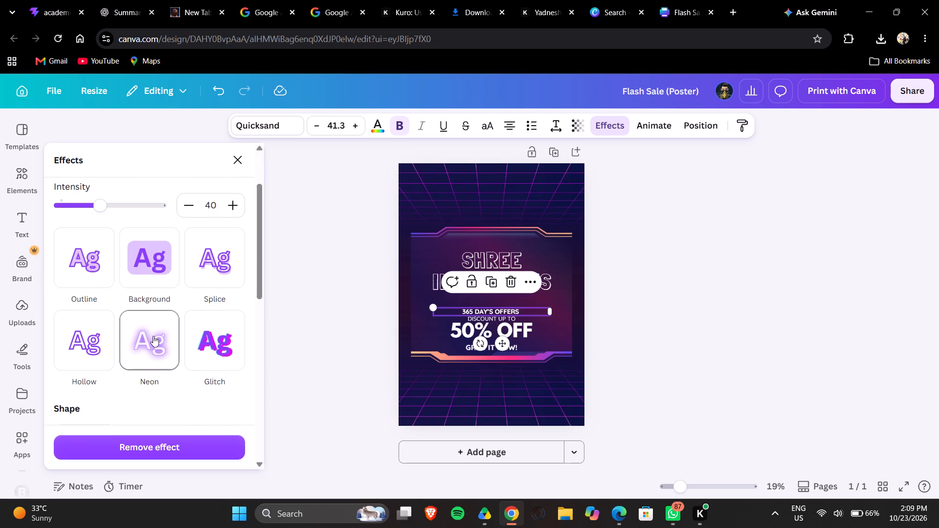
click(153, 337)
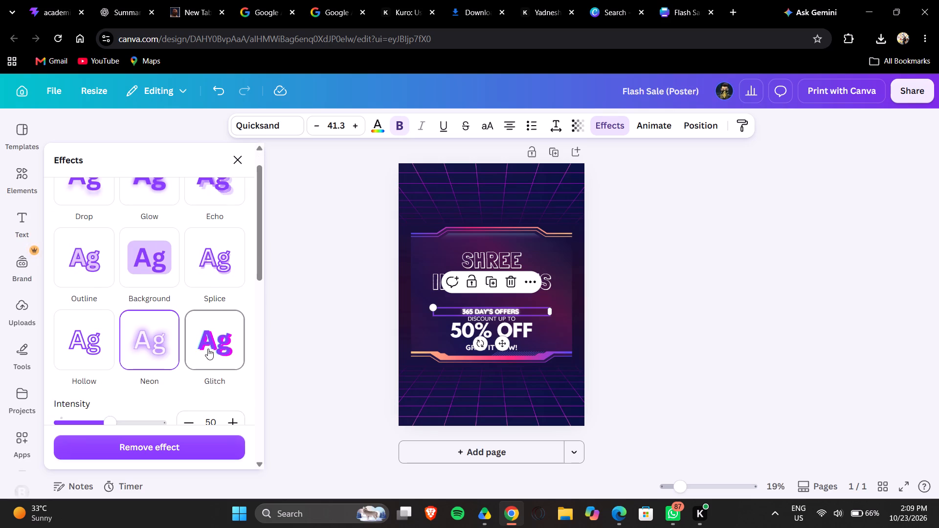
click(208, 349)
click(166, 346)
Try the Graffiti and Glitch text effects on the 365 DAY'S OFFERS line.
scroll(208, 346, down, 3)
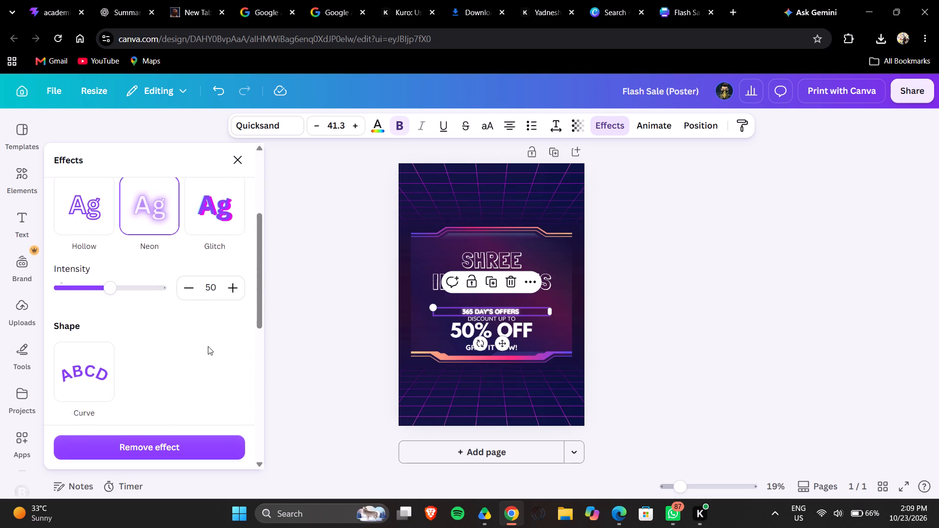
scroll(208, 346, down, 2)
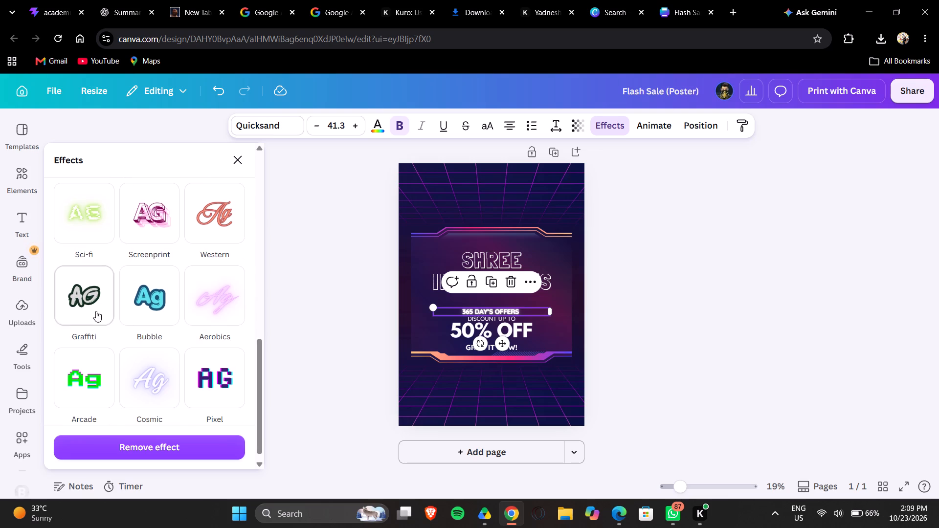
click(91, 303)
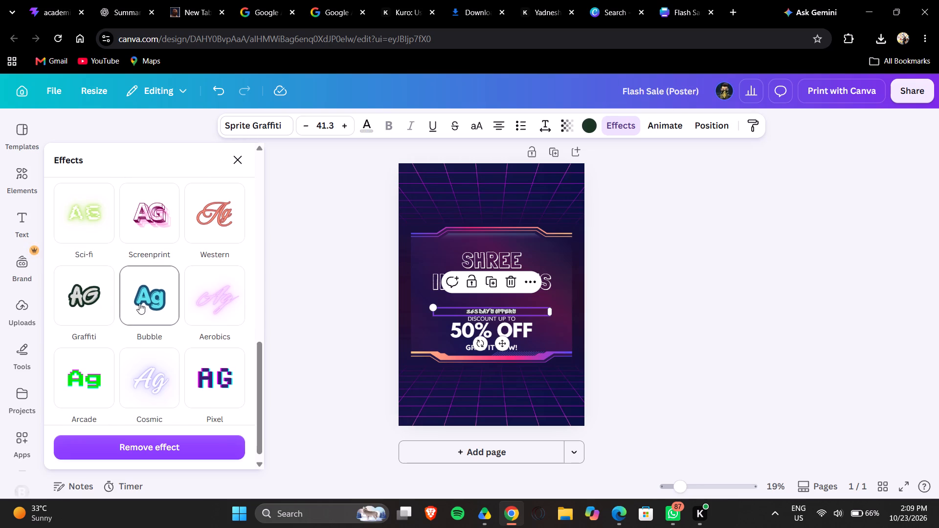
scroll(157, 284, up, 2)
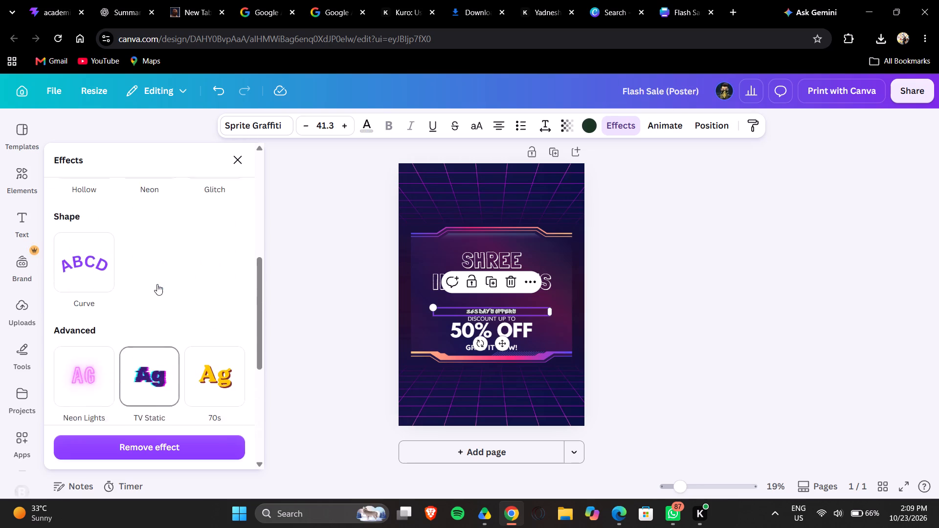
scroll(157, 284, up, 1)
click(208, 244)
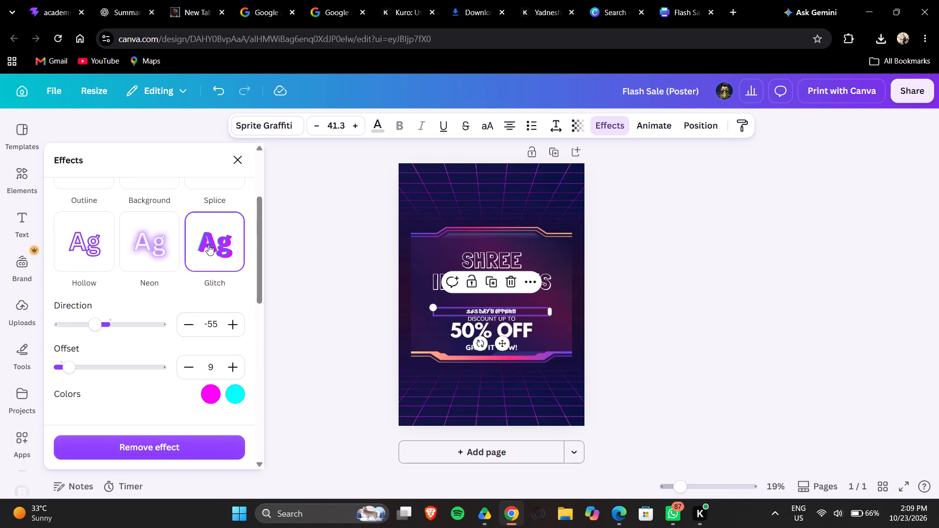
Apply the advanced Neon Lights text effect to the 365 DAY'S OFFERS line.
scroll(180, 290, down, 3)
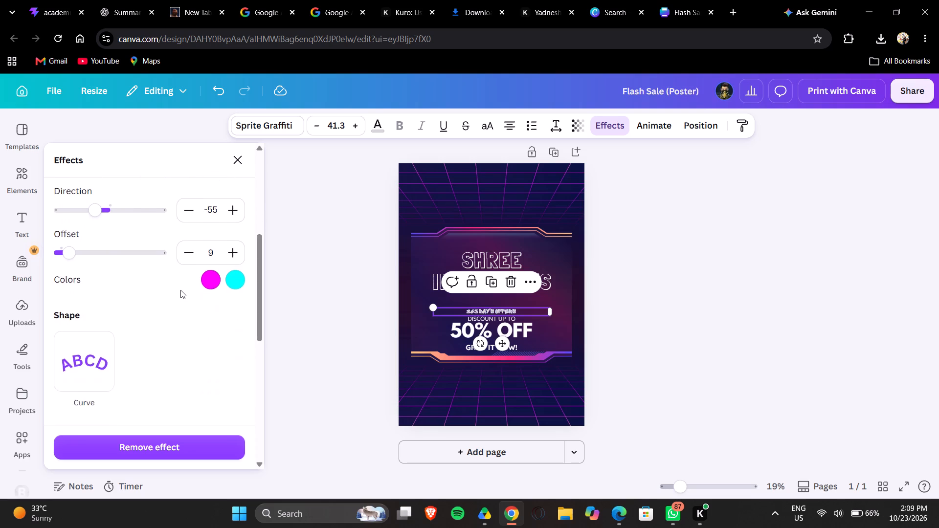
scroll(180, 290, down, 2)
scroll(180, 290, up, 2)
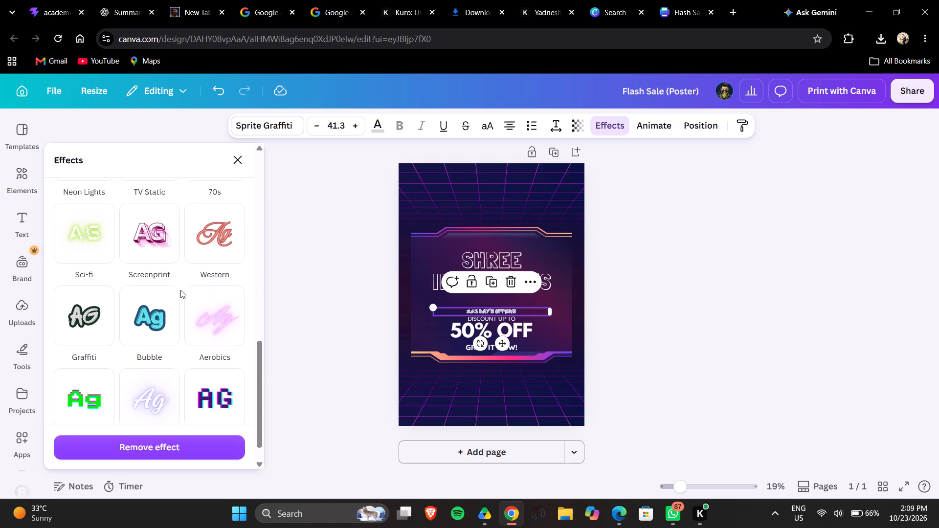
scroll(180, 290, up, 1)
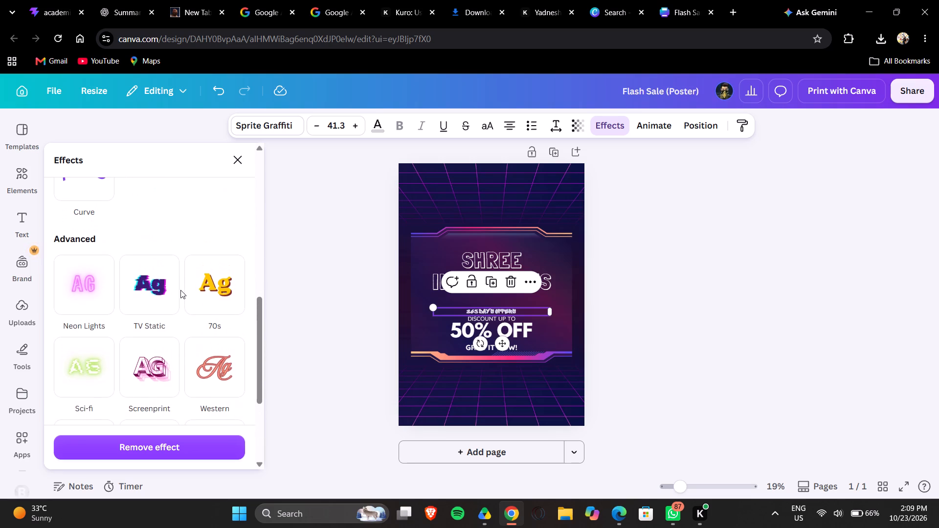
click(83, 290)
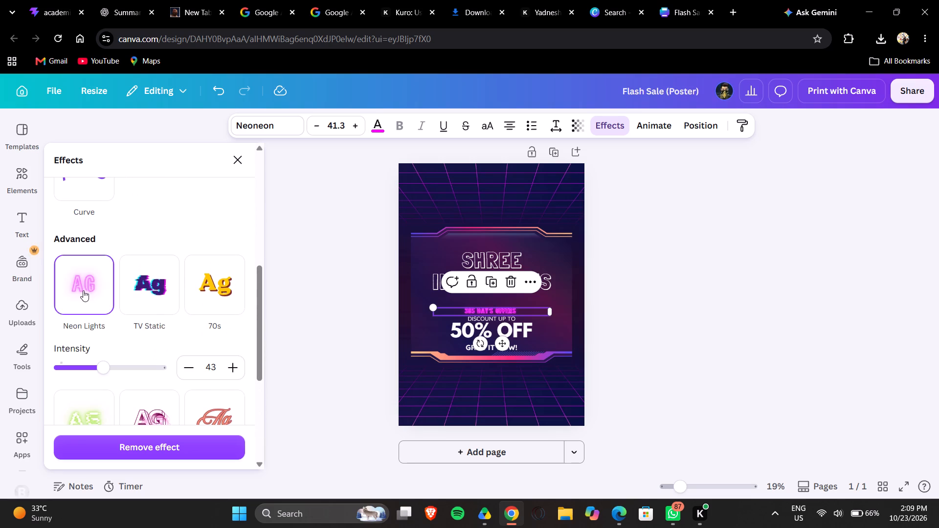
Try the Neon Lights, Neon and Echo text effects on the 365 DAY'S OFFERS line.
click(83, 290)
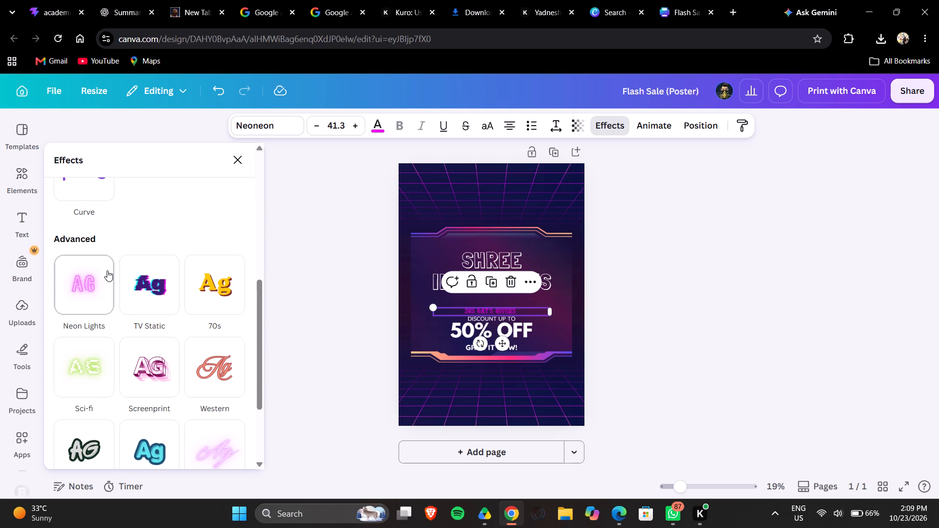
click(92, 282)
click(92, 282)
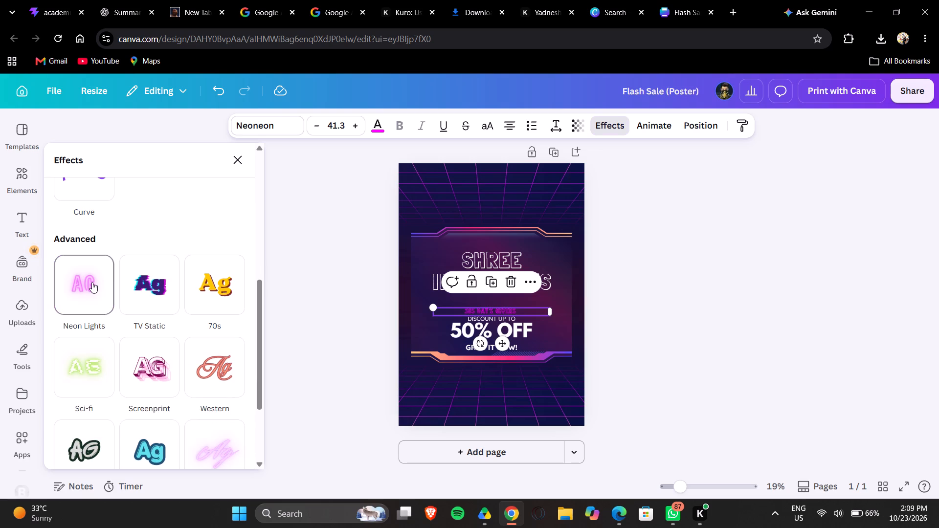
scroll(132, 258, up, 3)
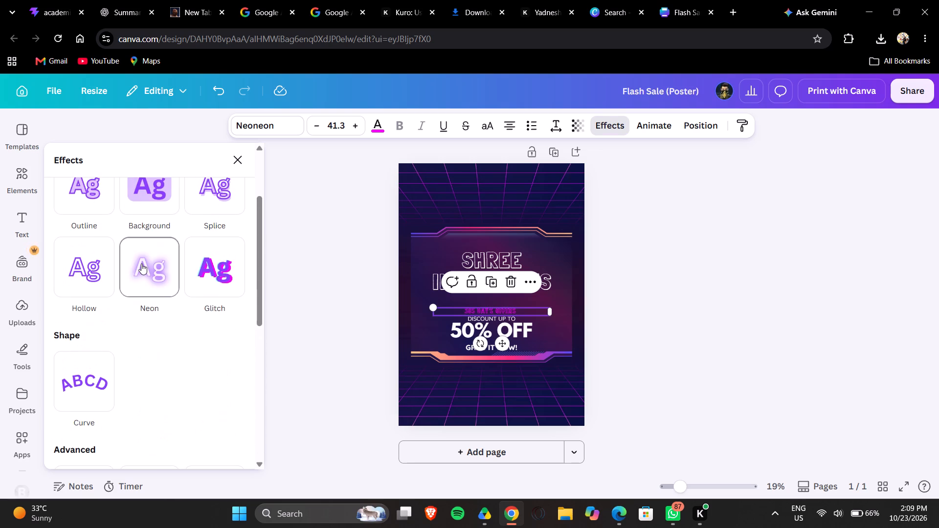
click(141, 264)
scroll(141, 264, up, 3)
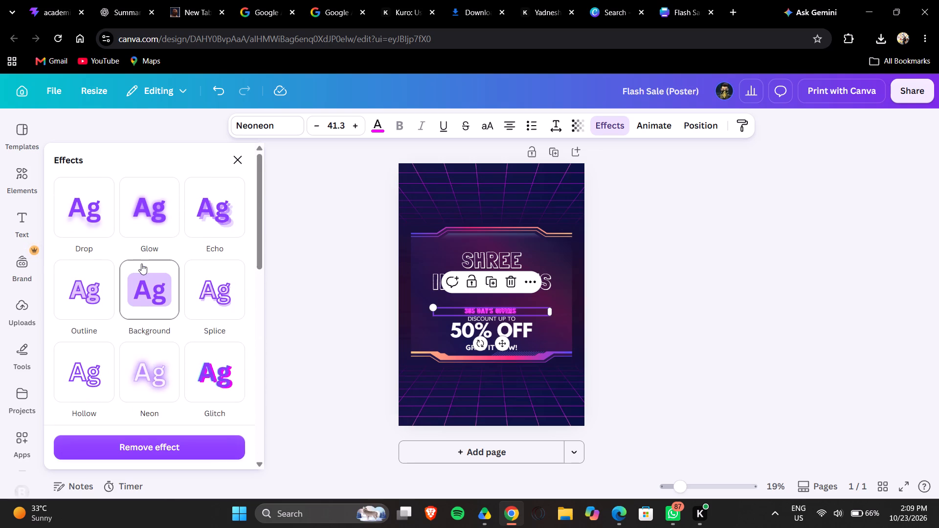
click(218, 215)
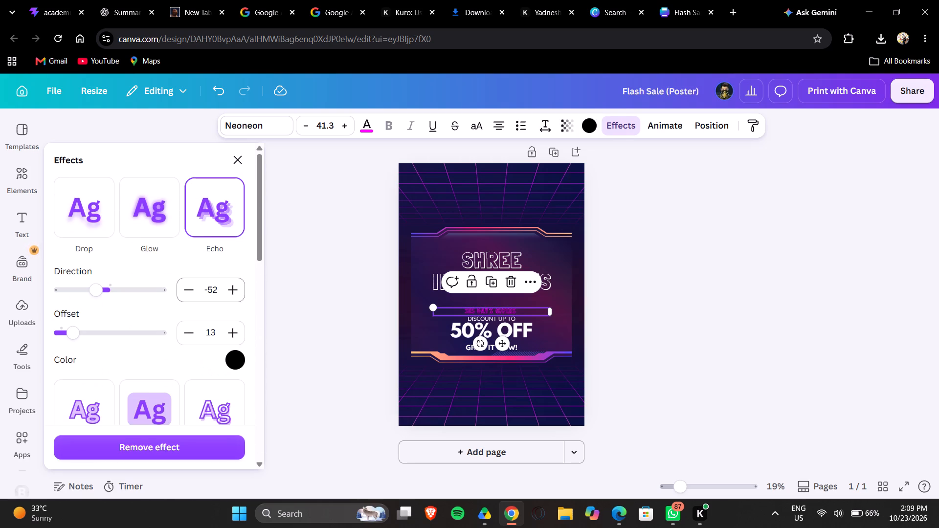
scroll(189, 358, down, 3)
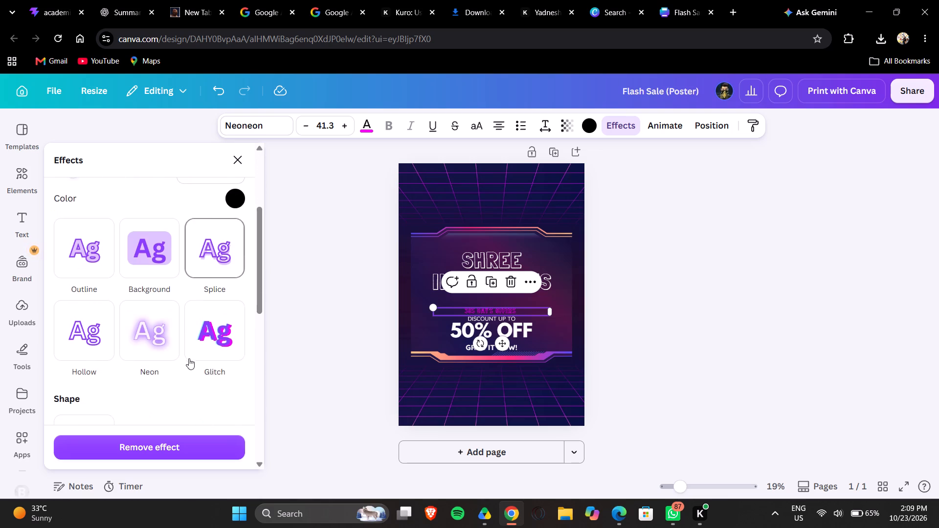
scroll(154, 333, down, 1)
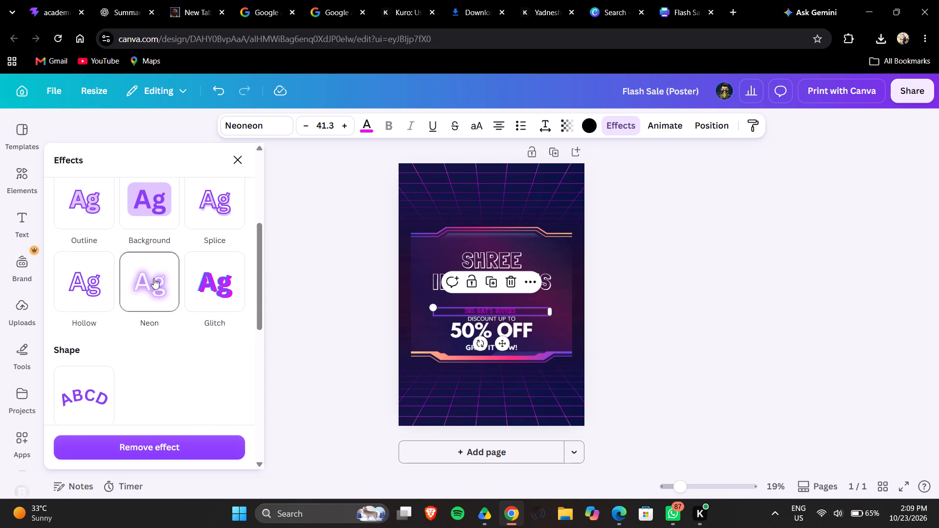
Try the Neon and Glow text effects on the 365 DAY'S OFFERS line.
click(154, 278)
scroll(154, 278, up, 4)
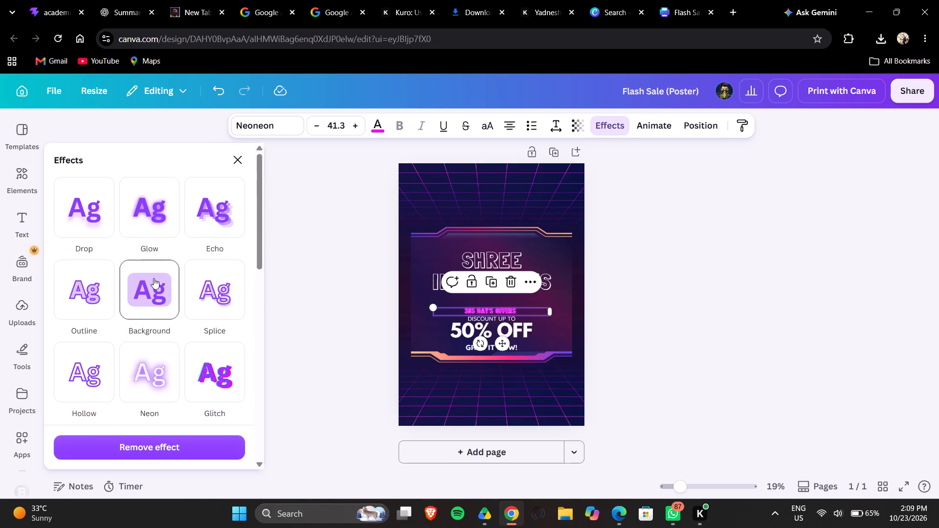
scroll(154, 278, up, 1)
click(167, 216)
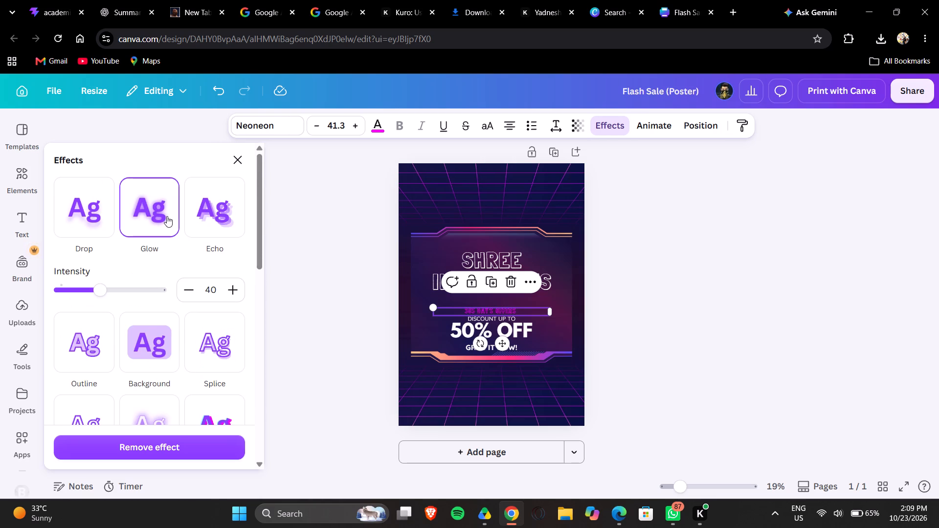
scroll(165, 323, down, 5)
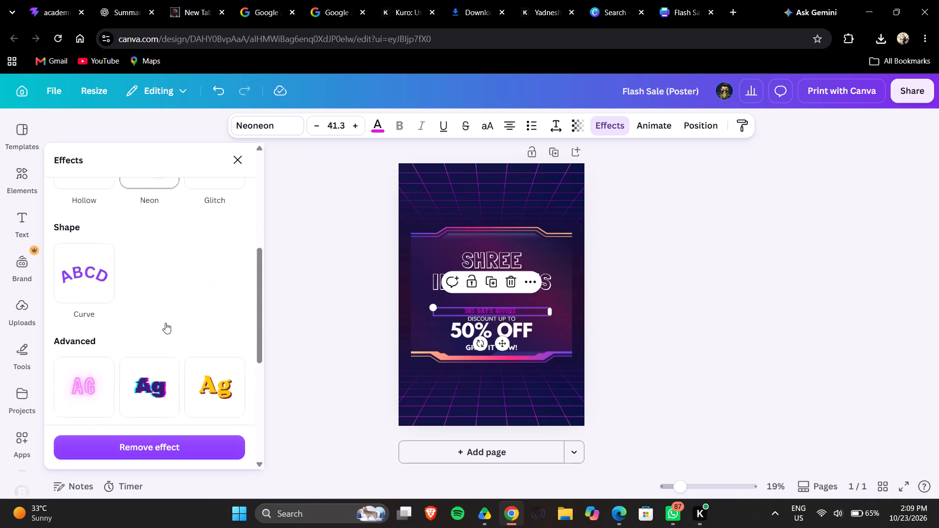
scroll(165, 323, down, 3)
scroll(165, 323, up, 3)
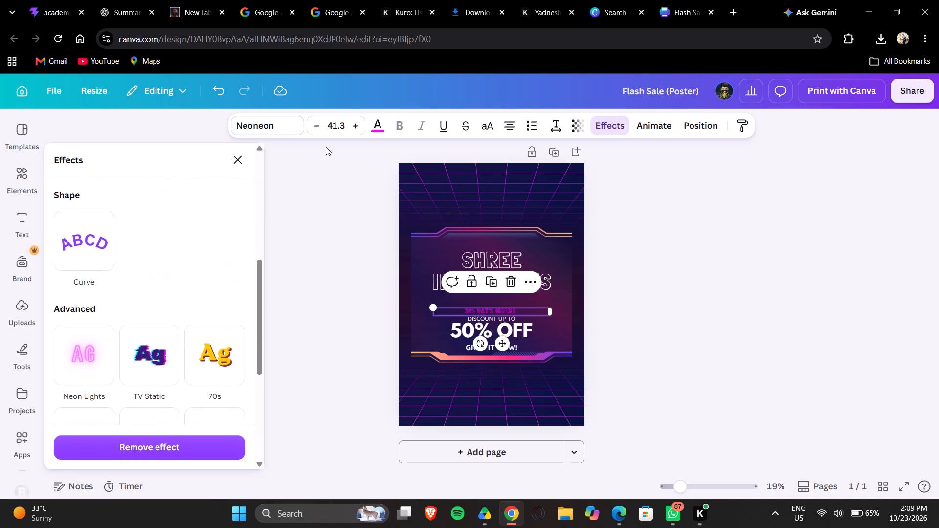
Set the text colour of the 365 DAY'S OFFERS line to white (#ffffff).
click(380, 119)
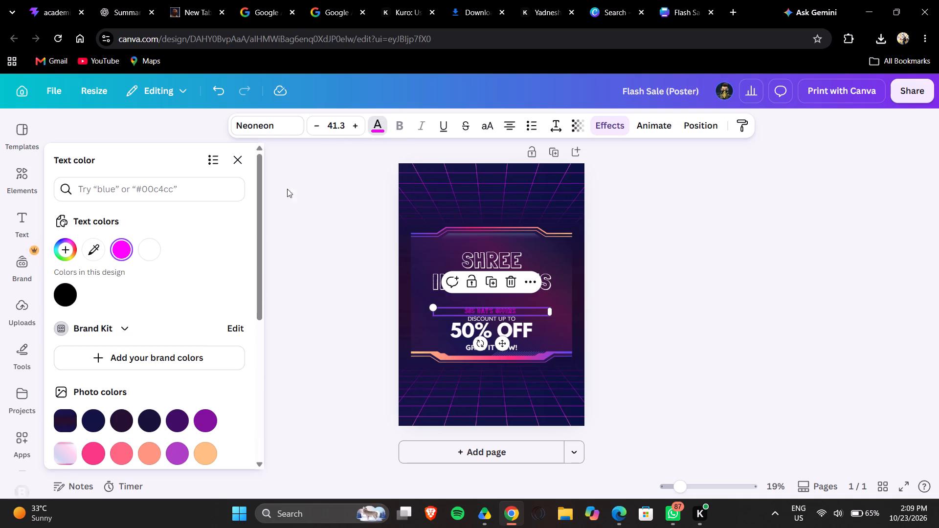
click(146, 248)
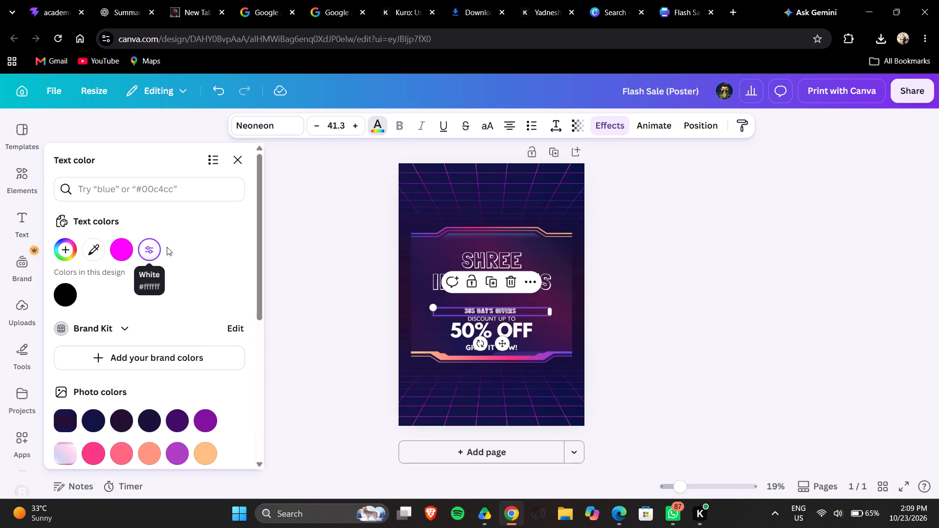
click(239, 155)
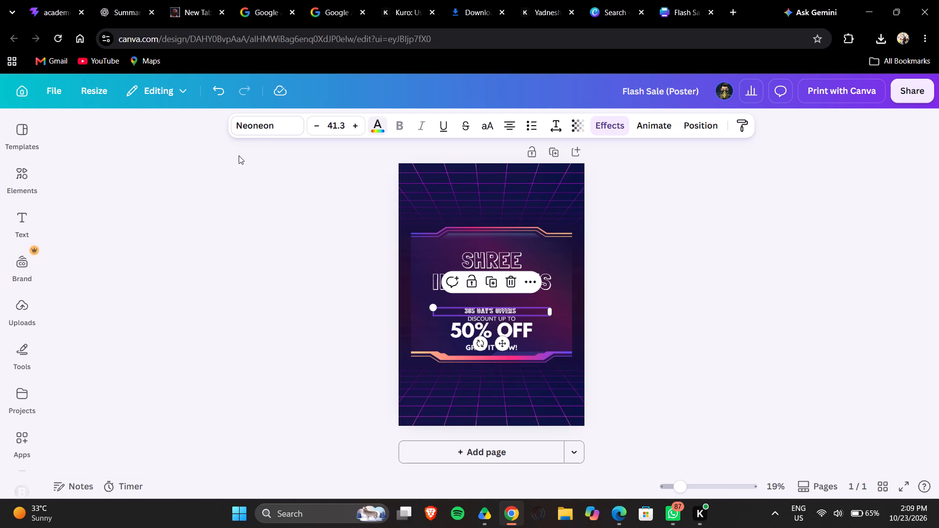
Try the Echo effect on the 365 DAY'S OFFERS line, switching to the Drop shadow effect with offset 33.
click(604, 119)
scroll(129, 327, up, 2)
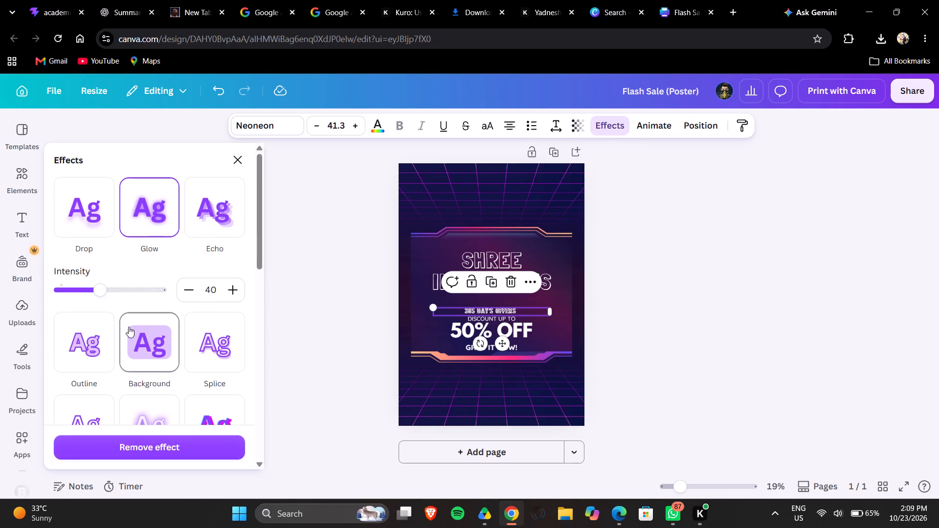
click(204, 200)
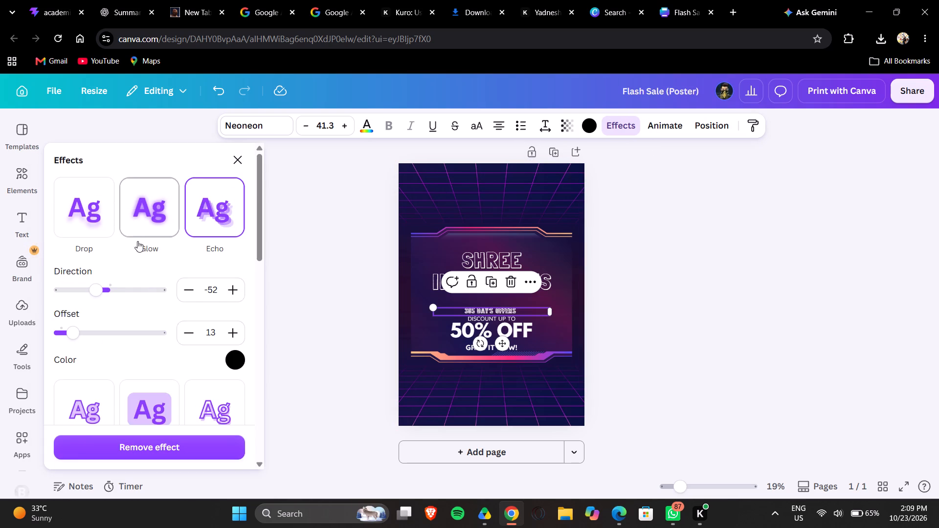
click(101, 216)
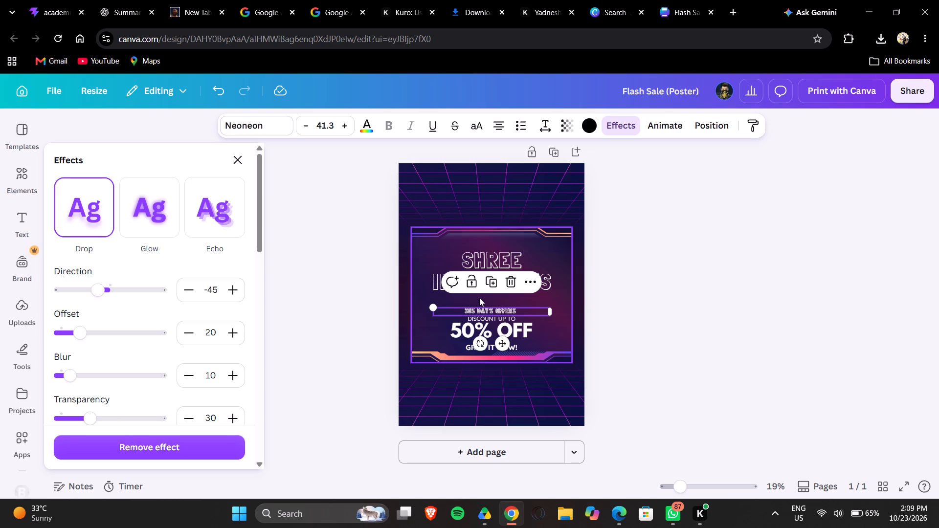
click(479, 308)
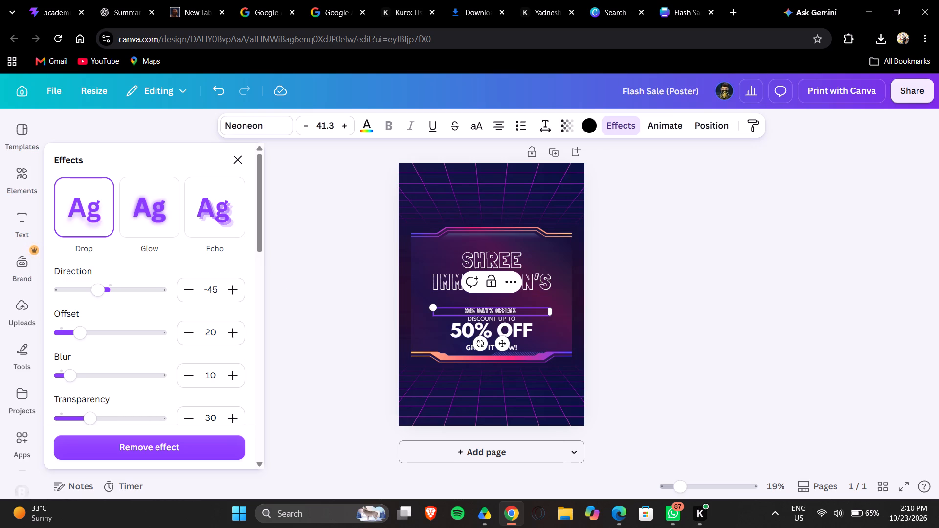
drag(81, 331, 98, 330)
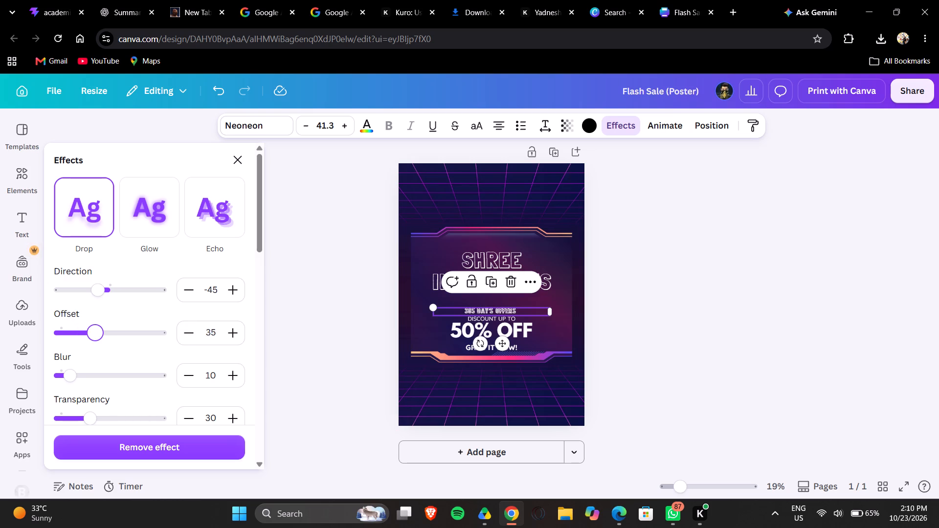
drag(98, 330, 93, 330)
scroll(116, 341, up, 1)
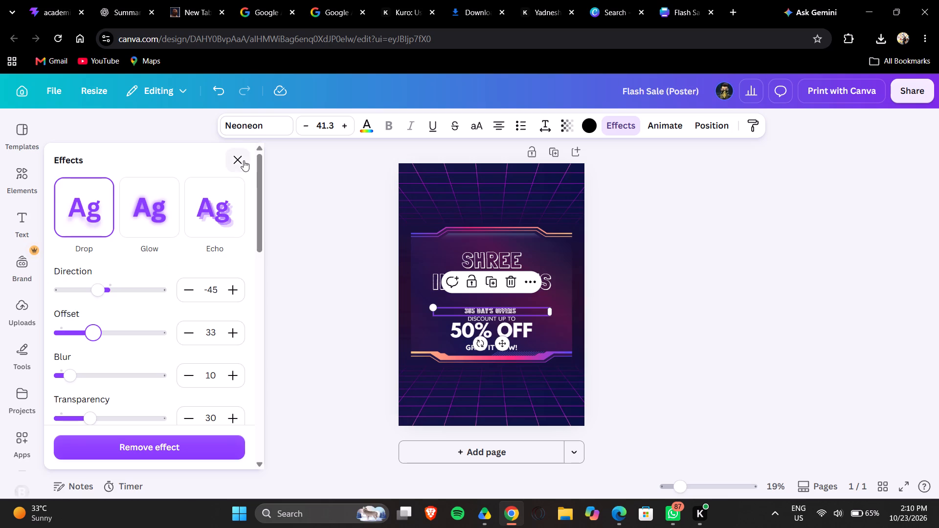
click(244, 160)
Undo the recent effect and colour changes on the 365 DAY'S OFFERS line, back to its white Quicksand text with the Neon effect.
click(218, 88)
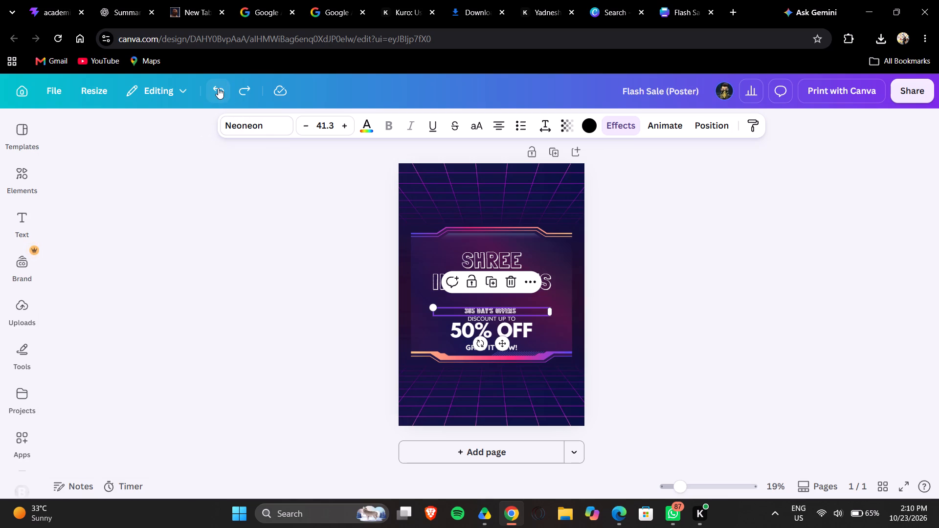
click(218, 88)
triple_click(218, 88)
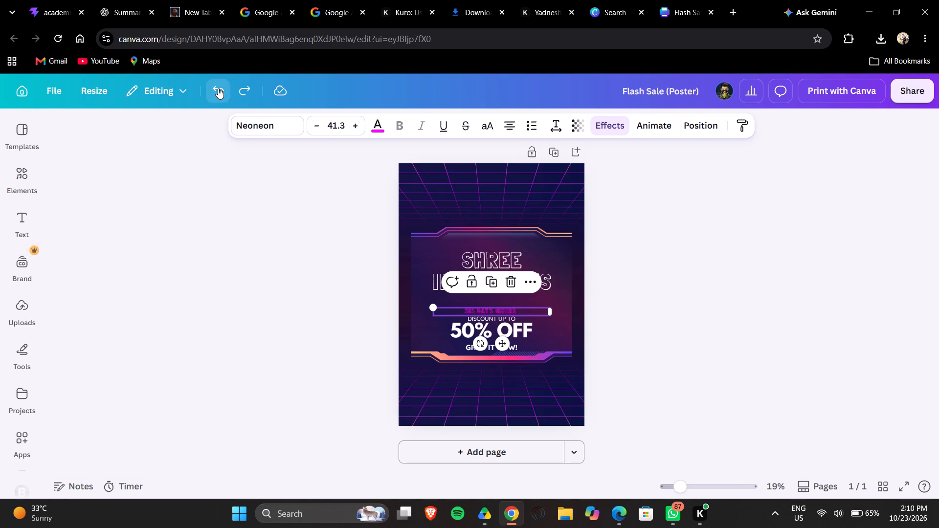
click(218, 88)
click(218, 88)
click(218, 88)
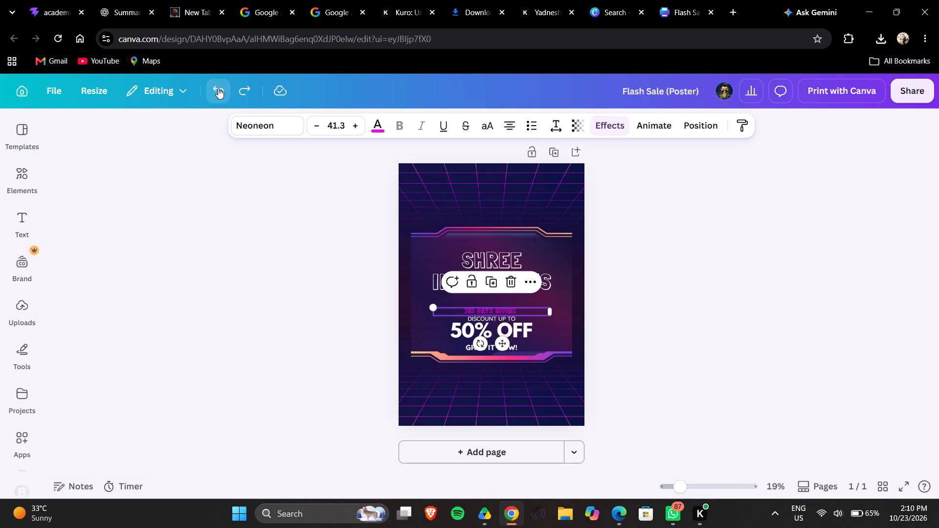
click(218, 88)
click(218, 88)
click(218, 88)
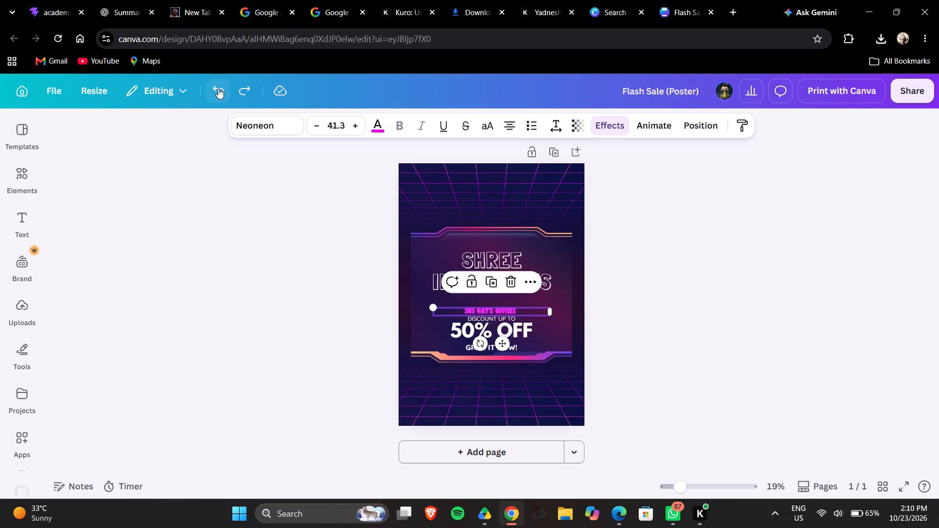
click(218, 88)
click(218, 88)
click(218, 88)
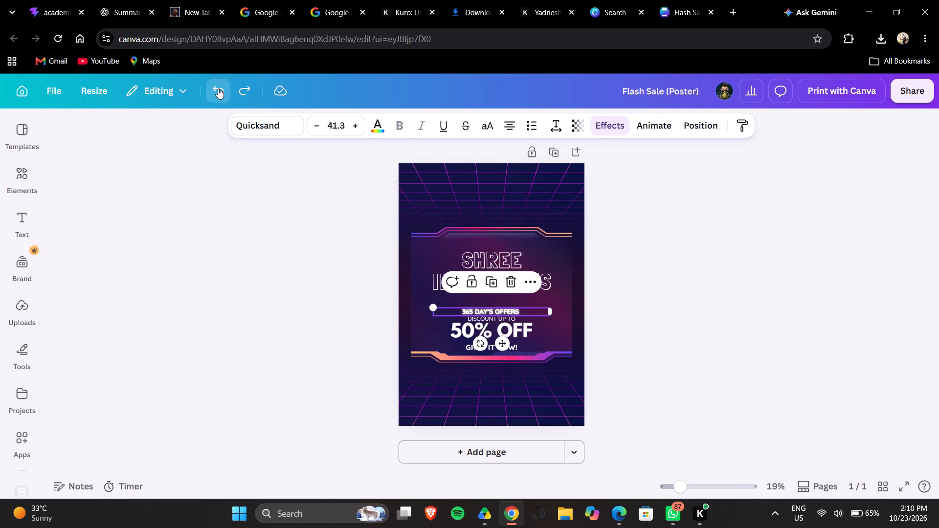
Replace the "GRAB IT NOW!" text below 50% OFF with "VISIT NOW!".
click(525, 330)
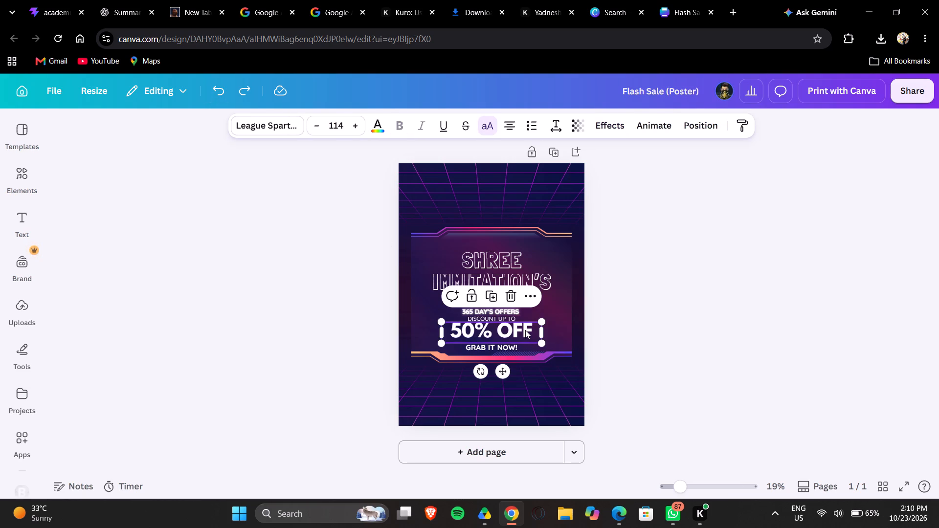
click(509, 317)
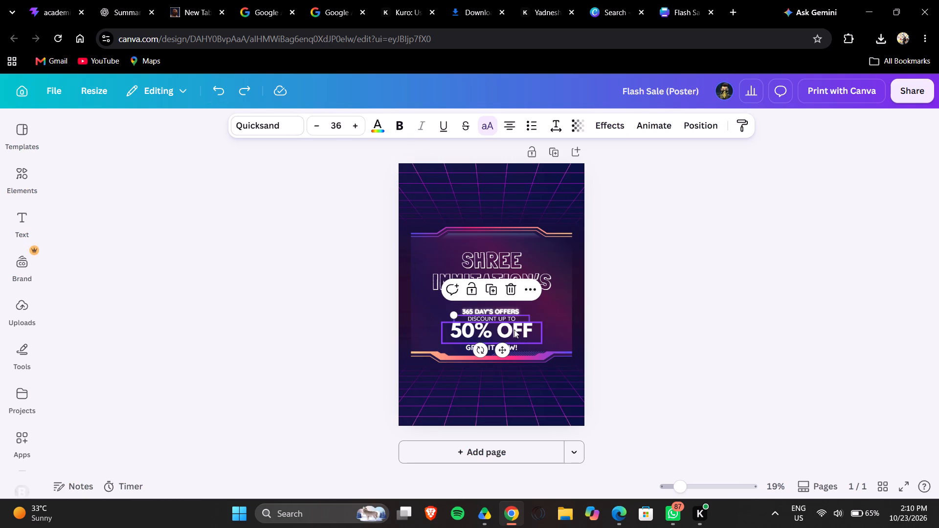
click(514, 330)
click(492, 350)
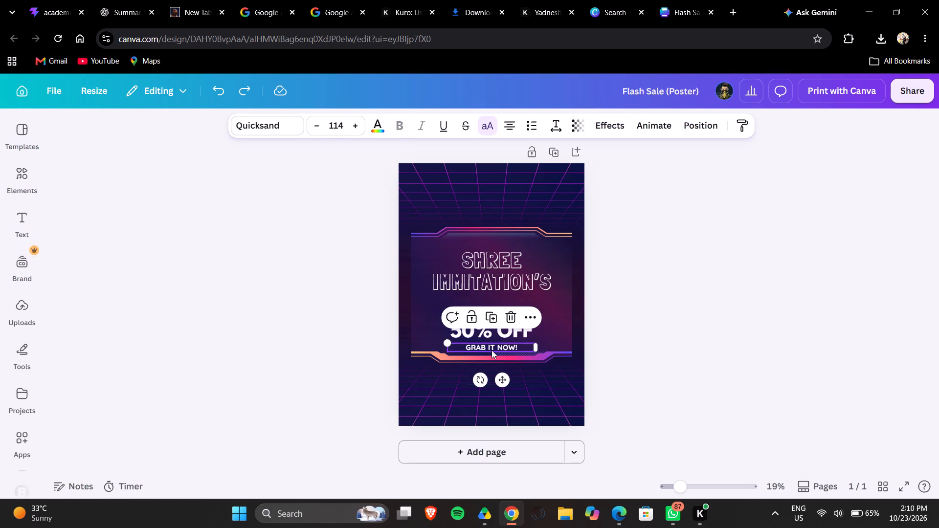
click(516, 349)
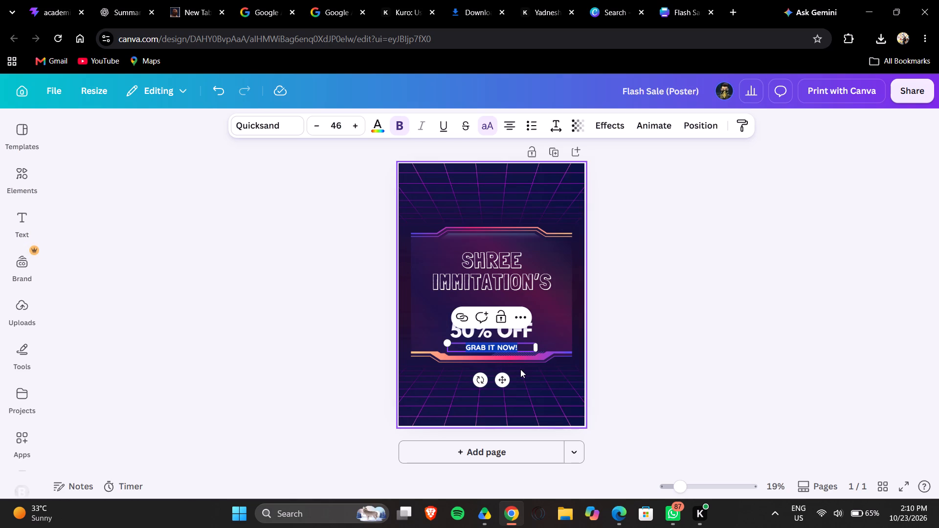
key(BackSpace)
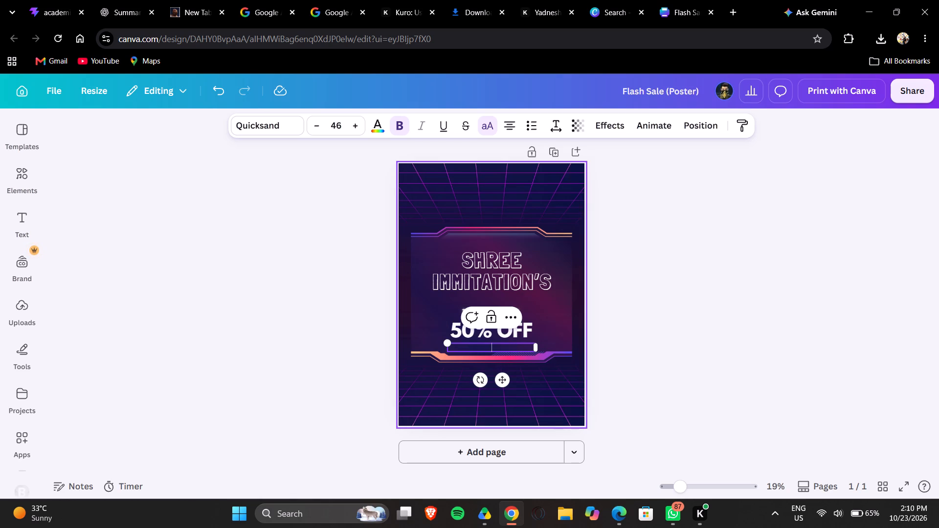
text(VISIT NOW)
key(shift+exclam)
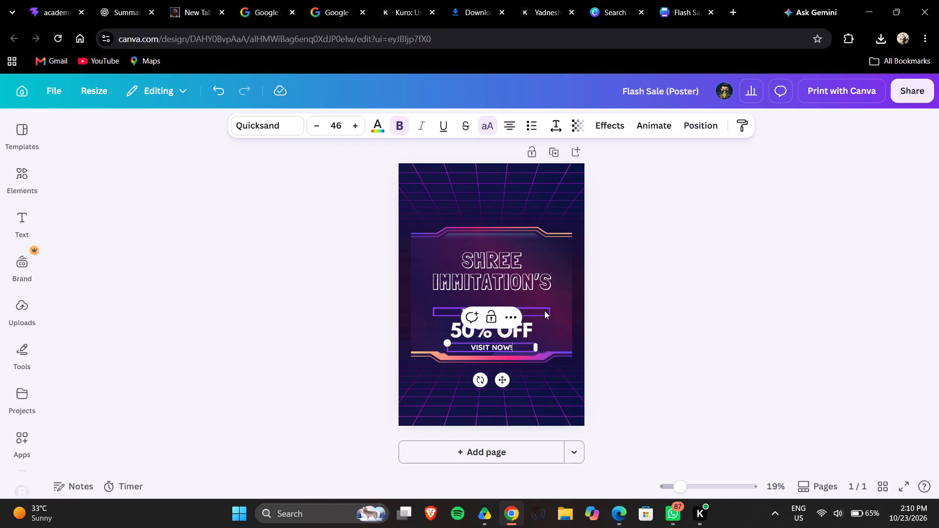
click(396, 309)
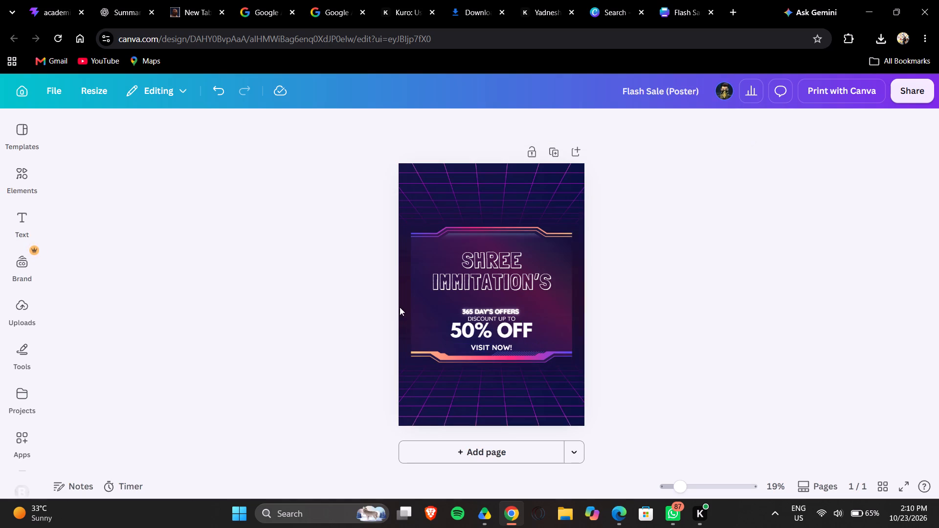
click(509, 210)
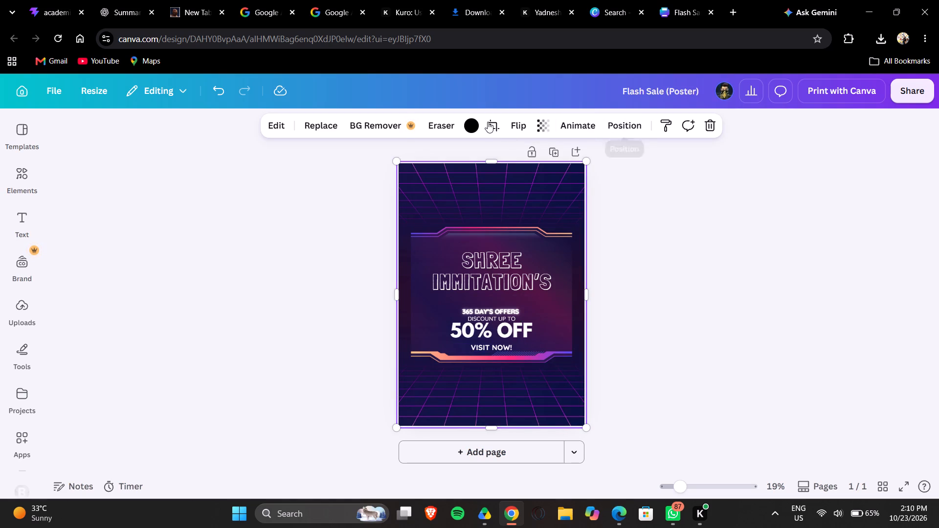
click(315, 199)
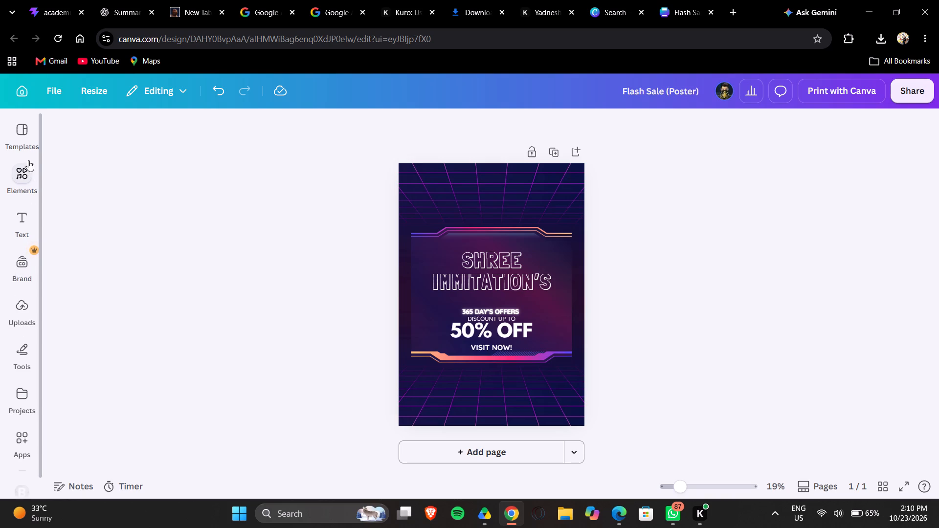
Add the blue-to-magenta triple chevron arrow graphic from the recommended elements to the poster.
click(15, 188)
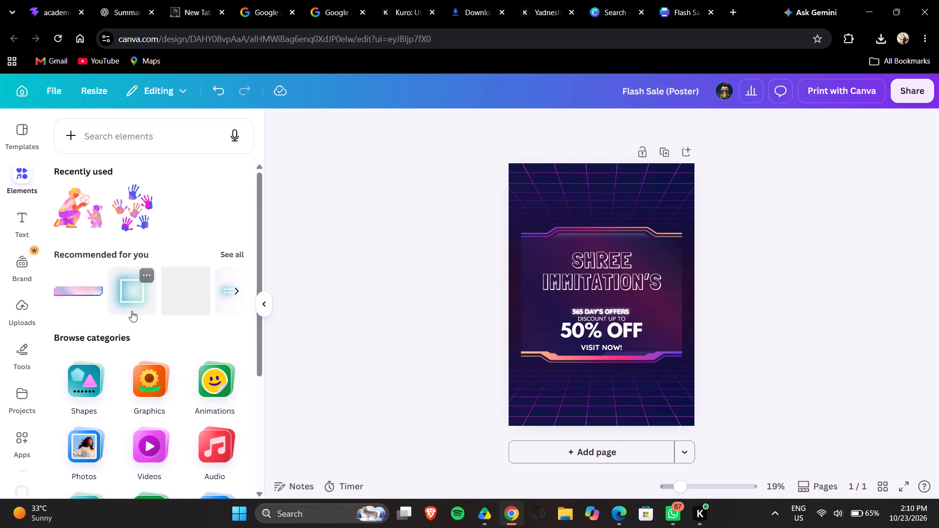
scroll(132, 311, down, 5)
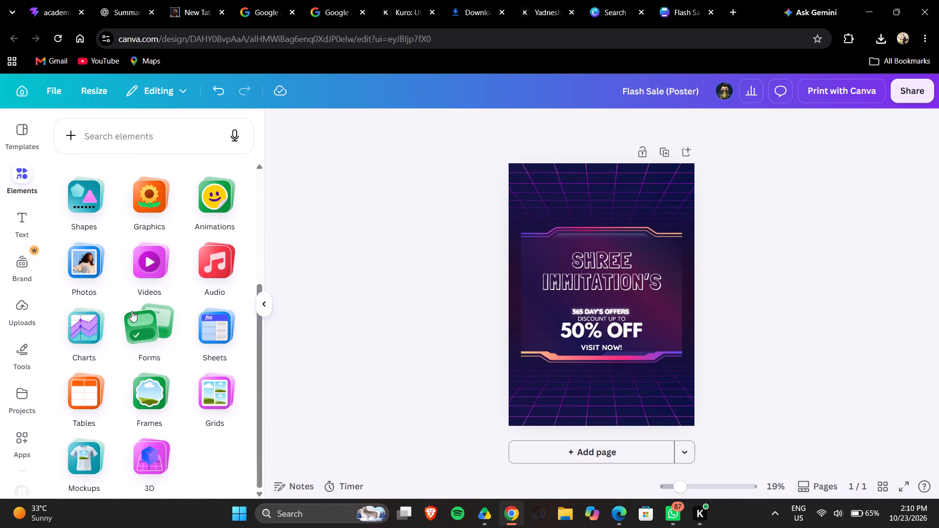
scroll(132, 311, up, 4)
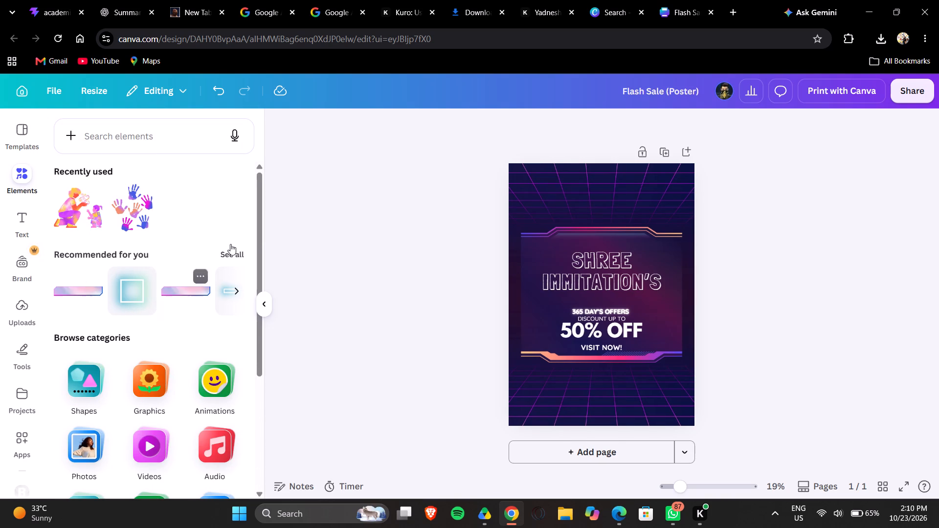
click(234, 247)
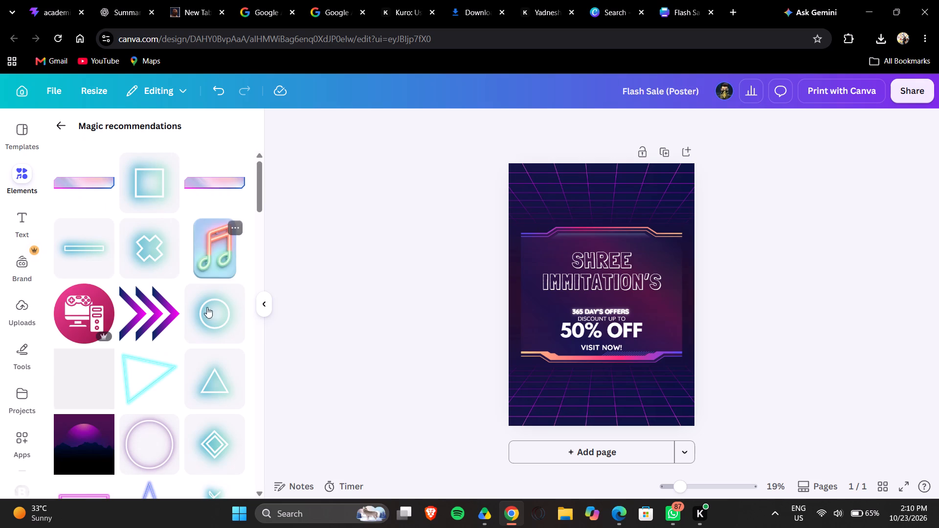
click(142, 318)
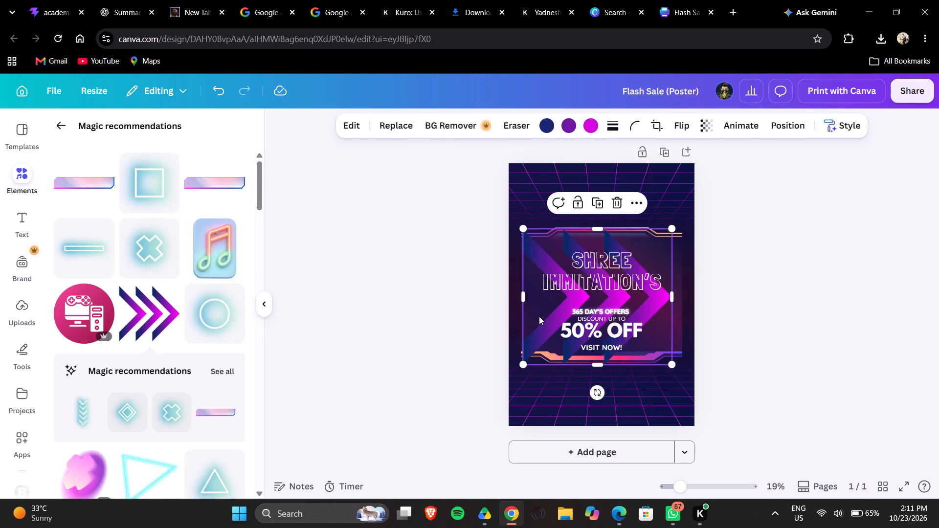
Move the triple chevron graphic up to the poster's upper-left area, overlapping the top of the neon frame.
drag(539, 316, 370, 359)
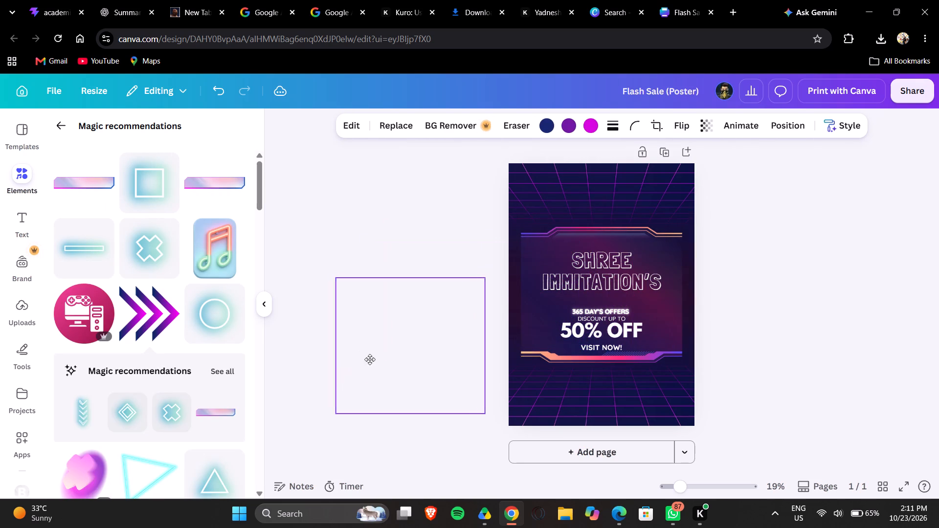
drag(370, 359, 520, 273)
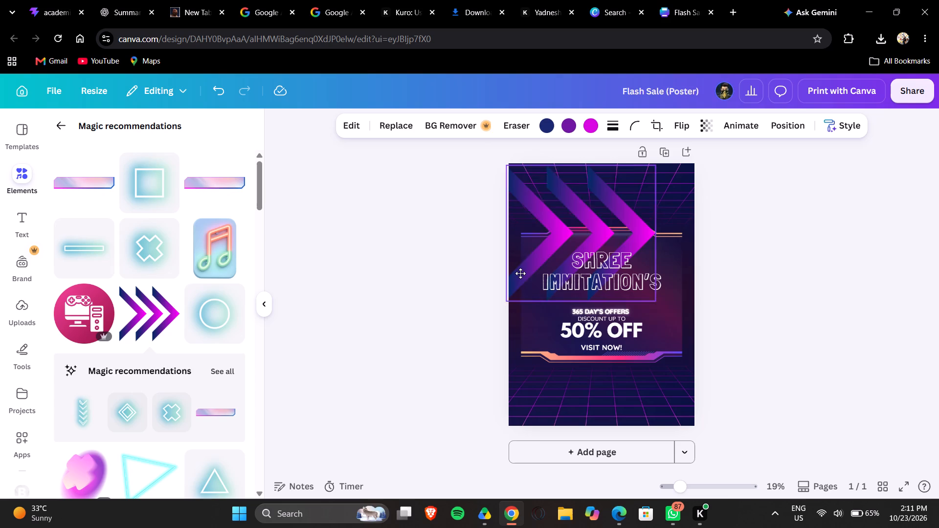
drag(520, 273, 529, 246)
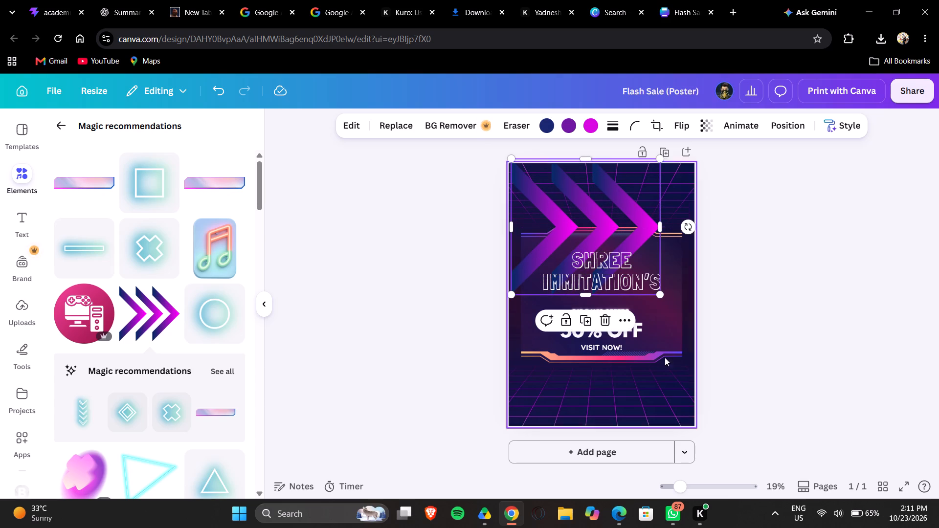
click(726, 321)
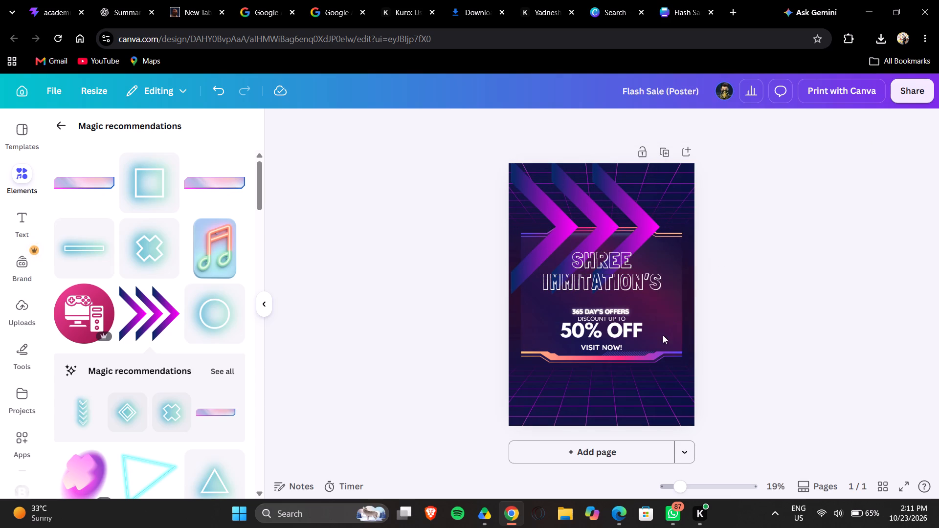
Add a second copy of the triple chevron arrow graphic to the poster.
click(148, 321)
Open the flip options for the second triple chevron graphic.
click(637, 208)
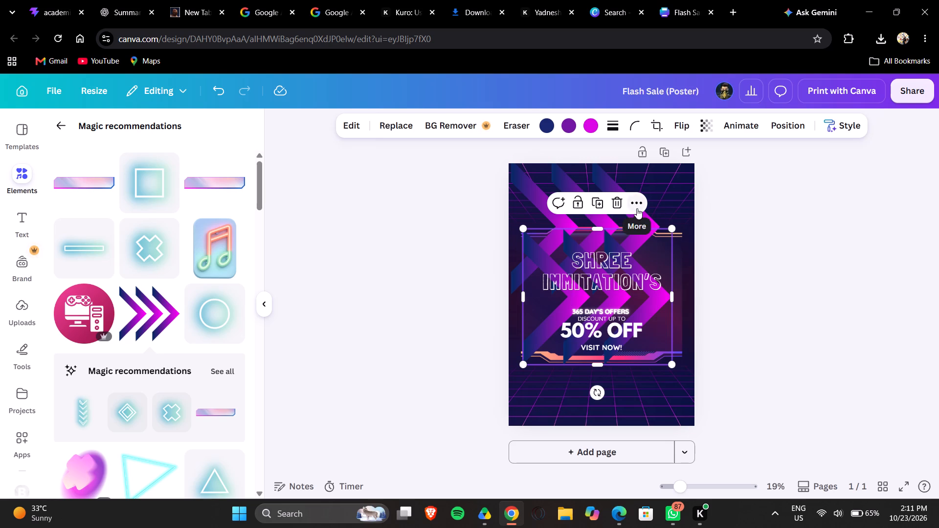
scroll(662, 379, down, 2)
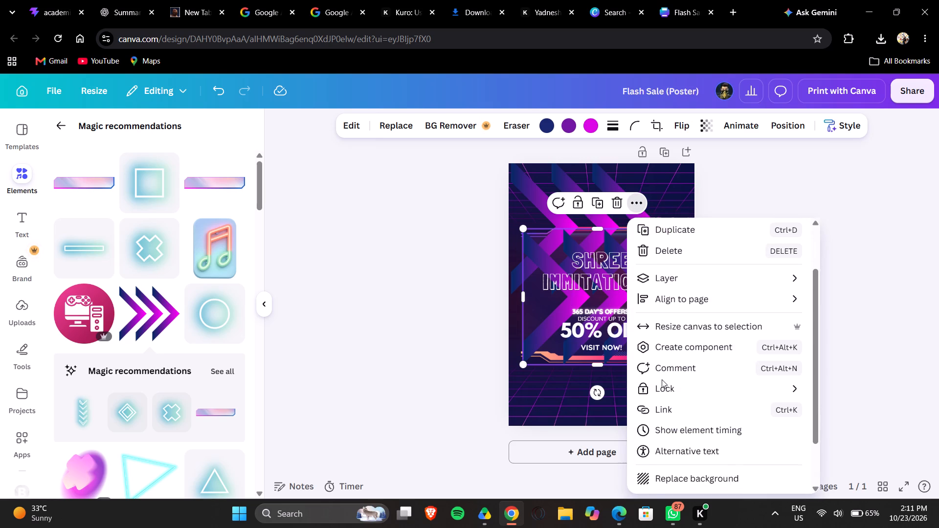
scroll(662, 379, down, 2)
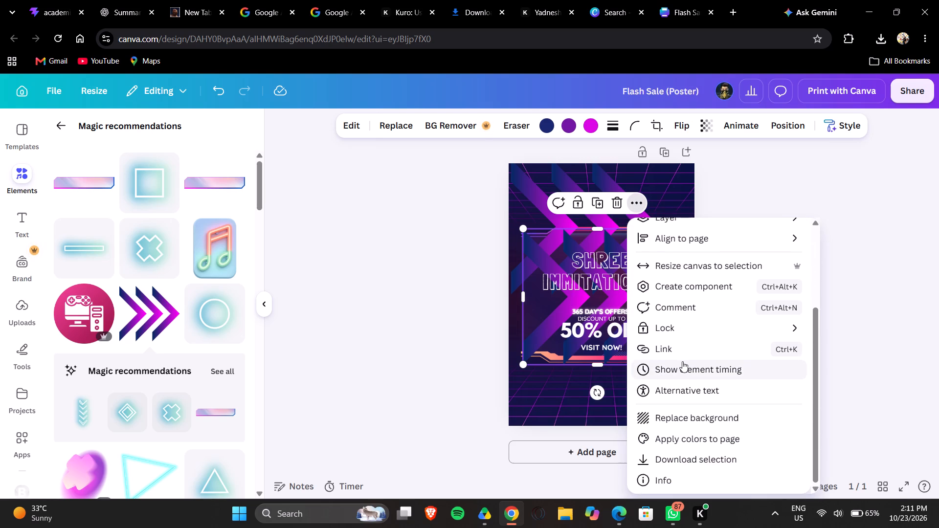
scroll(682, 361, up, 1)
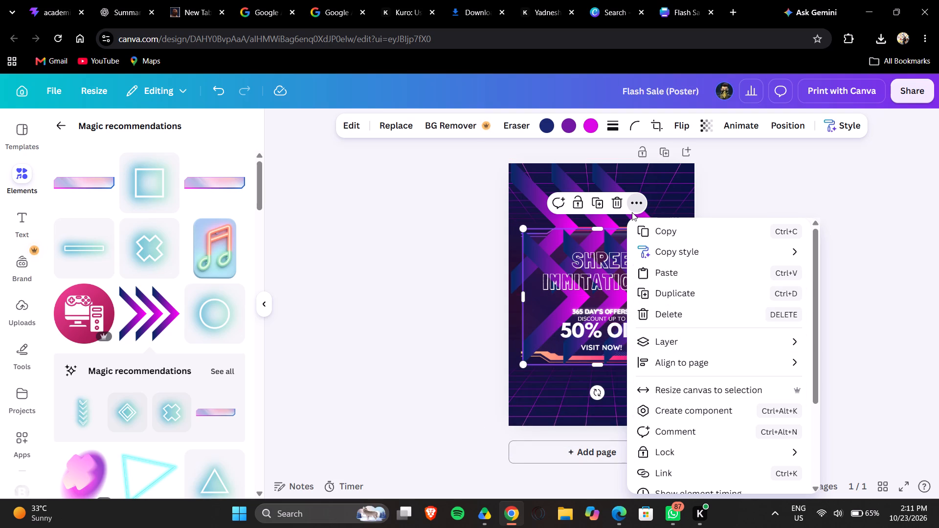
click(686, 121)
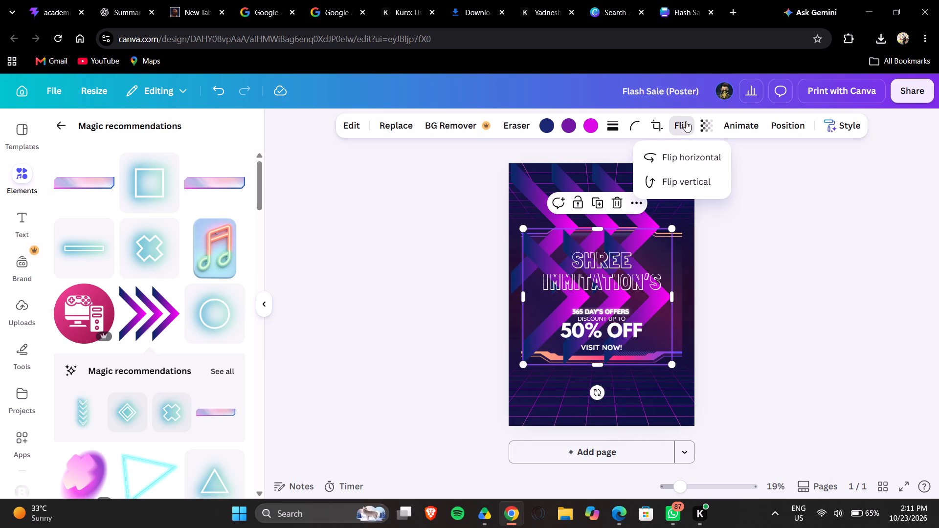
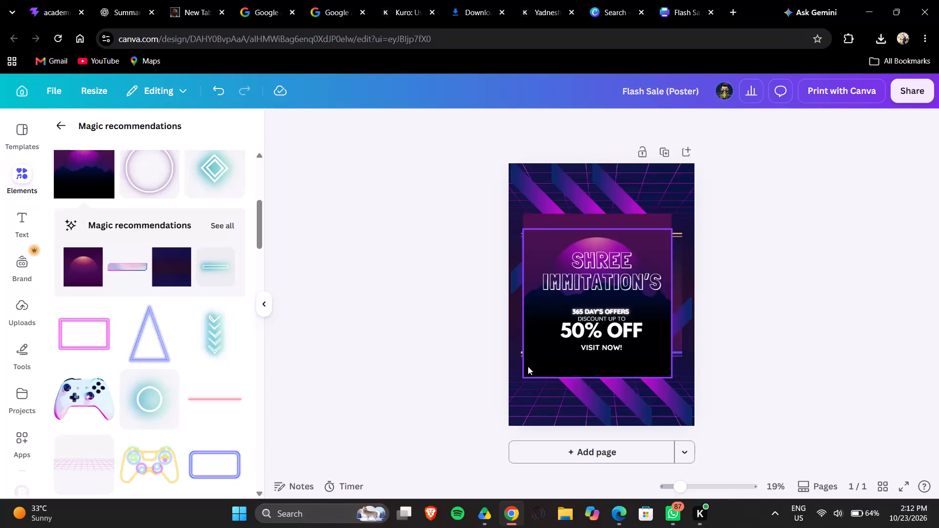
Lower the transparency value of the rear sunset image, the one extending further down the poster, to about 30.
click(528, 366)
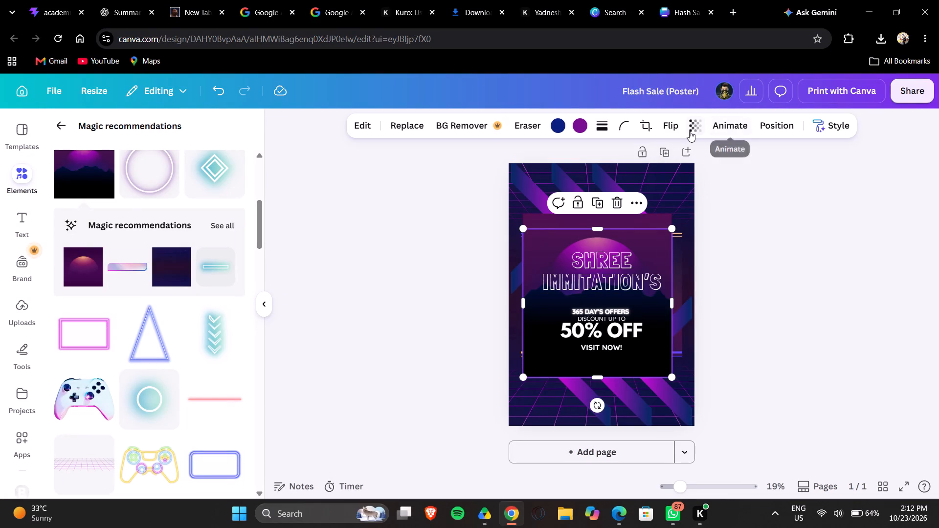
click(688, 131)
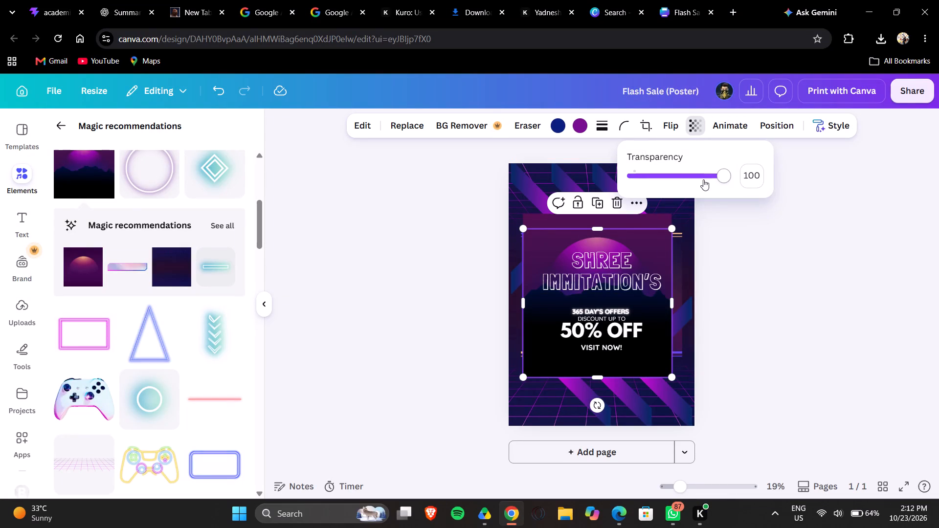
drag(713, 173, 661, 175)
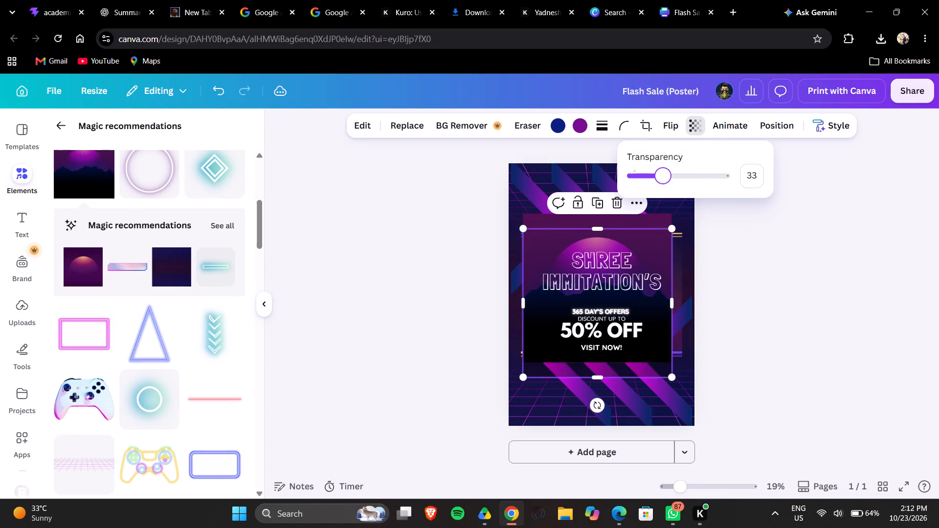
drag(661, 175, 597, 185)
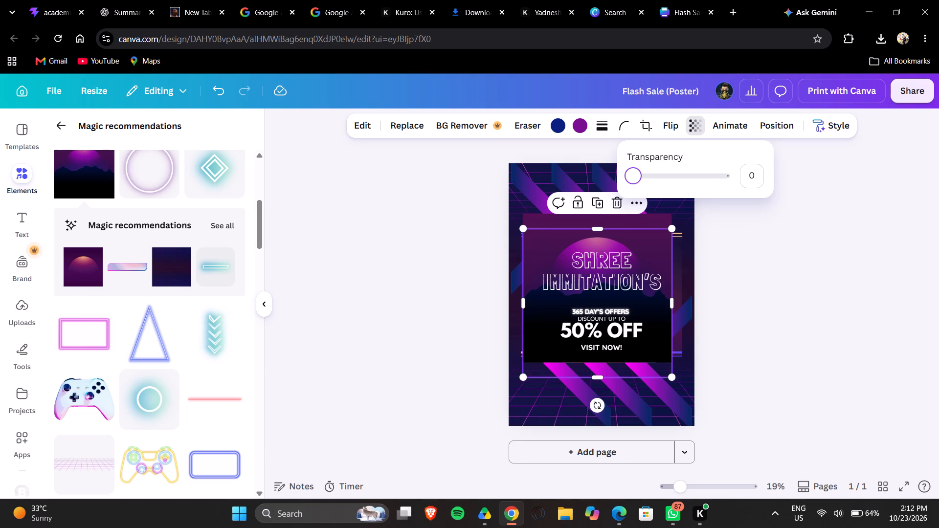
drag(597, 185, 636, 191)
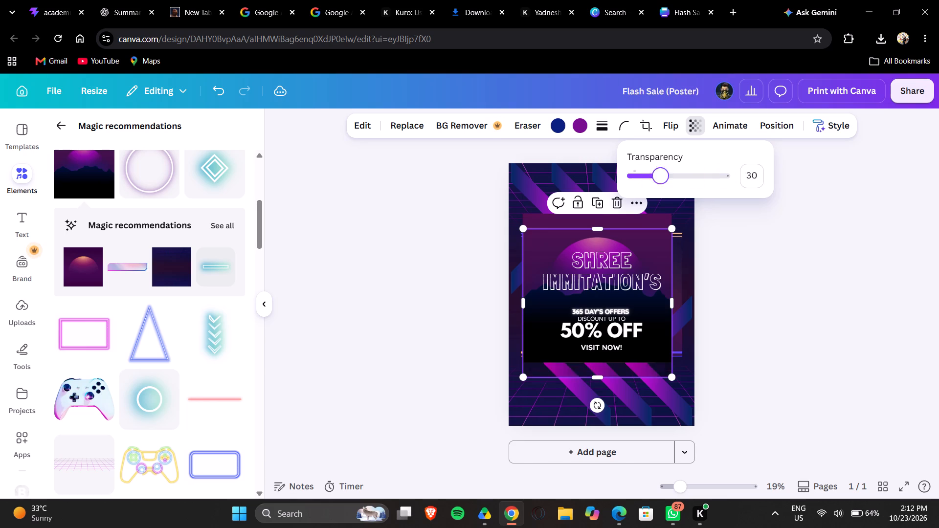
drag(636, 191, 582, 189)
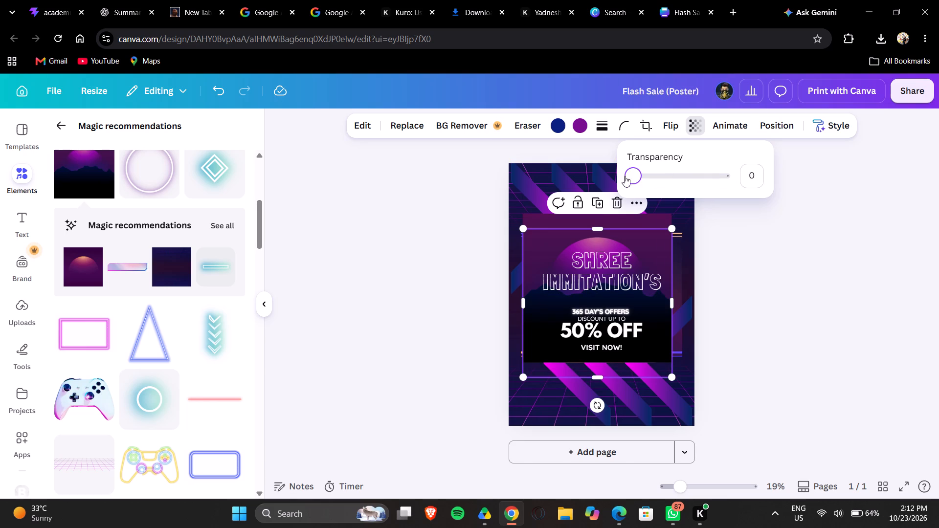
drag(629, 178, 660, 183)
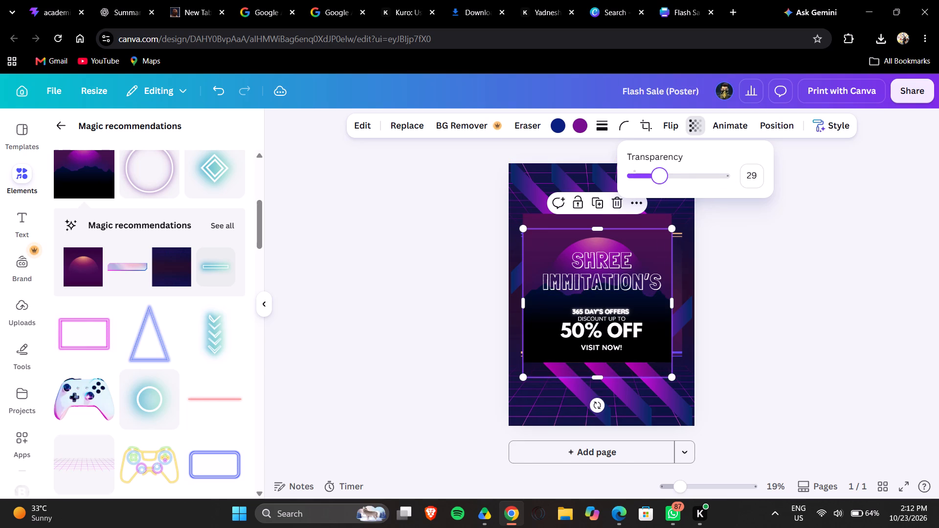
drag(660, 183, 666, 185)
click(801, 321)
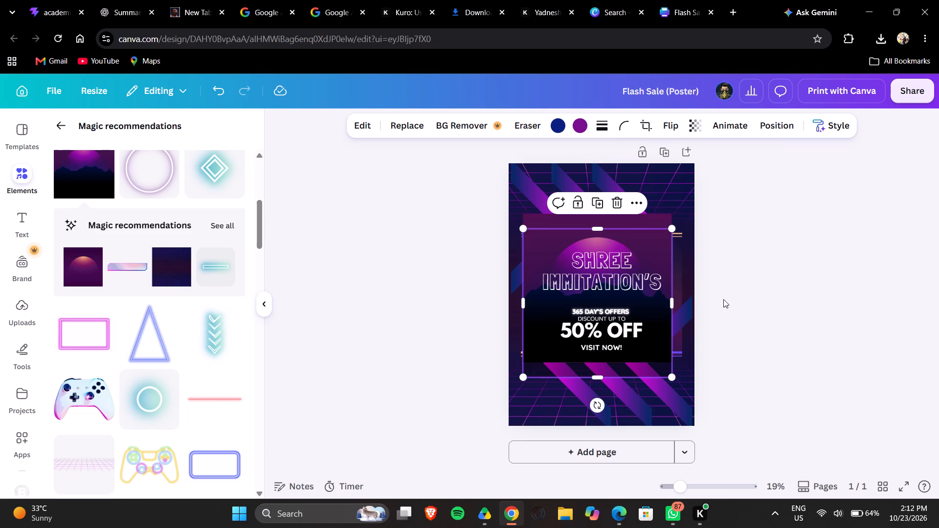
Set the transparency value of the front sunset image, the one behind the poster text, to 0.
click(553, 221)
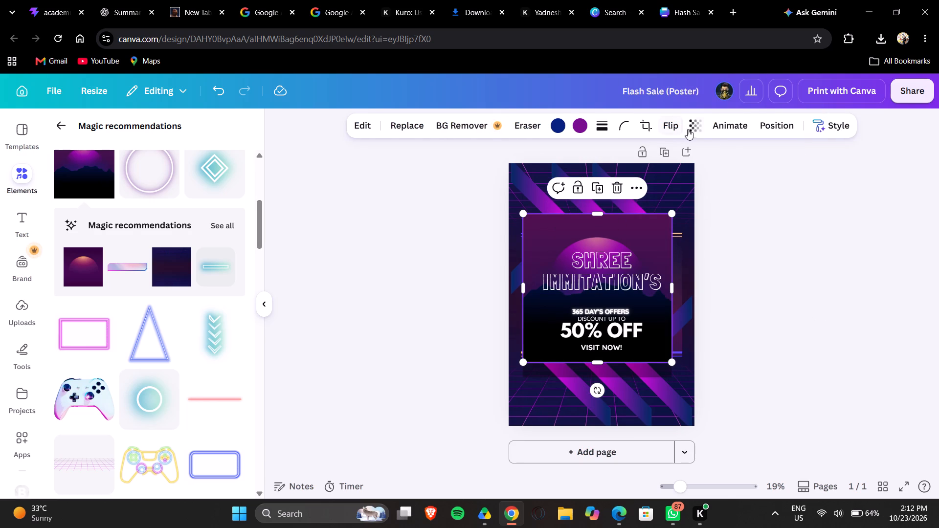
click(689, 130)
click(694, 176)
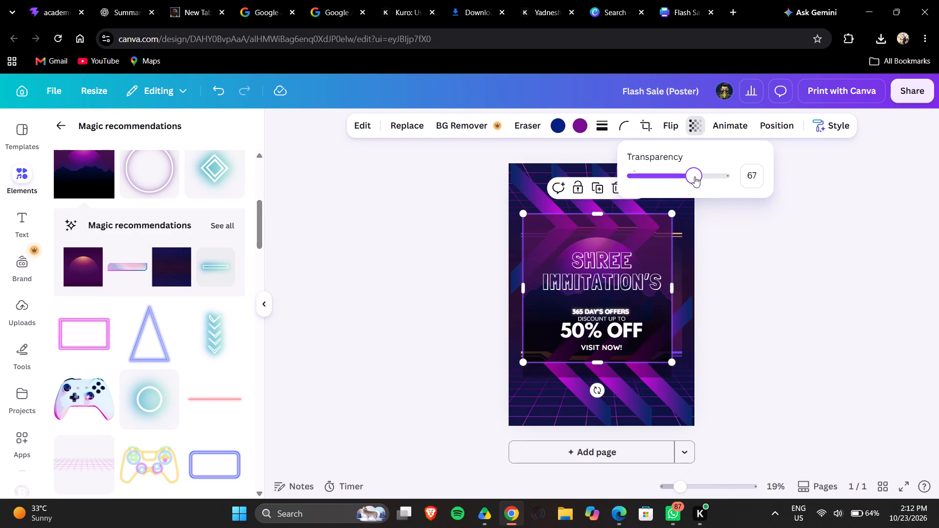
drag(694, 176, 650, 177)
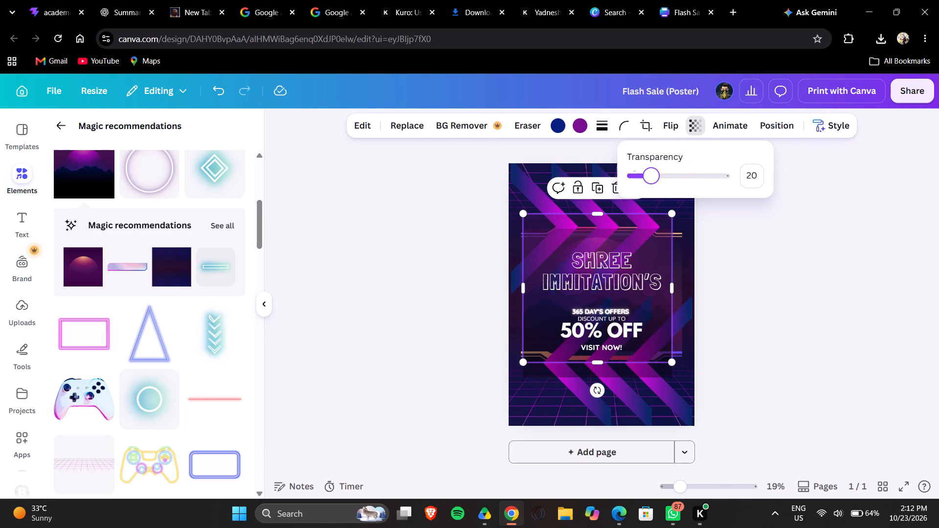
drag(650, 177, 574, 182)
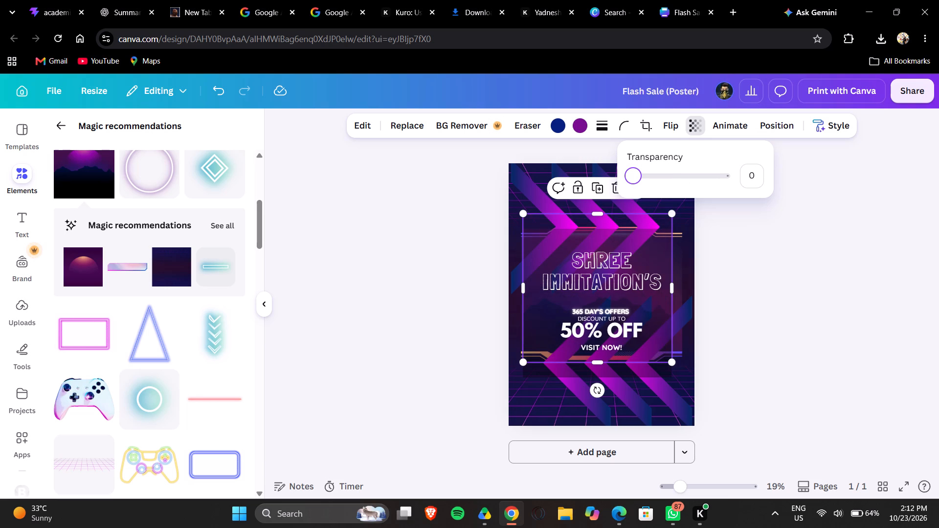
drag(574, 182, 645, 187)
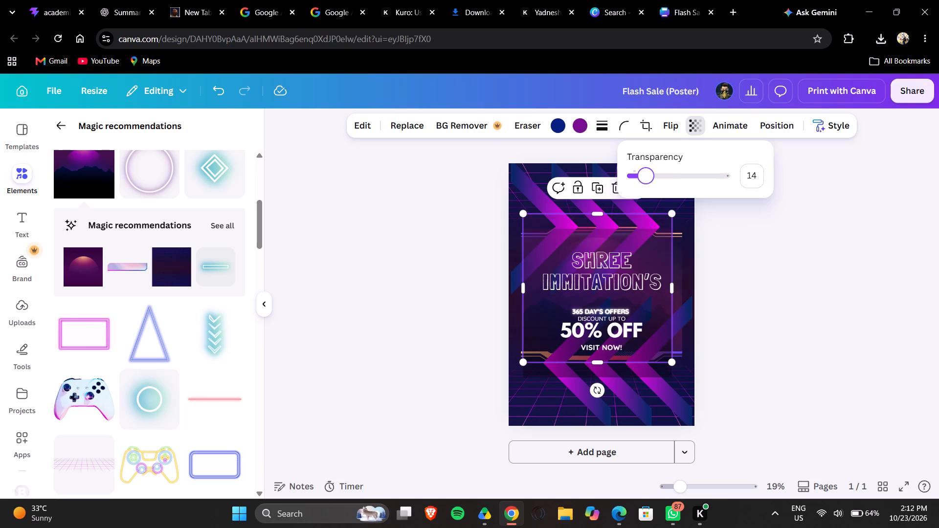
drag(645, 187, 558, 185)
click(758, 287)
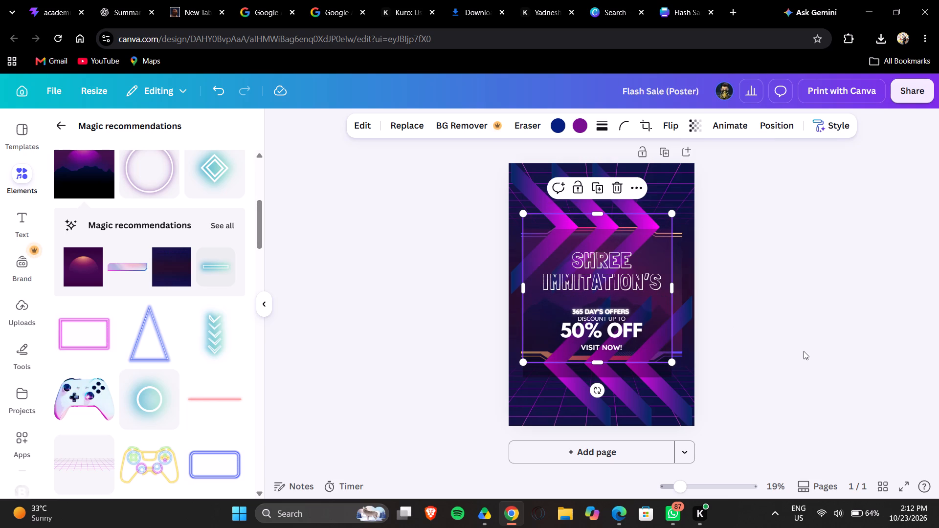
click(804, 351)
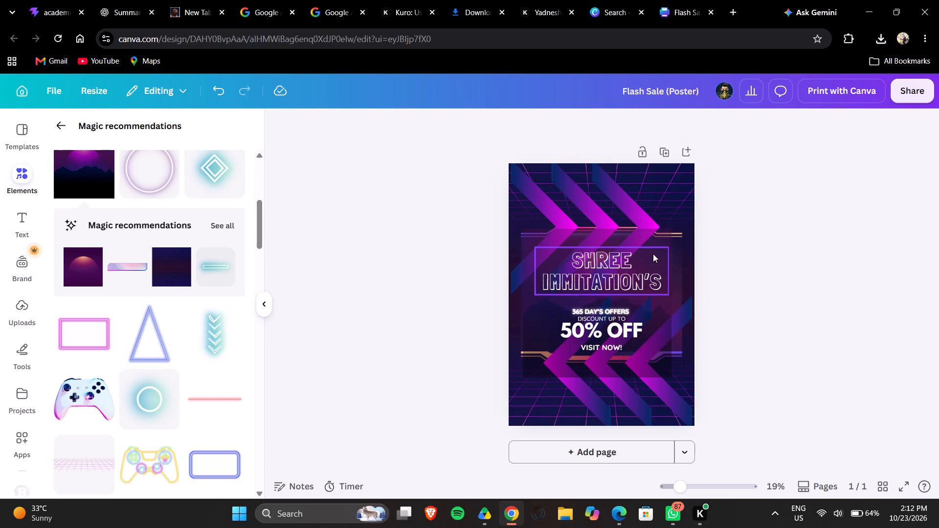
Remove the fully transparent front sunset image by moving it completely off the poster, keeping the faded rear one.
click(659, 238)
drag(659, 238, 658, 246)
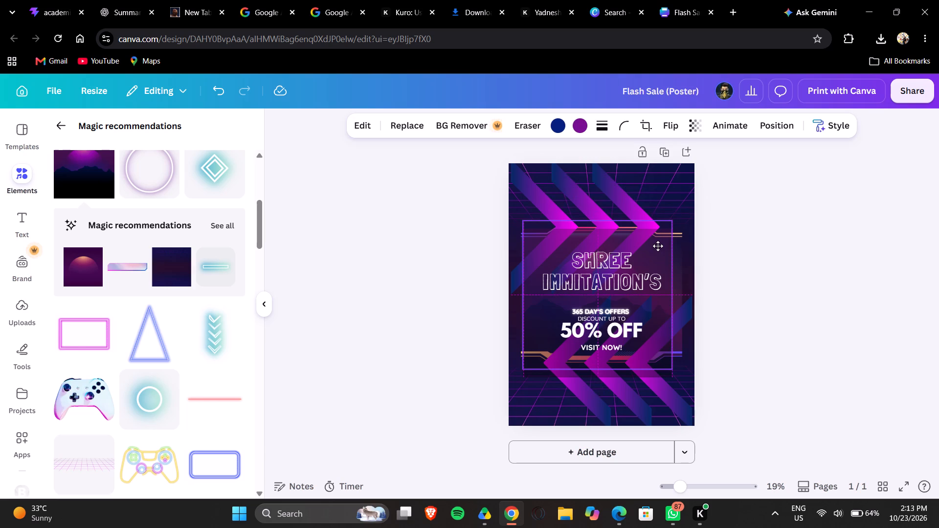
drag(658, 246, 658, 246)
drag(658, 246, 821, 261)
drag(795, 279, 447, 283)
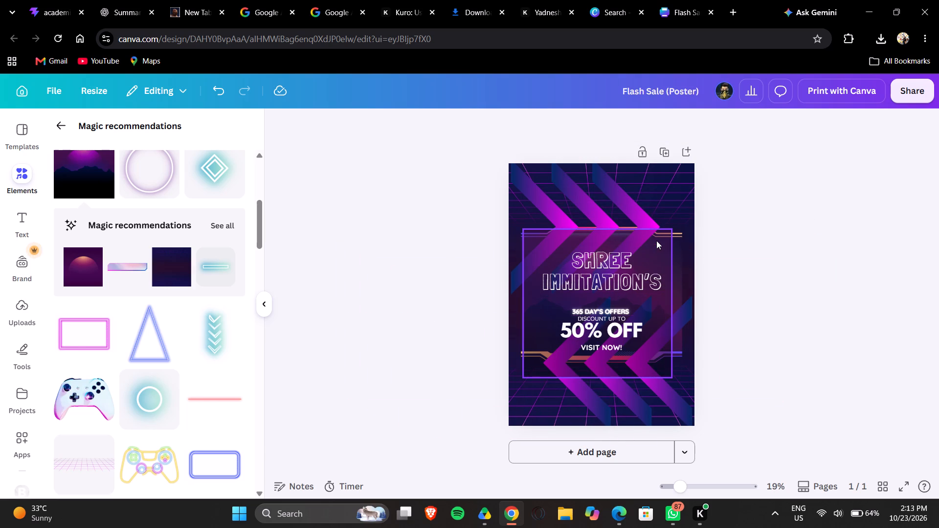
click(656, 241)
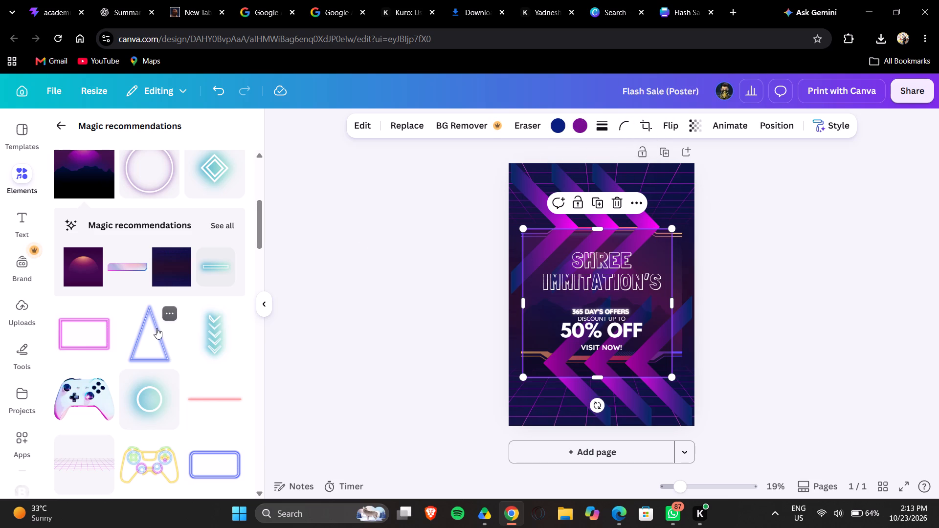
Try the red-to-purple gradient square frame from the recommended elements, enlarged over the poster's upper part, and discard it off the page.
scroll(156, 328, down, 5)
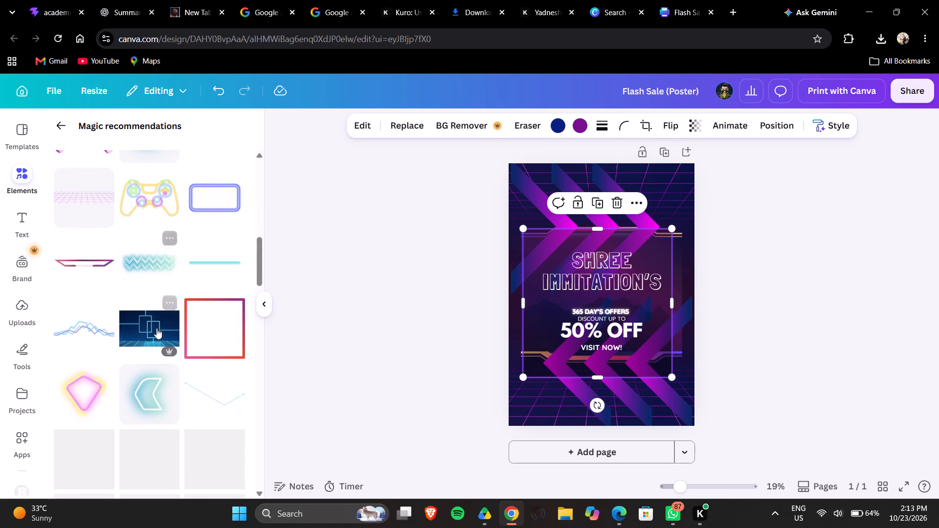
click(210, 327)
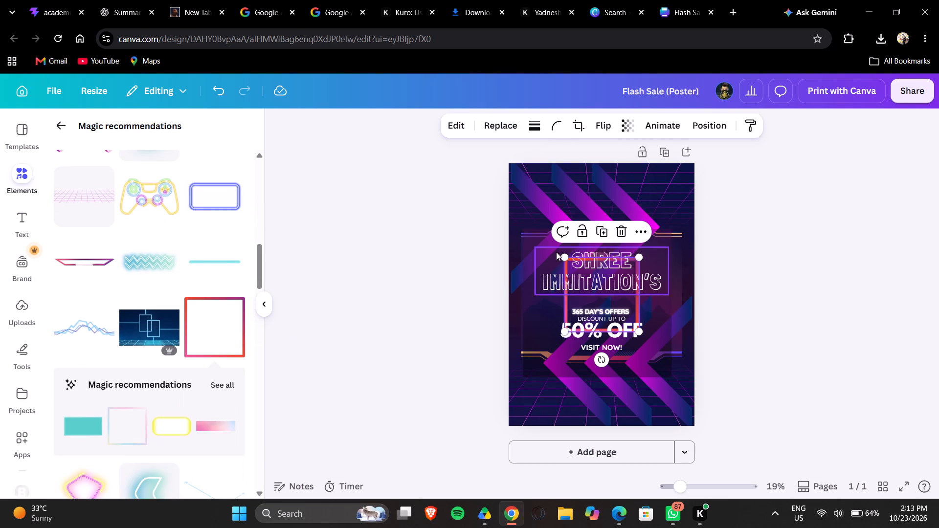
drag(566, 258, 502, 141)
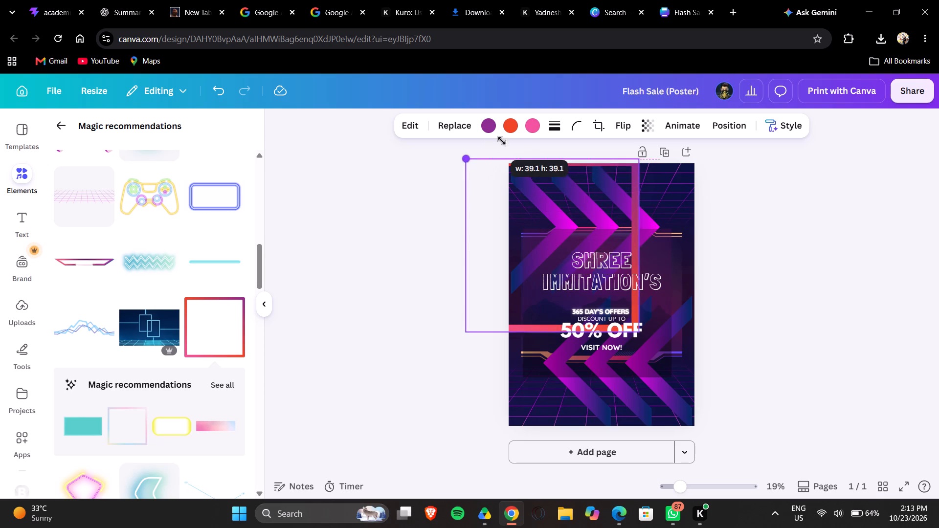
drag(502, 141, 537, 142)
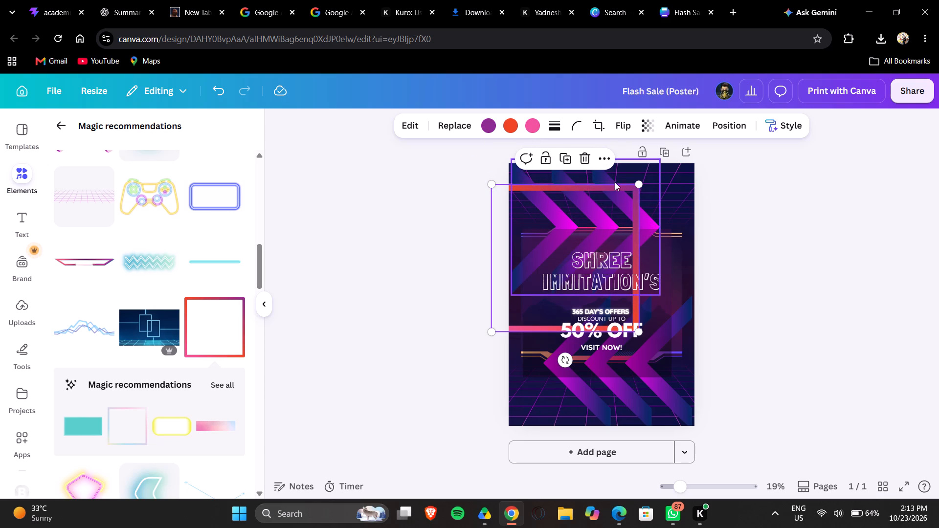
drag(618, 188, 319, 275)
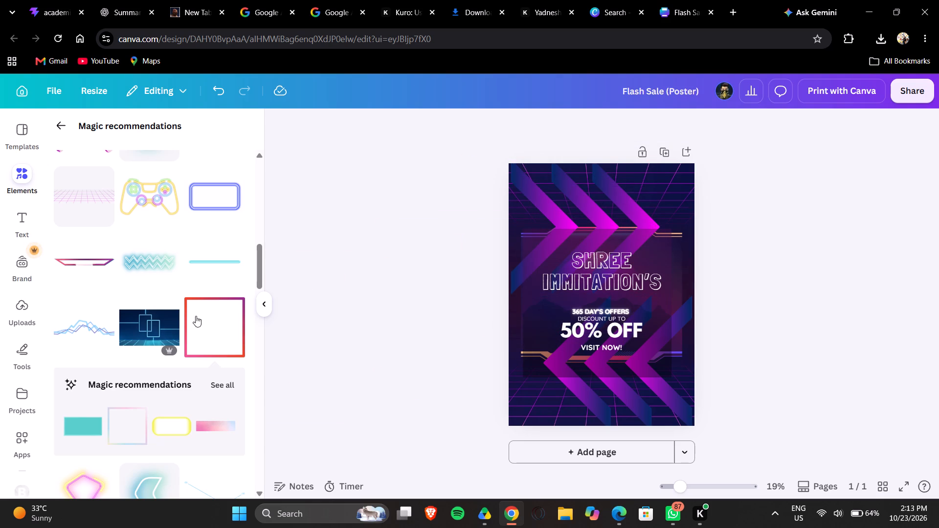
Add the neon perspective road graphic from the recommended elements and place it at the poster's bottom-left corner.
scroll(147, 334, down, 5)
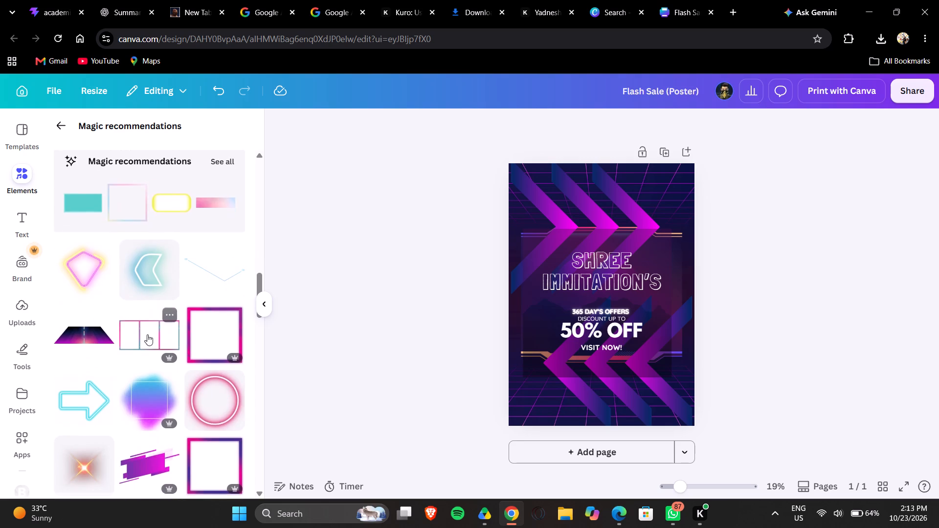
scroll(147, 334, down, 1)
click(72, 289)
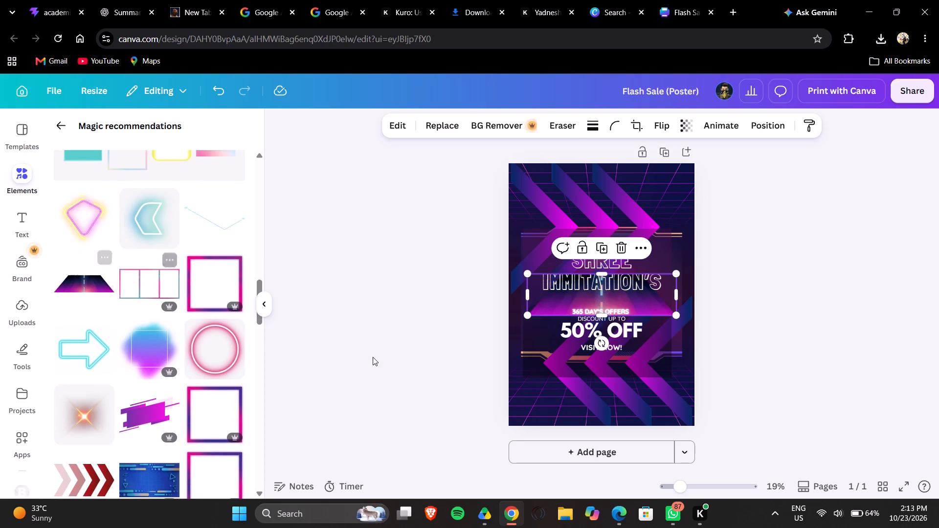
drag(576, 301, 561, 320)
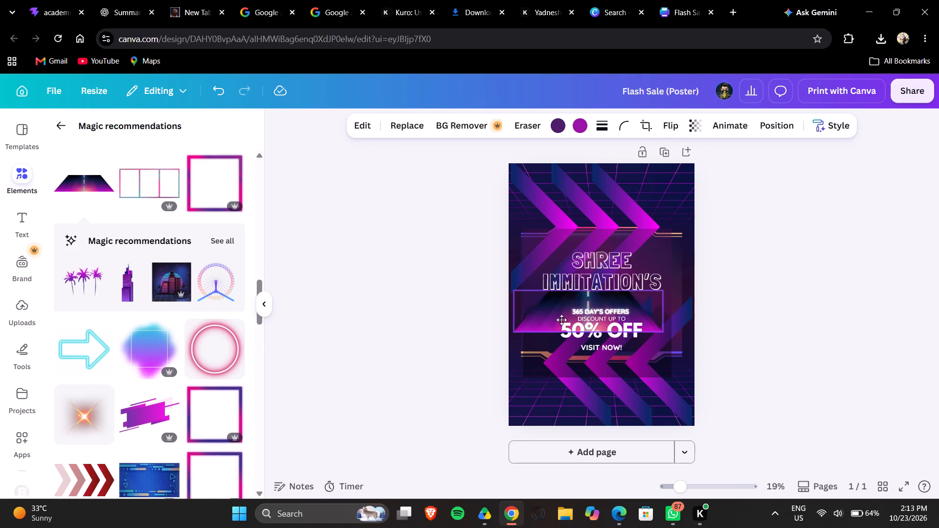
drag(561, 320, 532, 418)
click(404, 374)
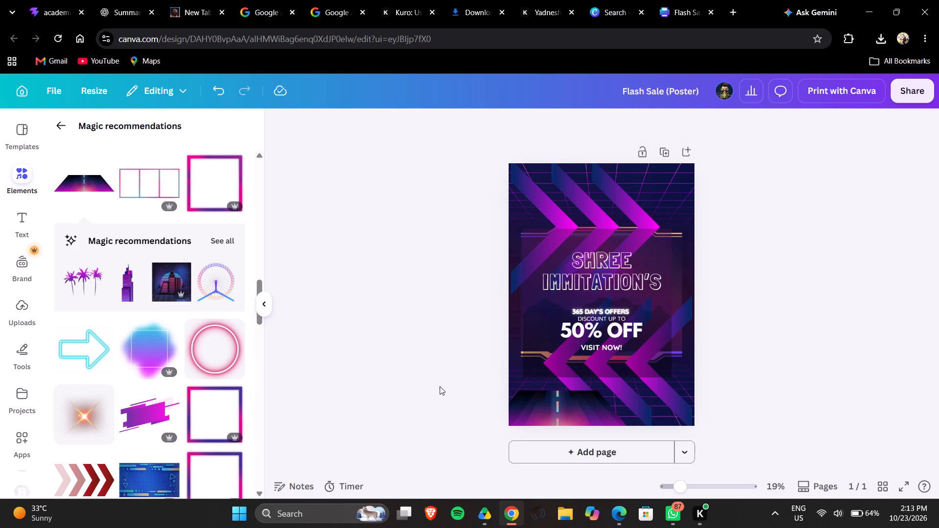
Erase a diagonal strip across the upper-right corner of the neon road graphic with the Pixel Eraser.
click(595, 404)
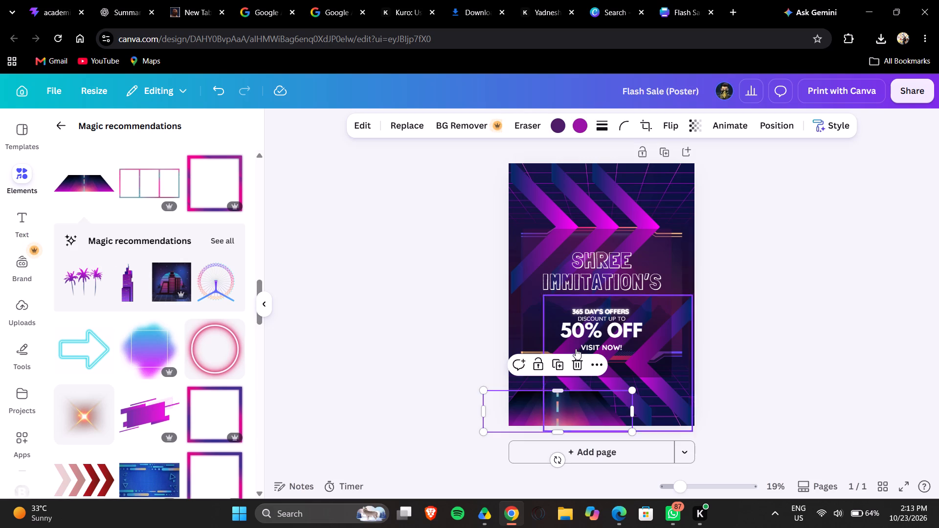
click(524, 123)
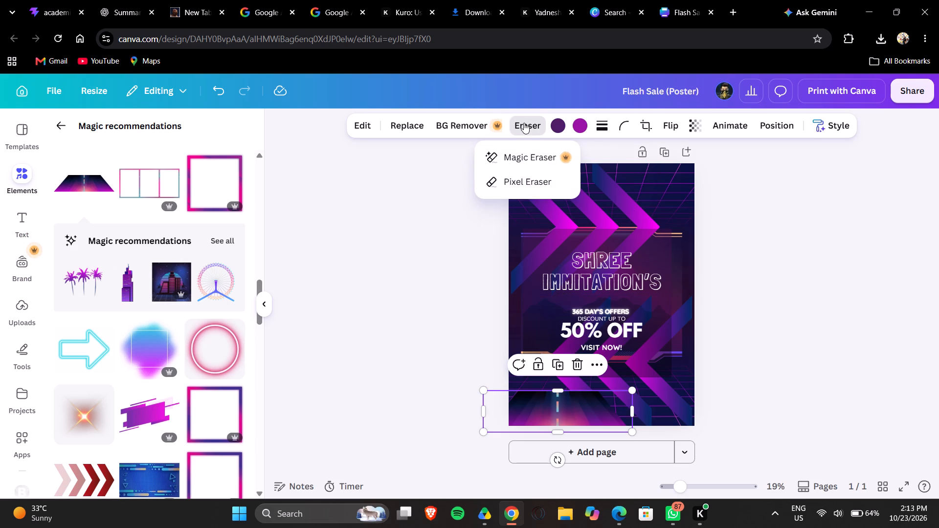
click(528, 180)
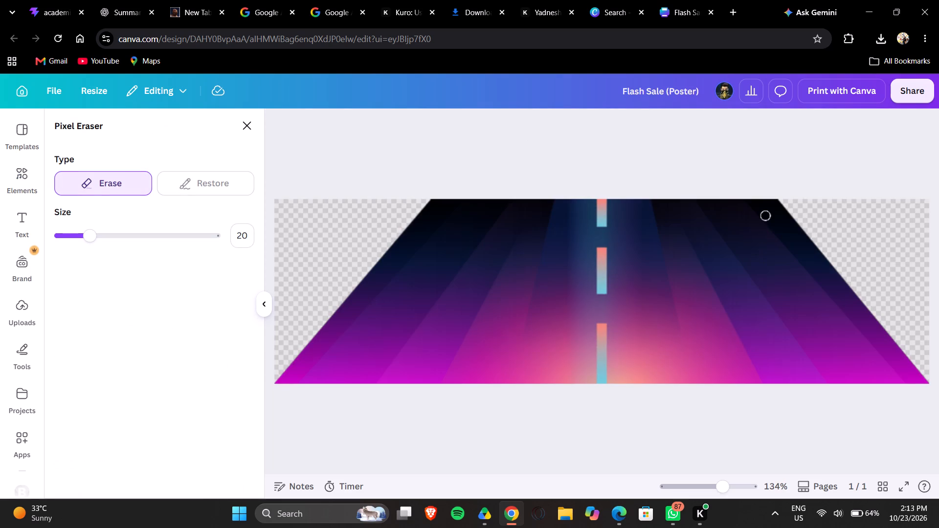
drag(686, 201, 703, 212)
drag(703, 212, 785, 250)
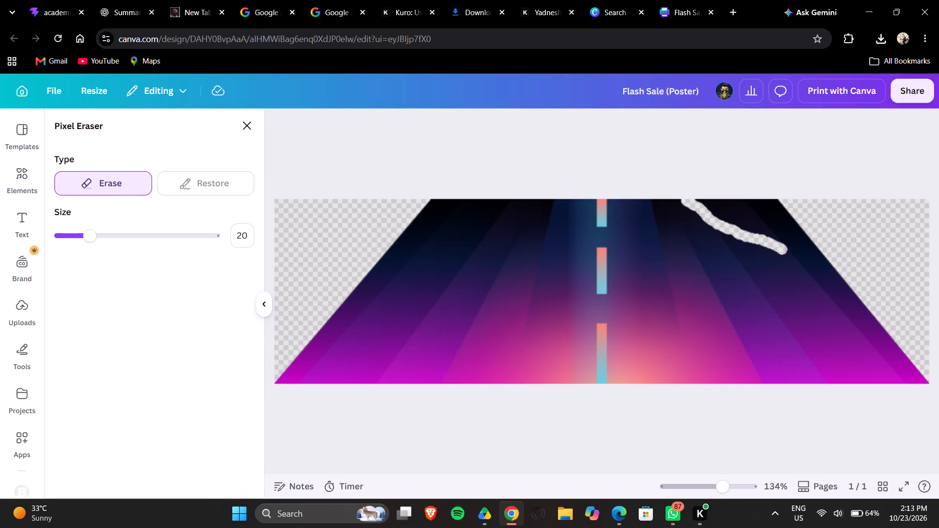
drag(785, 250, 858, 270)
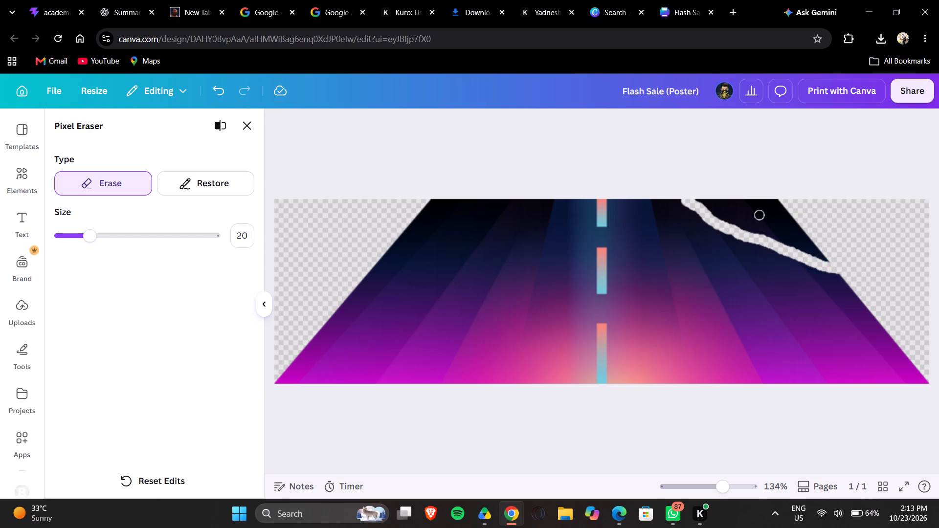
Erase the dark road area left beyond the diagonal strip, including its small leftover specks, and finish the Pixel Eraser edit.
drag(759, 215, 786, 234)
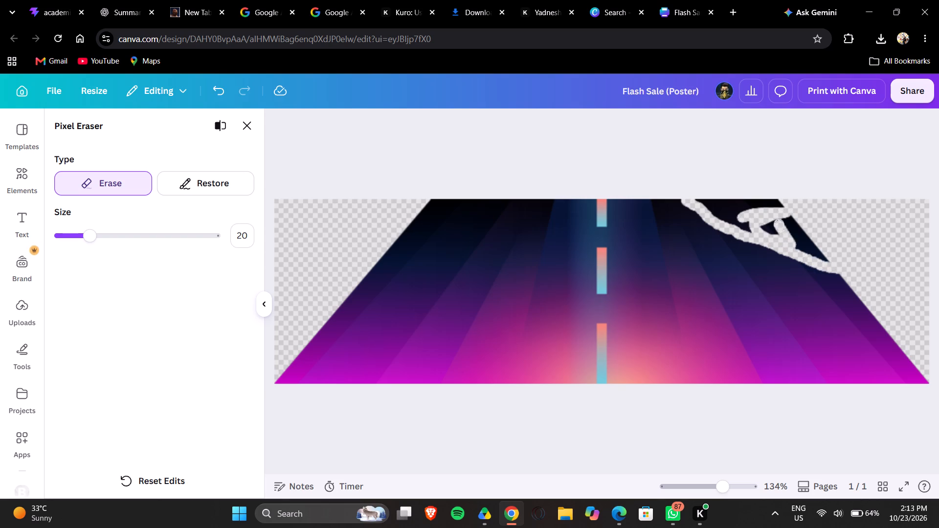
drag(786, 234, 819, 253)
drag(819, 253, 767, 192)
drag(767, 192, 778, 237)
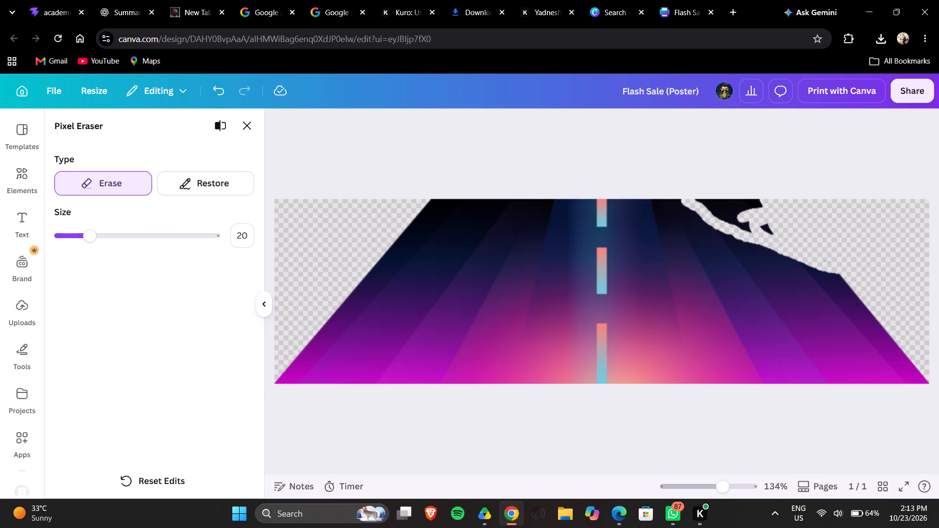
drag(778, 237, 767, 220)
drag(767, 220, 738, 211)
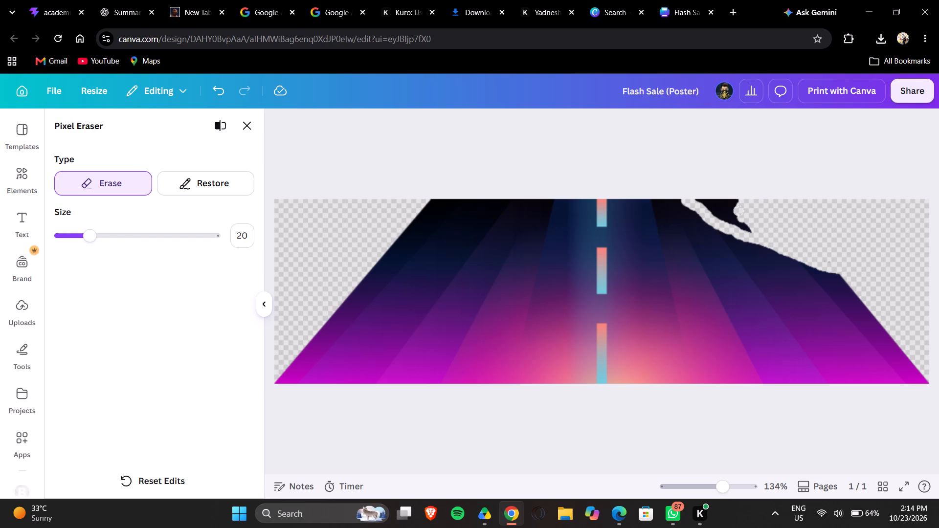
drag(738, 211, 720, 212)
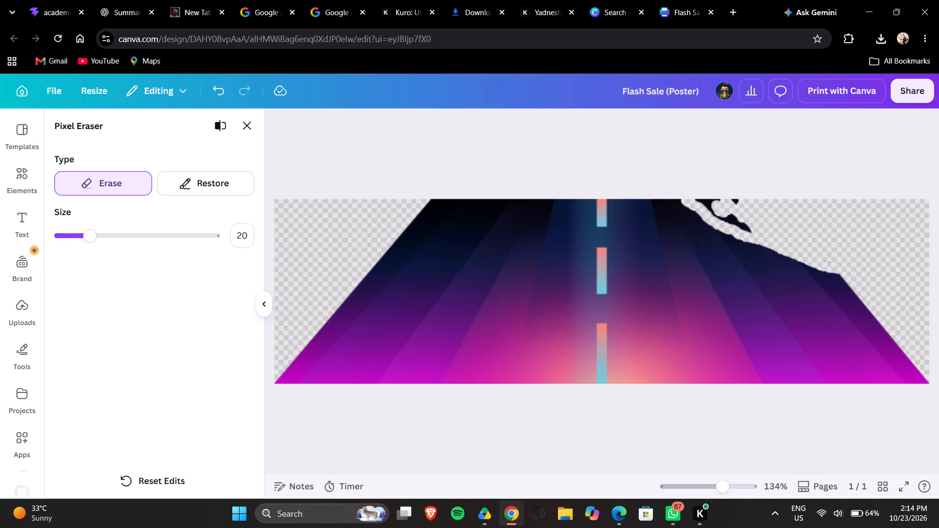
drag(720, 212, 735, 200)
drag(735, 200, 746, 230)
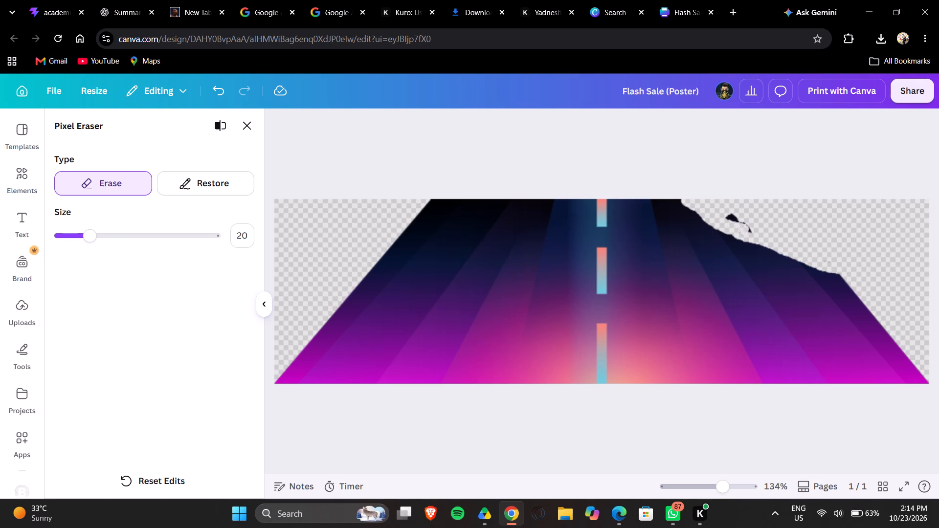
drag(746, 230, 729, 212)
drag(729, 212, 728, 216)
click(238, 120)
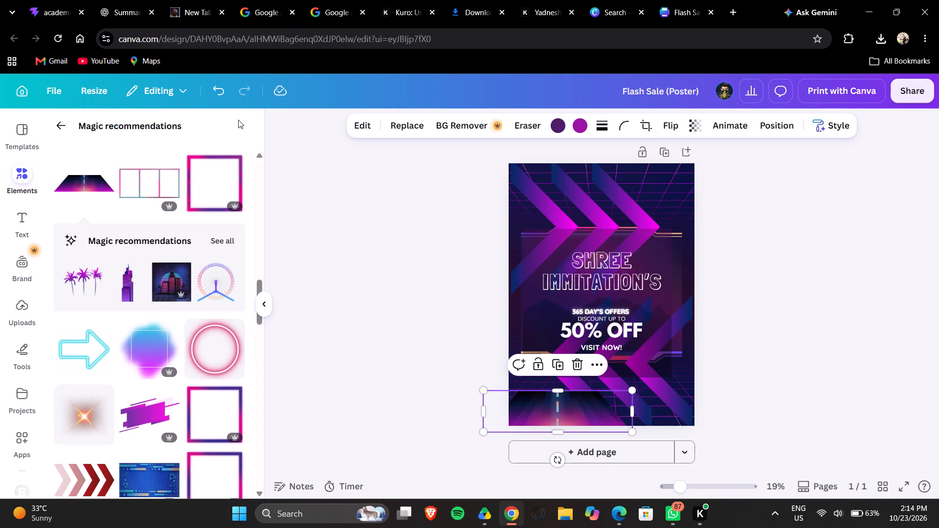
Shift the neon road graphic slightly left at the poster's bottom edge, but delete it from the poster.
click(584, 398)
drag(584, 398, 567, 399)
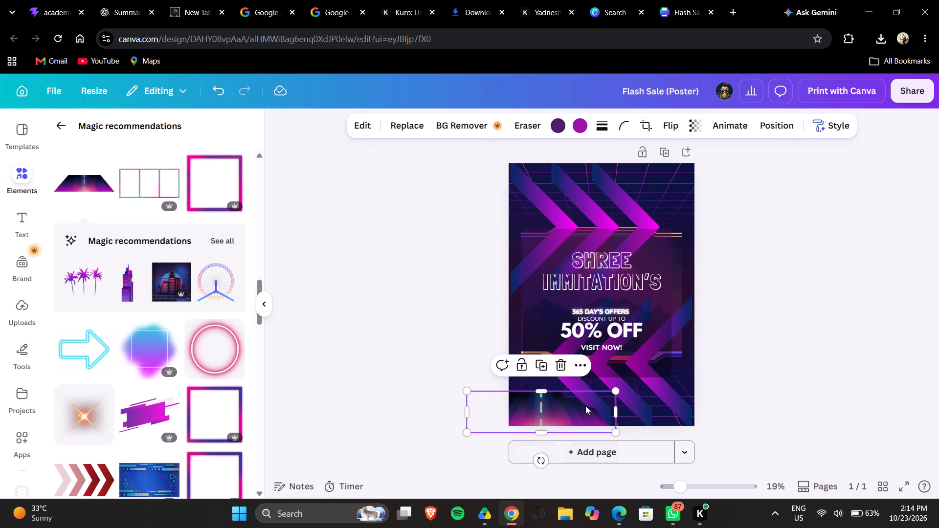
click(569, 363)
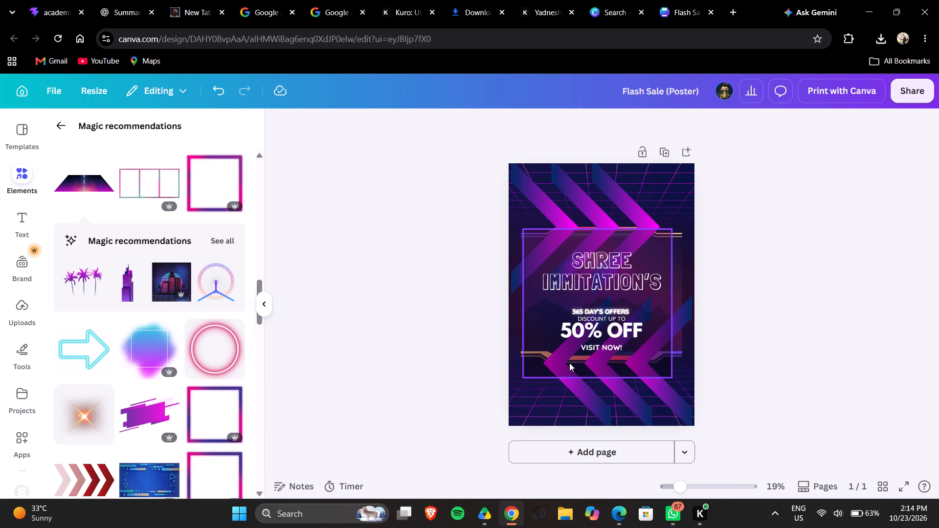
click(405, 380)
Add the three purple palm trees graphic from the recommended elements and place it over the SHREE IMMITATION'S heading.
scroll(170, 349, down, 1)
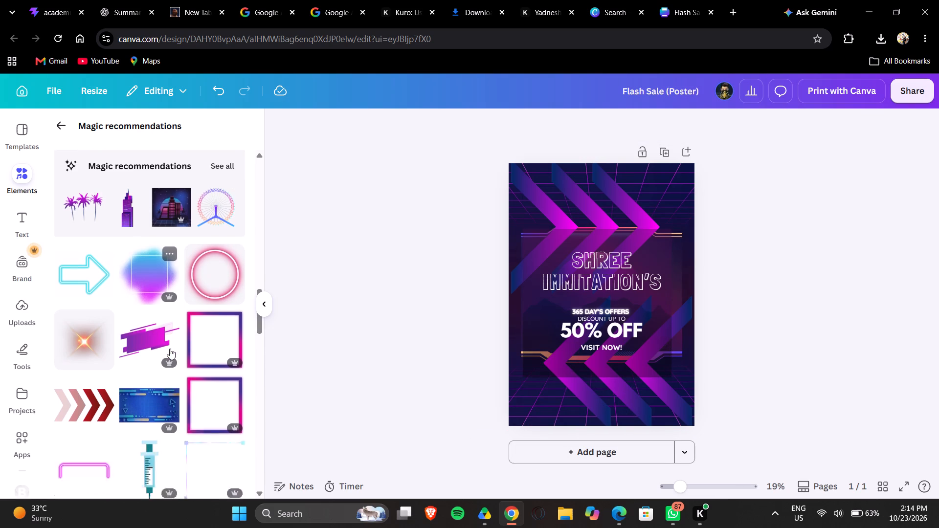
scroll(170, 349, down, 4)
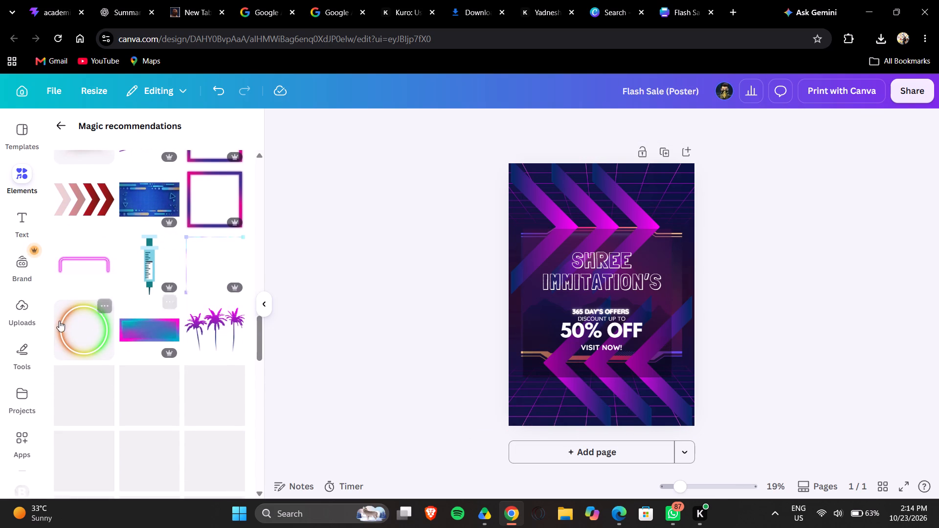
scroll(166, 418, down, 1)
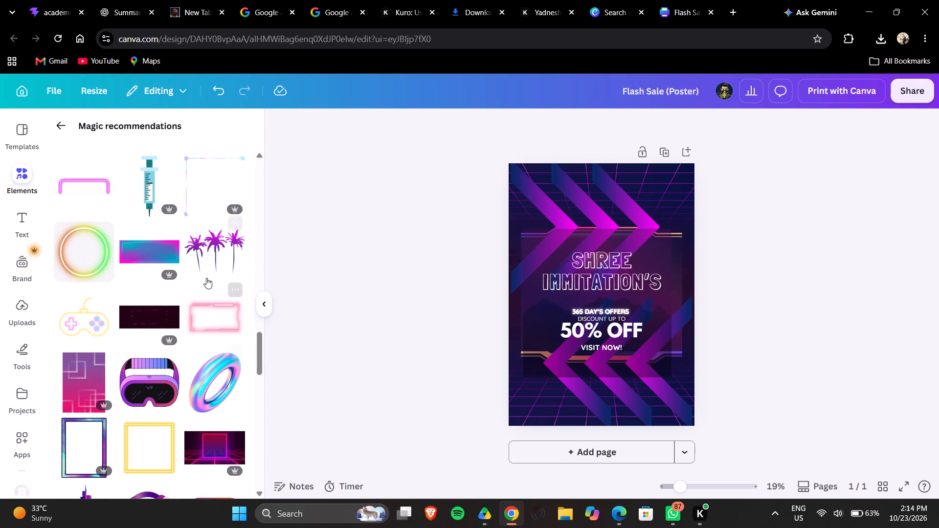
scroll(214, 320, down, 1)
click(223, 246)
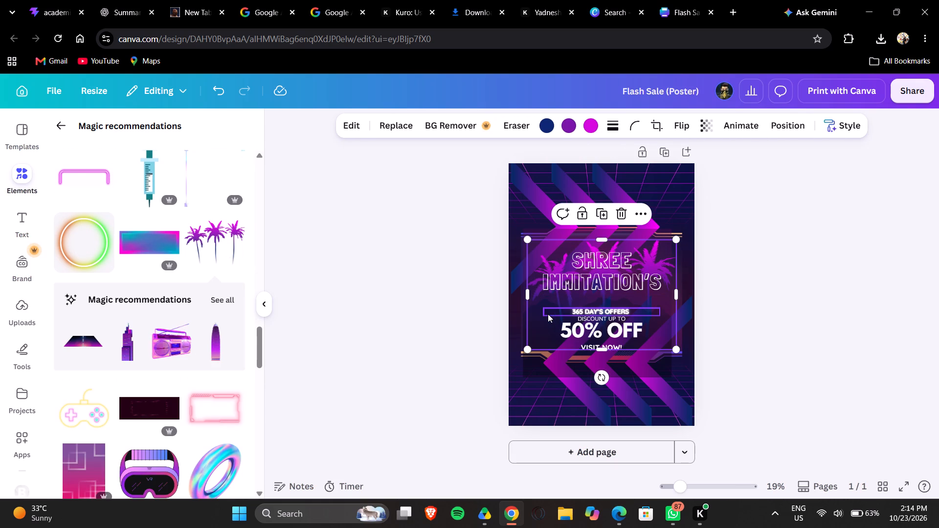
drag(545, 326, 545, 320)
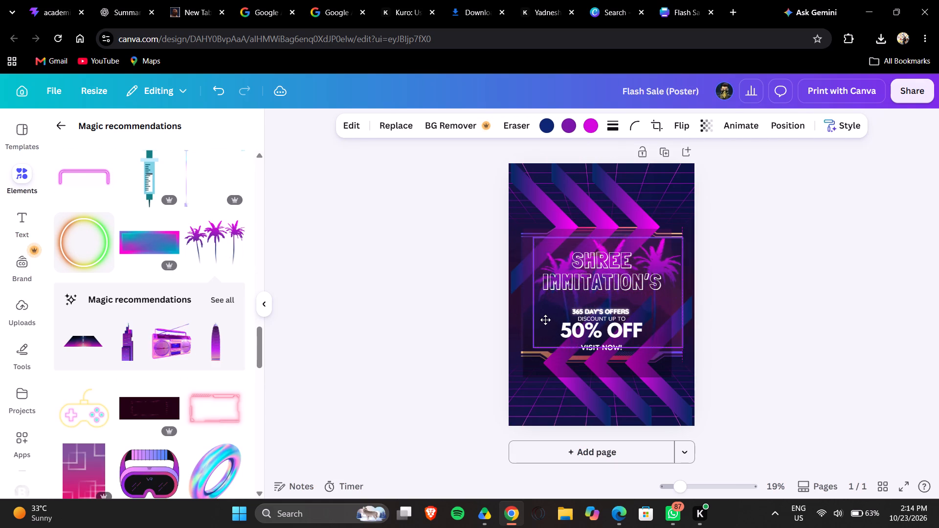
drag(545, 320, 543, 290)
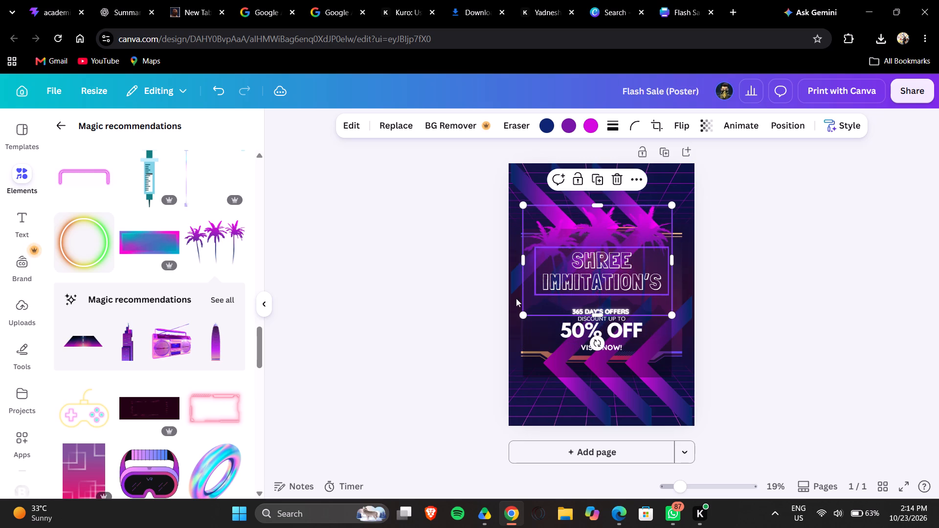
click(450, 321)
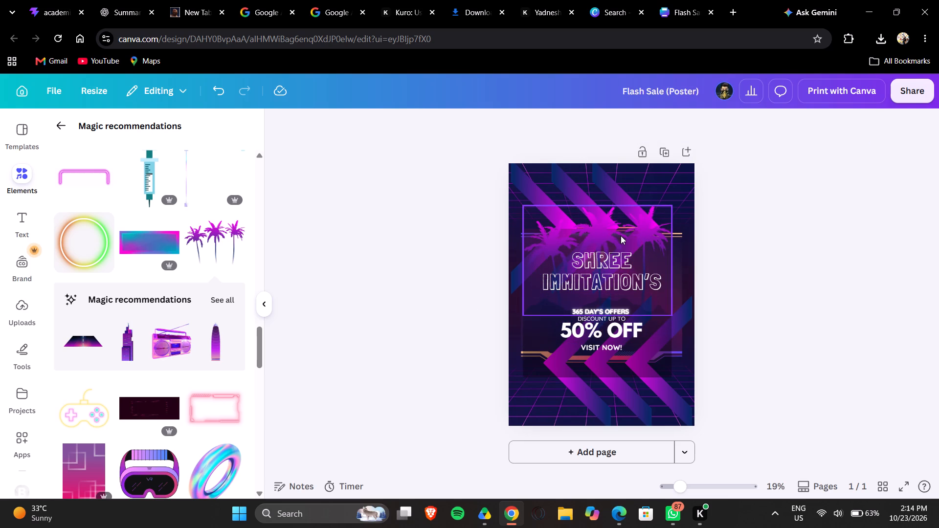
Remove the upper group of purple chevron arrows by moving it completely off the poster.
click(621, 236)
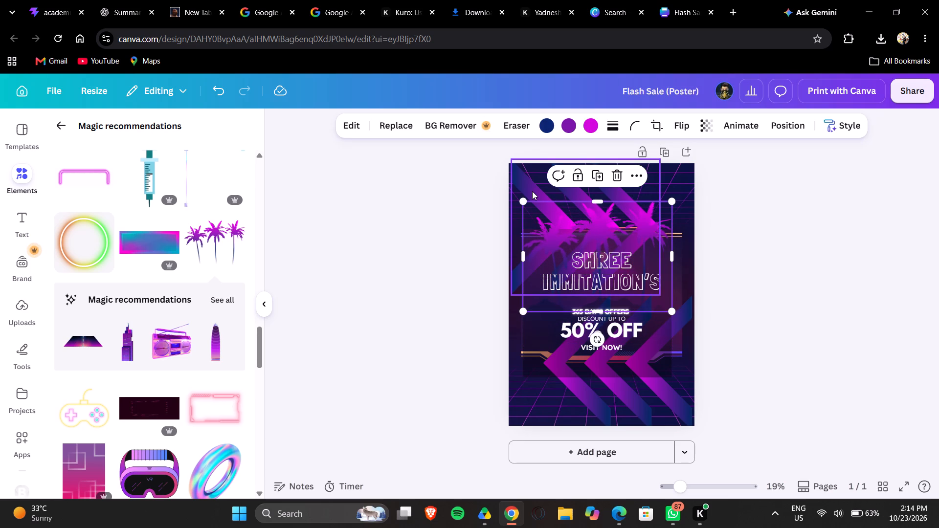
click(532, 191)
drag(539, 189, 608, 186)
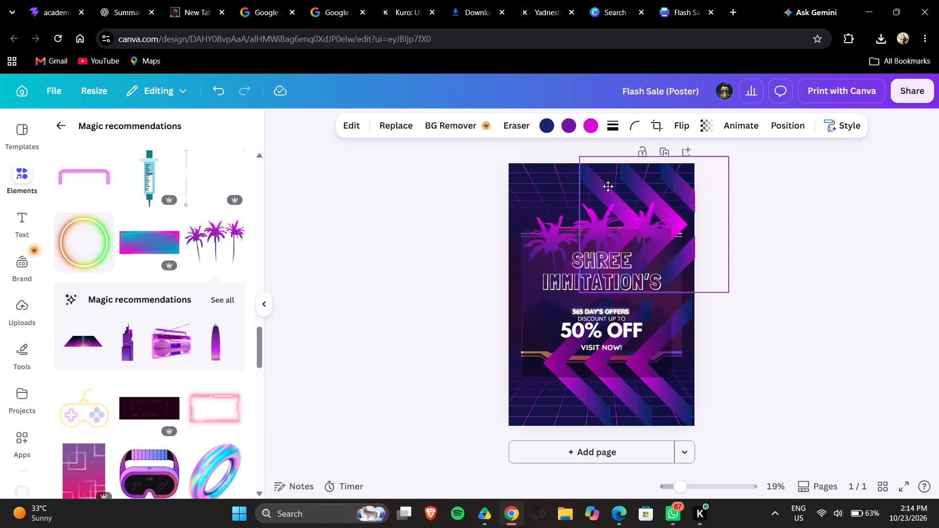
drag(608, 186, 679, 202)
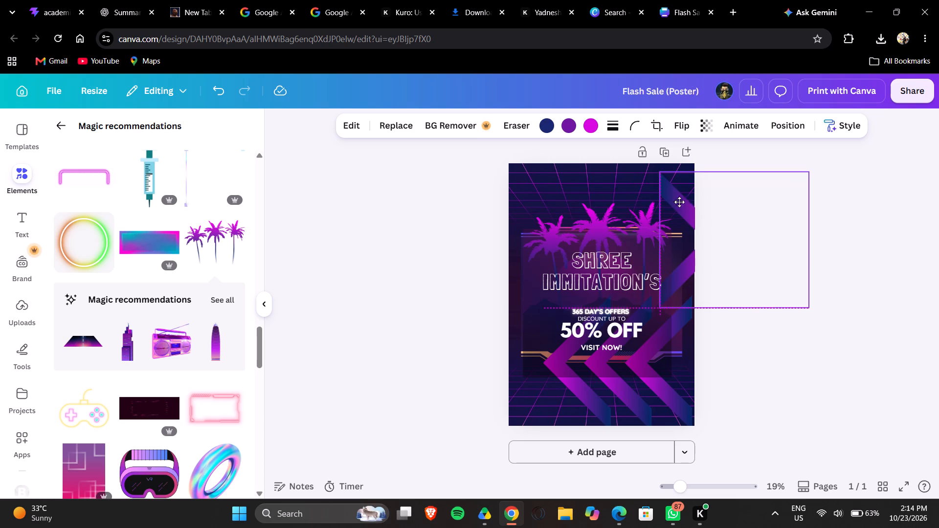
drag(679, 202, 313, 283)
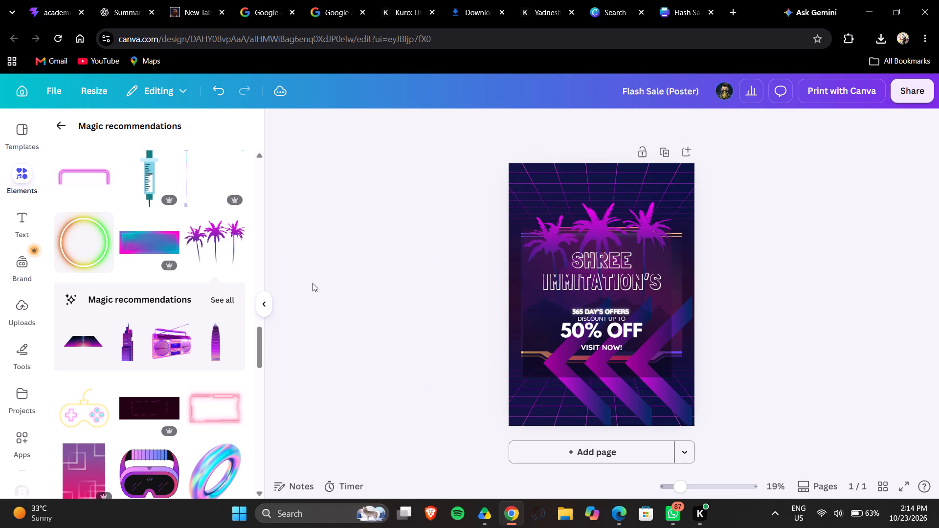
Move the palm trees graphic up so it meets the poster's top edge above the heading.
drag(582, 234, 583, 205)
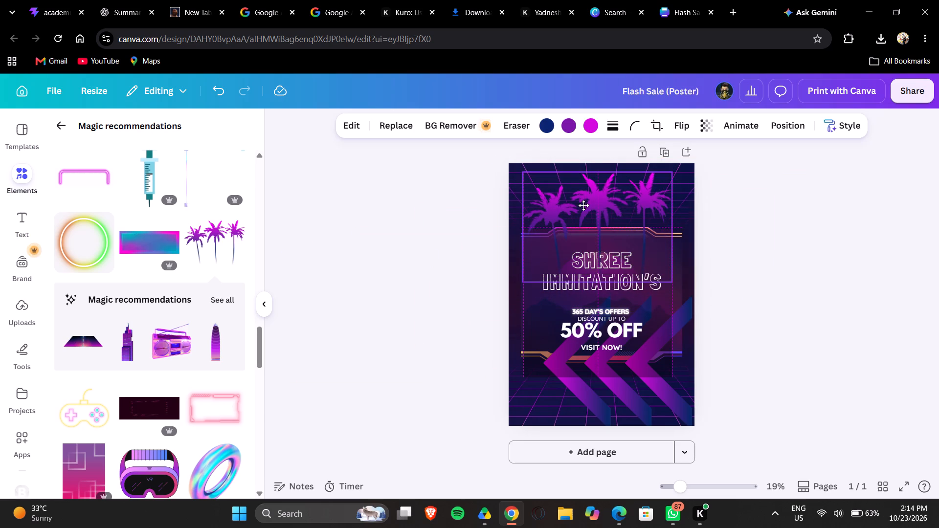
drag(583, 205, 583, 198)
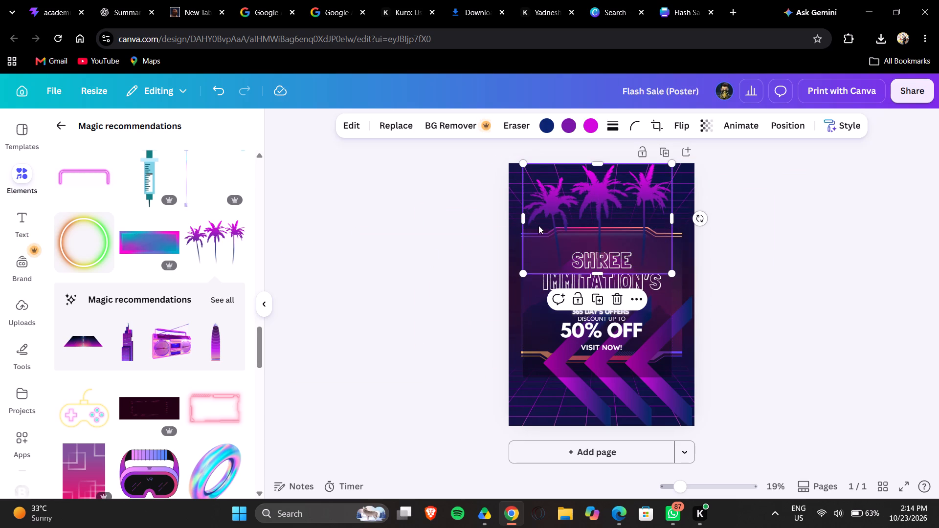
click(426, 329)
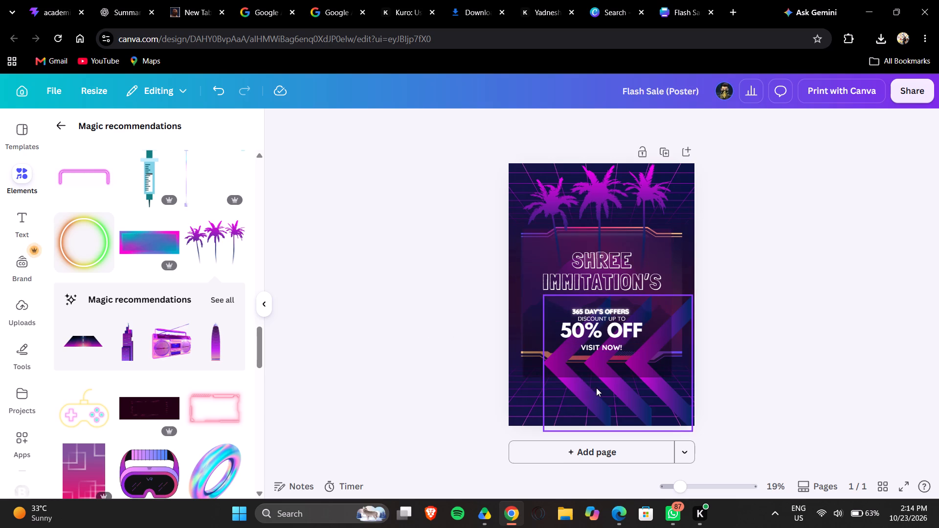
Browse the recommended elements for another neon graphic or frame that suits the poster.
scroll(126, 393, down, 1)
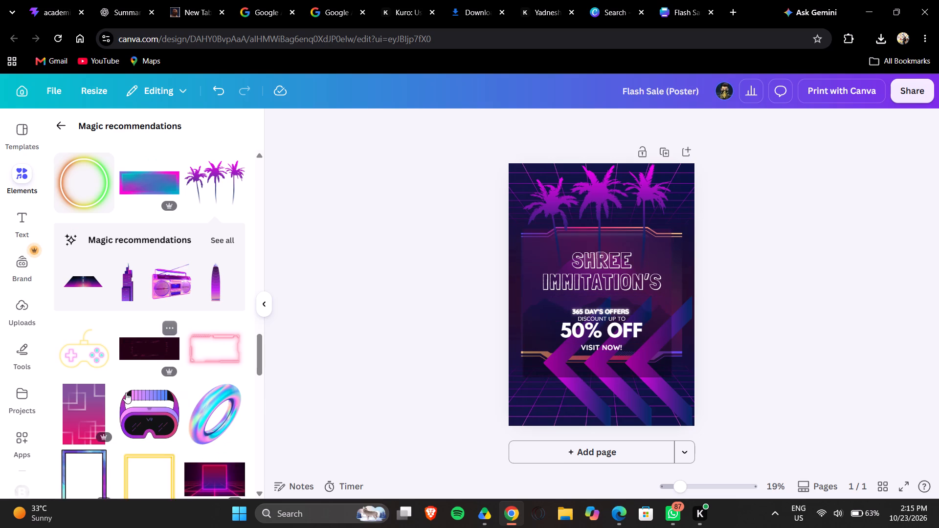
scroll(126, 393, down, 4)
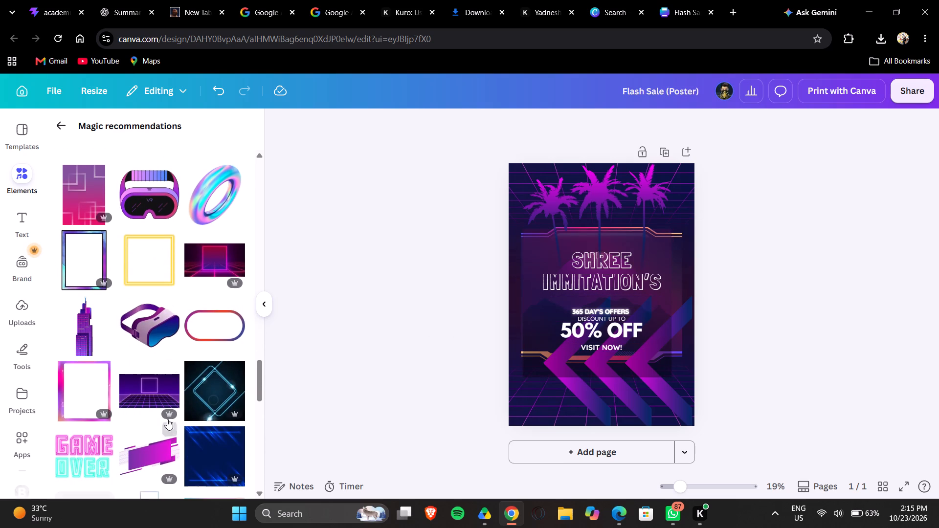
scroll(167, 419, down, 6)
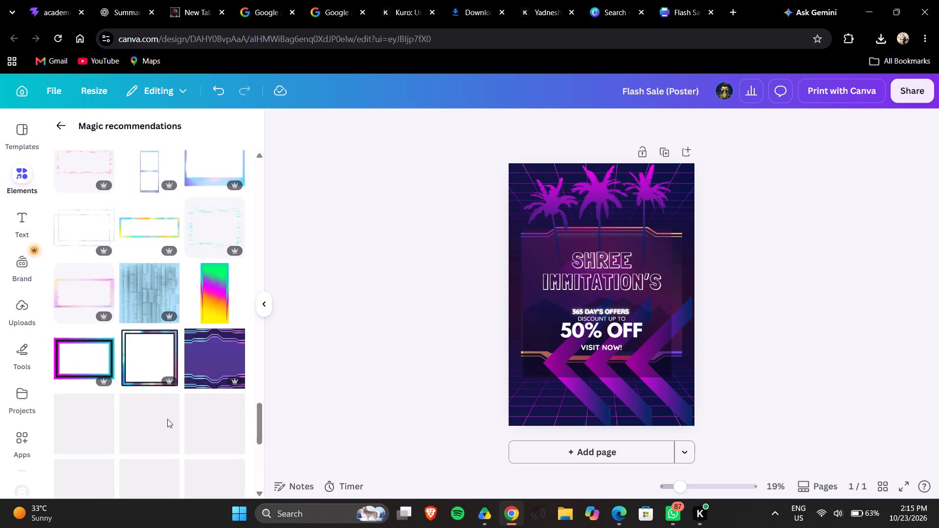
scroll(167, 419, down, 2)
scroll(174, 370, down, 1)
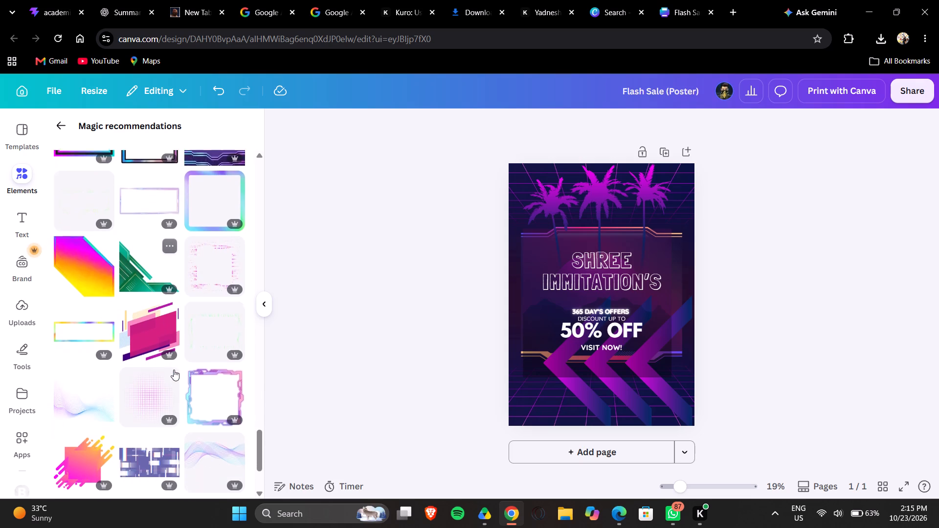
scroll(174, 370, down, 4)
scroll(174, 370, up, 4)
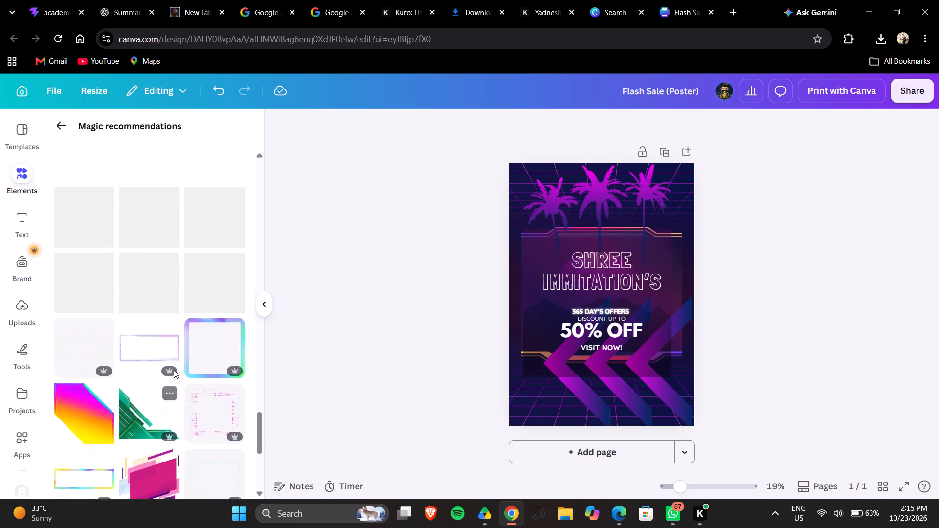
scroll(174, 370, up, 2)
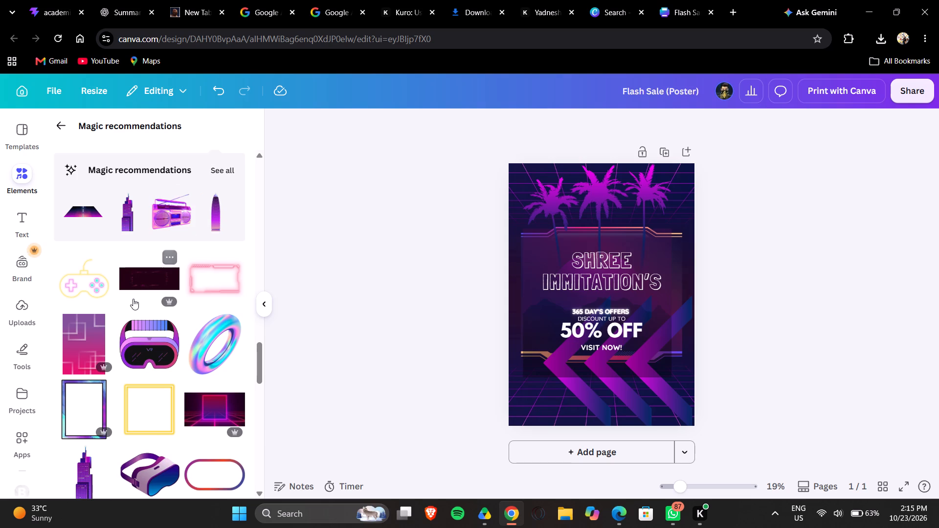
scroll(133, 299, down, 1)
scroll(19, 341, down, 1)
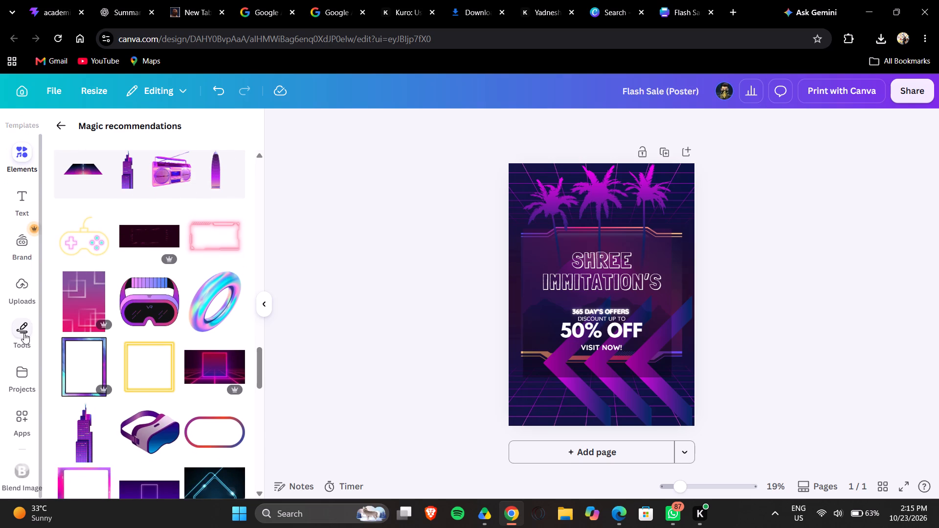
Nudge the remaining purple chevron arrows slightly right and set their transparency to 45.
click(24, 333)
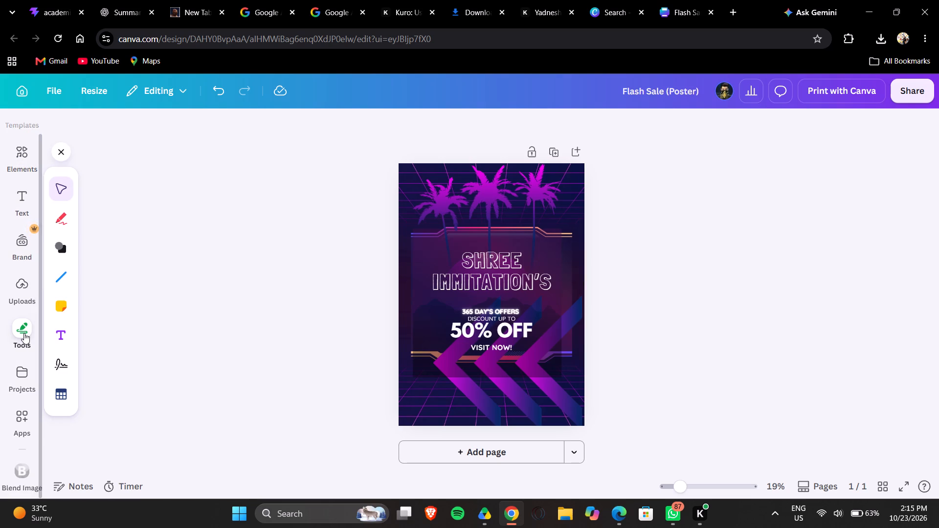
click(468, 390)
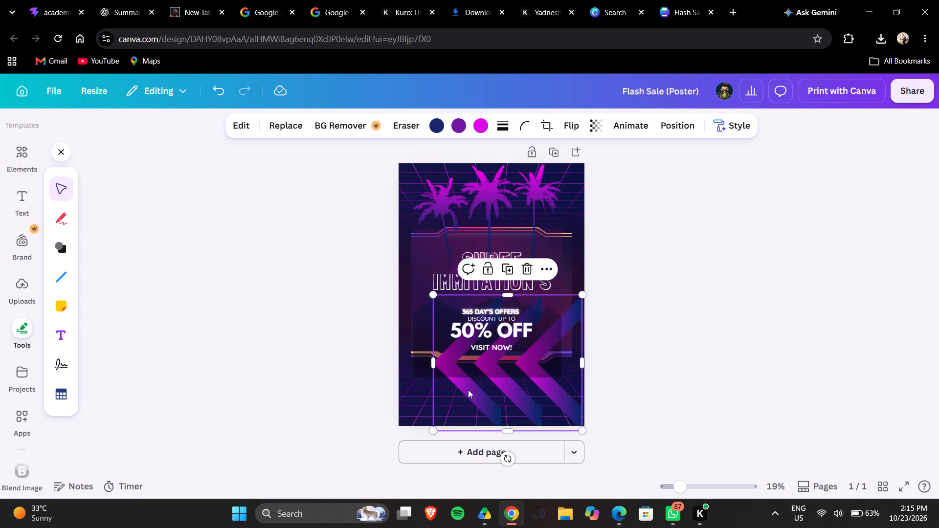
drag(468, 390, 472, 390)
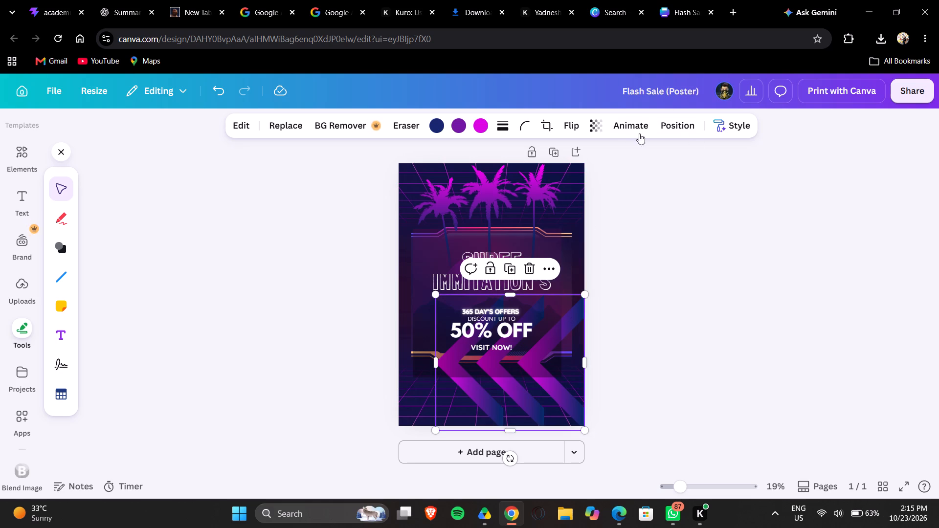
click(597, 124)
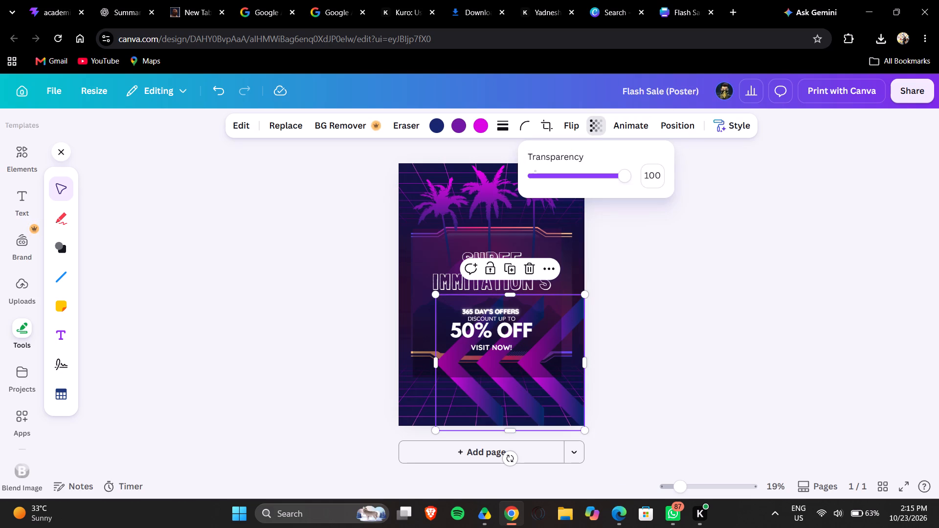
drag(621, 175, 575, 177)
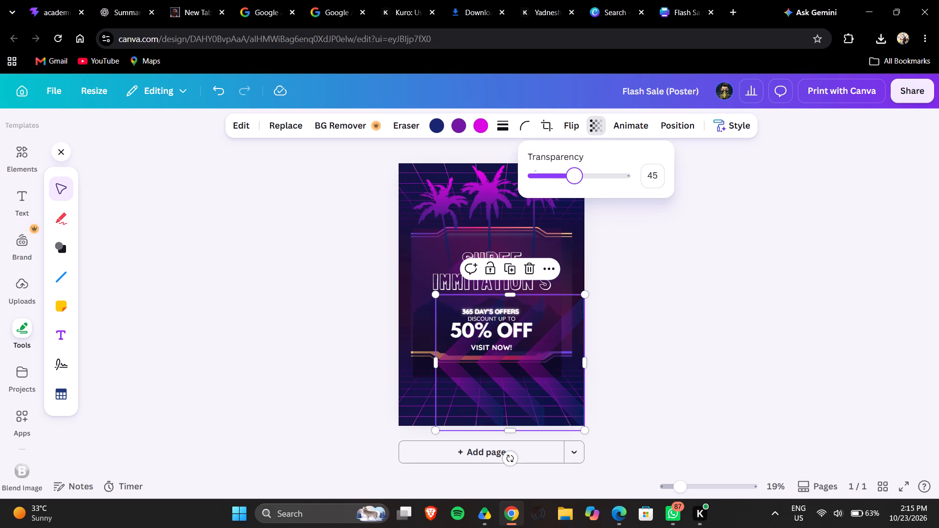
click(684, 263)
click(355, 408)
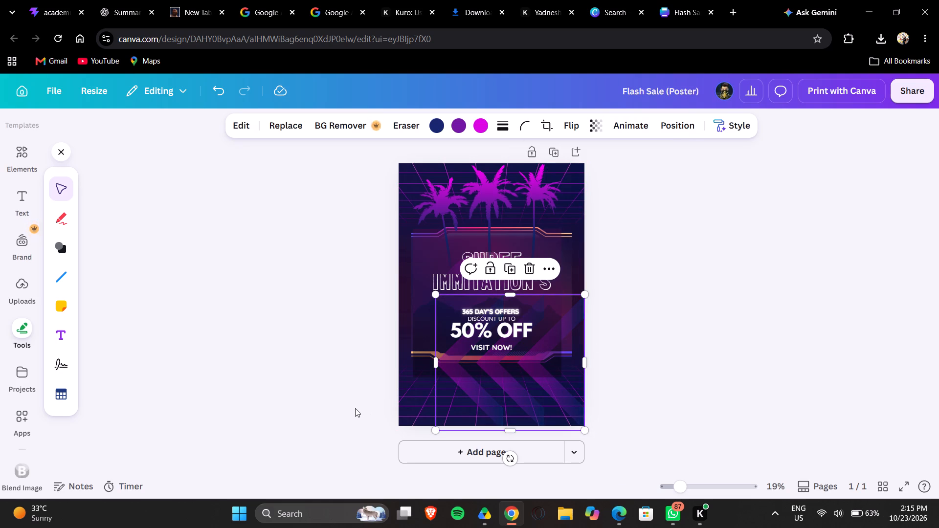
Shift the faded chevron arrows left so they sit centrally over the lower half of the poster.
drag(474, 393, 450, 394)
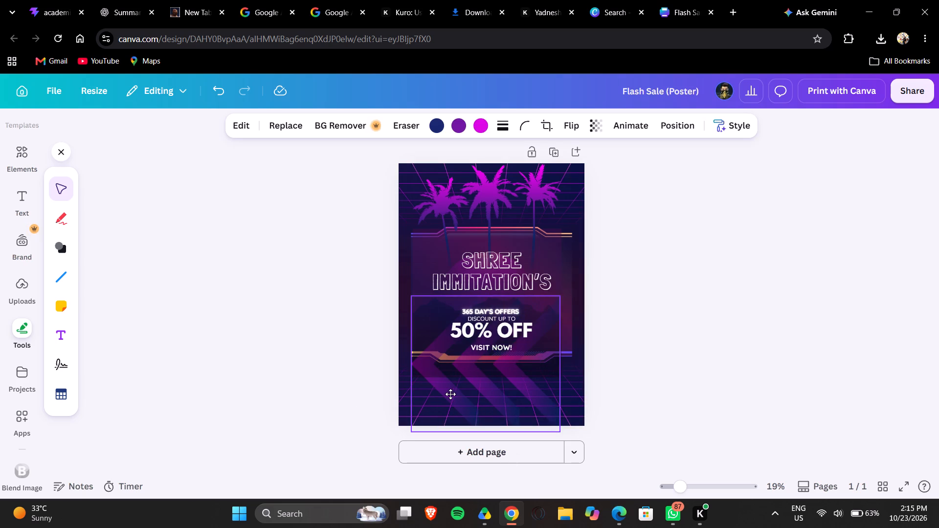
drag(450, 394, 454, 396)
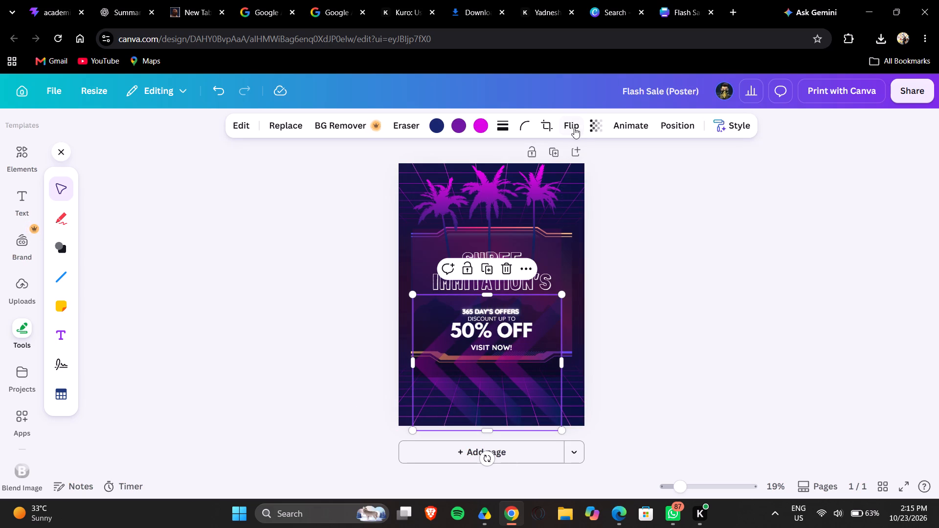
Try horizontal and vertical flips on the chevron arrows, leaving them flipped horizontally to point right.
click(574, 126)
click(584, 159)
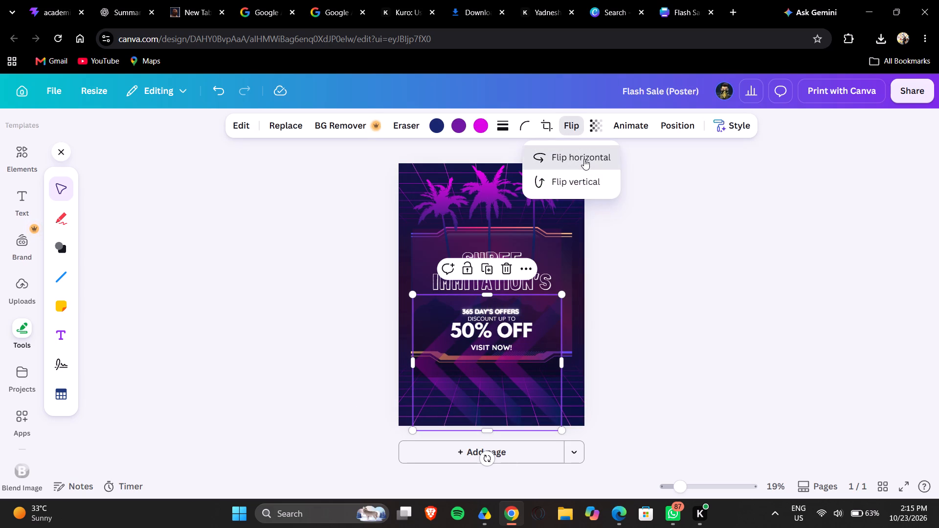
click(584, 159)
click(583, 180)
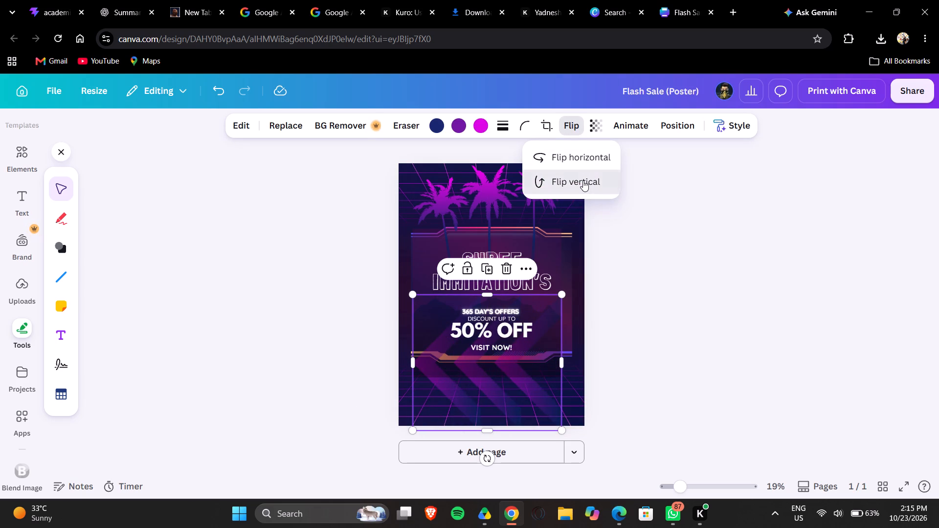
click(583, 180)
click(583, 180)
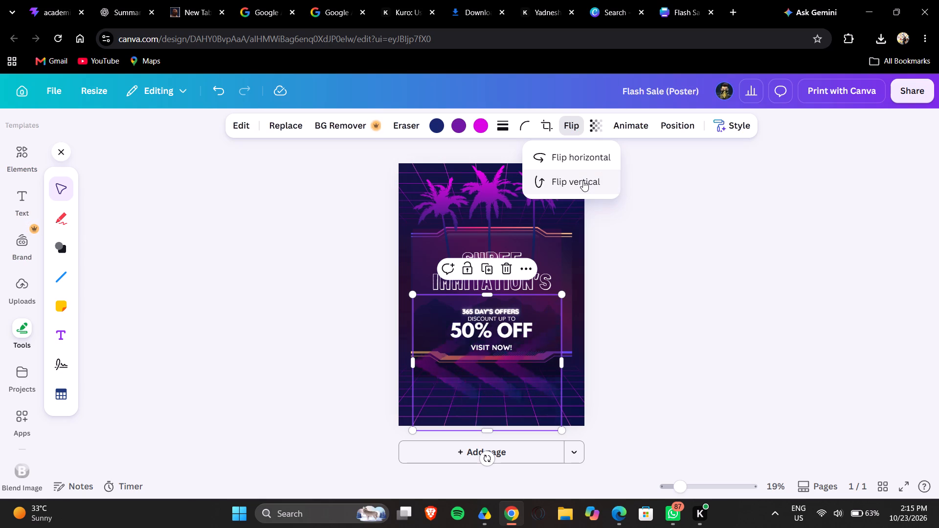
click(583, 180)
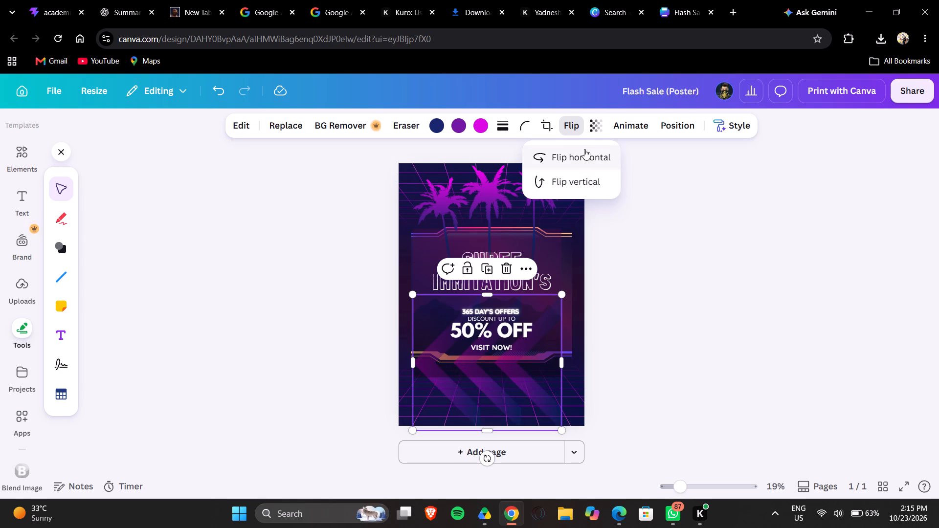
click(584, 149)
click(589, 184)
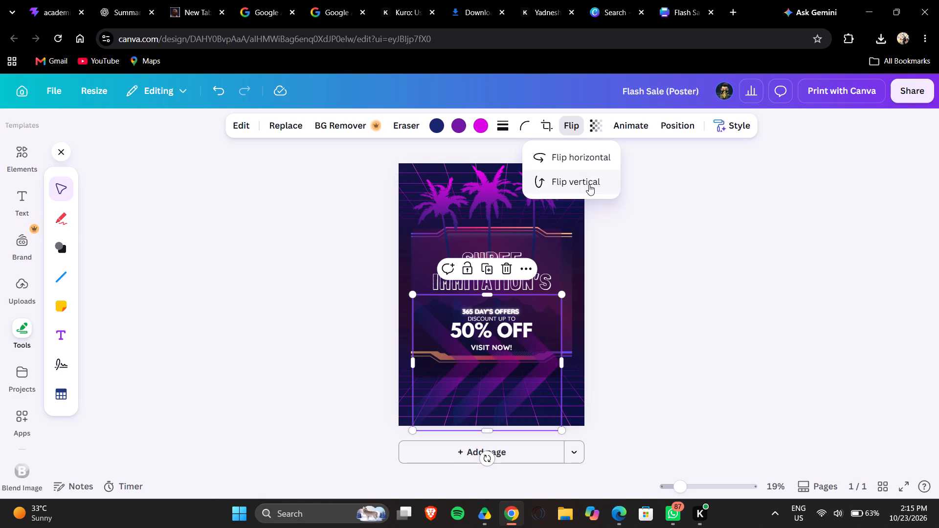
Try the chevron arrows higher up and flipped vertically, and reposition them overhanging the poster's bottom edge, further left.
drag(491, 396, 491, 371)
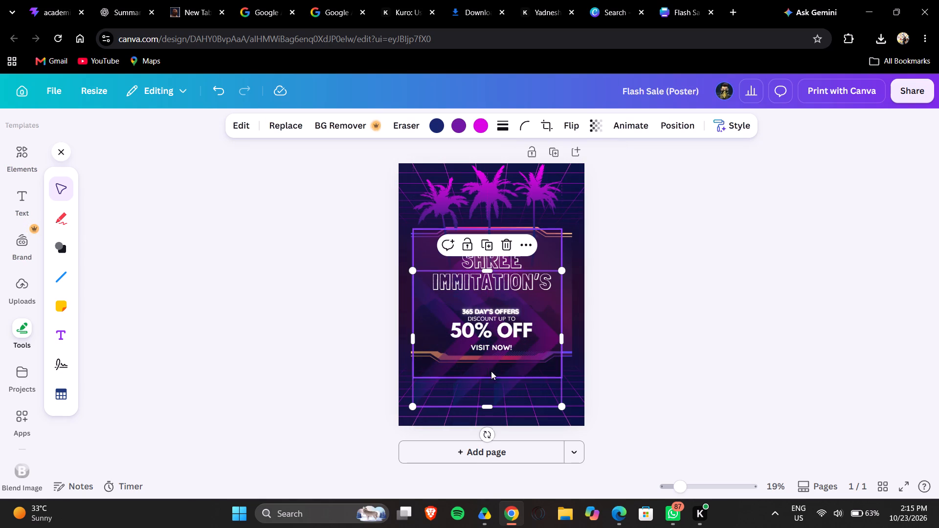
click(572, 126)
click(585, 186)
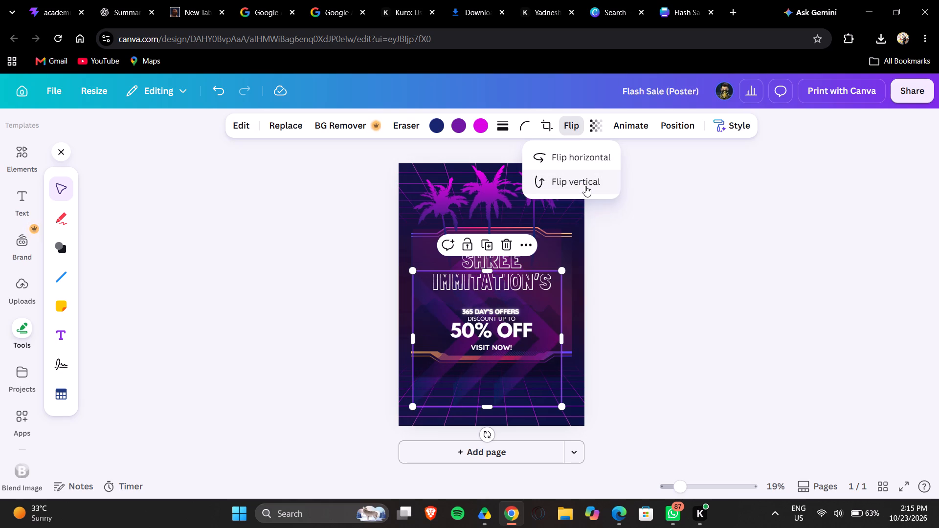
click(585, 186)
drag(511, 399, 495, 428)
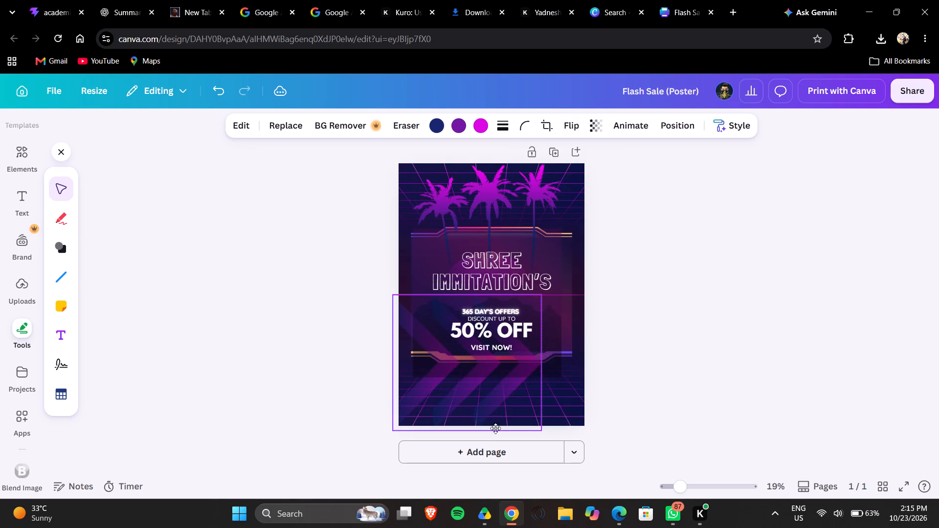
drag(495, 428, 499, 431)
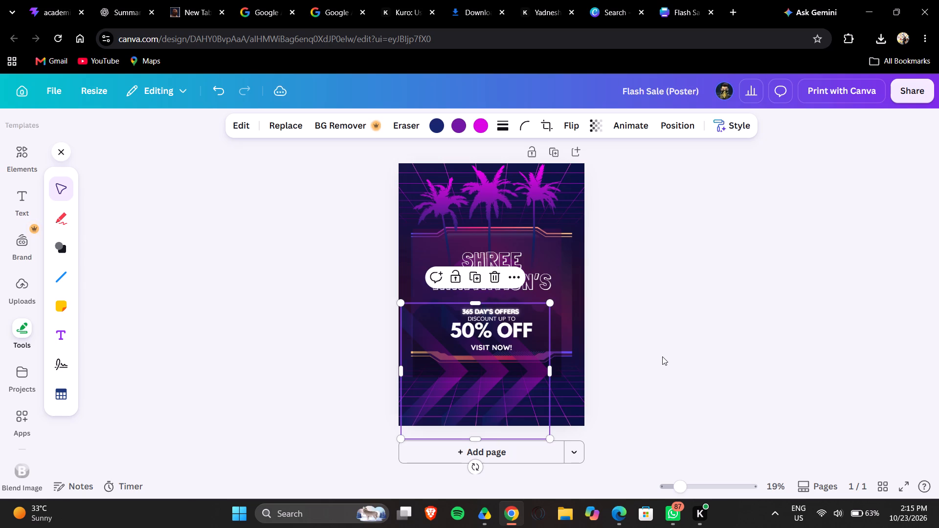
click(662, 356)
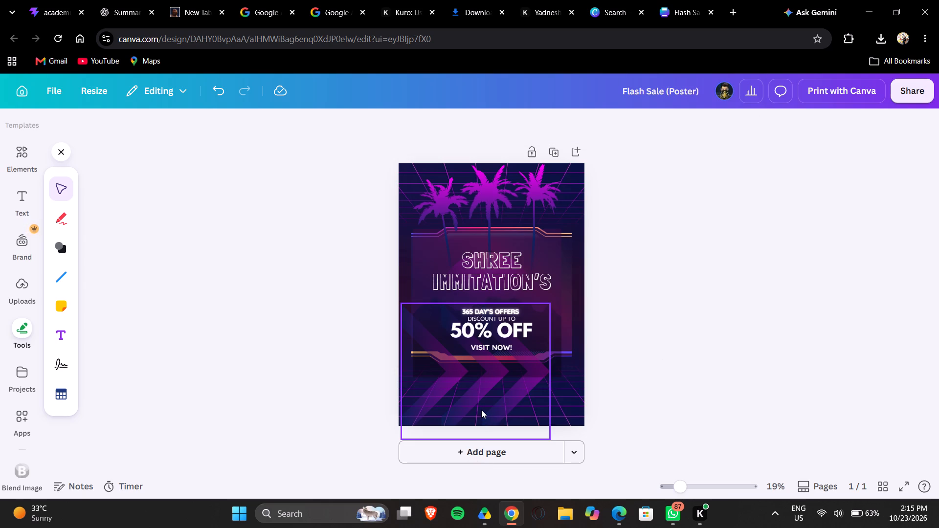
Delete the faded chevron arrows from the lower half of the poster.
click(481, 410)
click(495, 278)
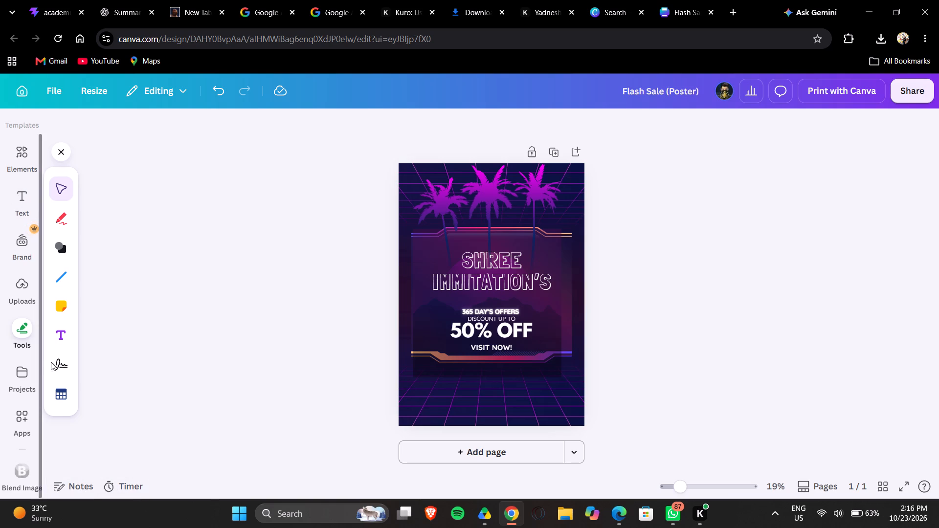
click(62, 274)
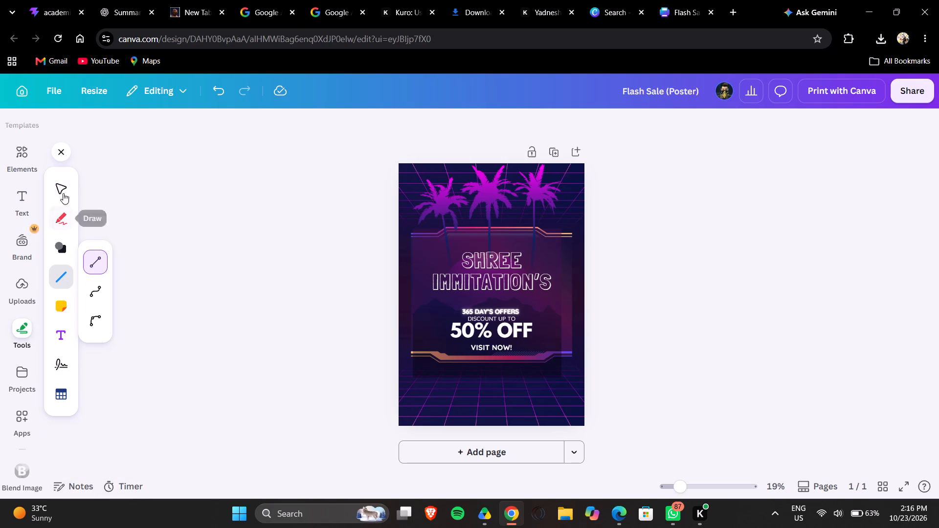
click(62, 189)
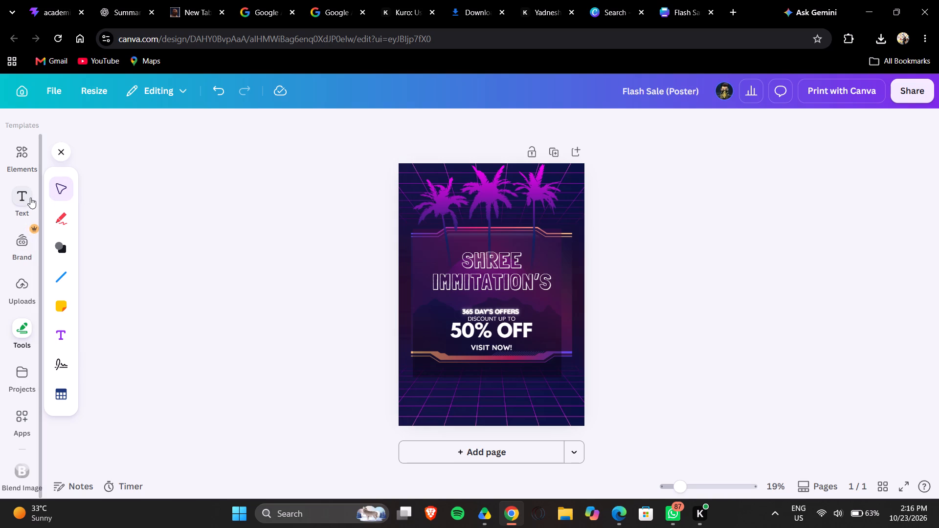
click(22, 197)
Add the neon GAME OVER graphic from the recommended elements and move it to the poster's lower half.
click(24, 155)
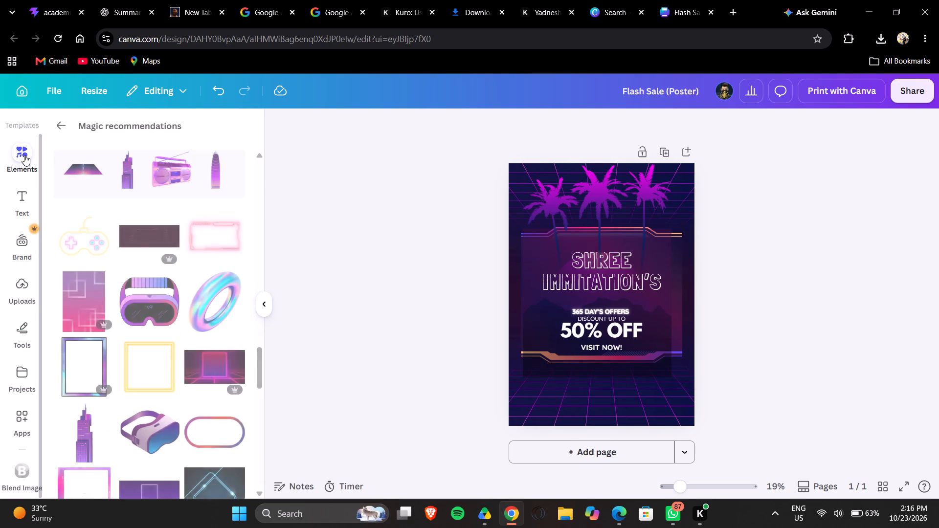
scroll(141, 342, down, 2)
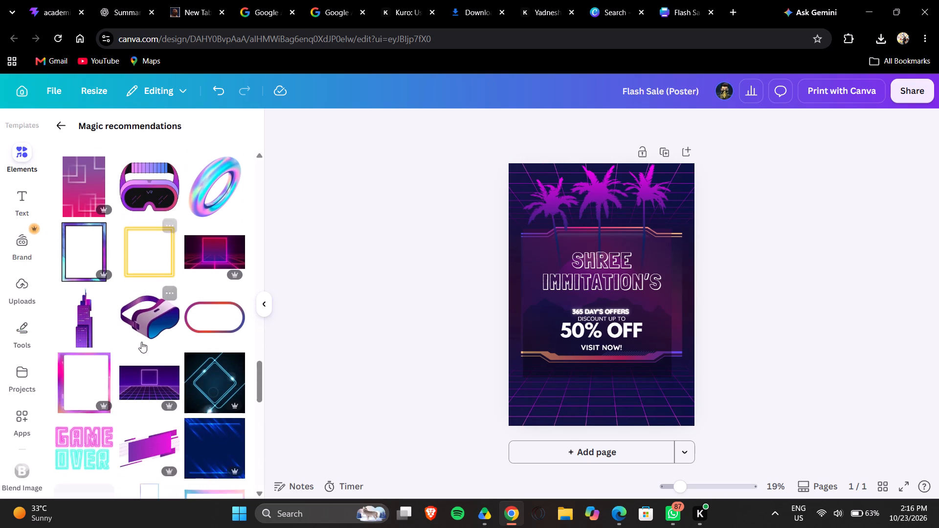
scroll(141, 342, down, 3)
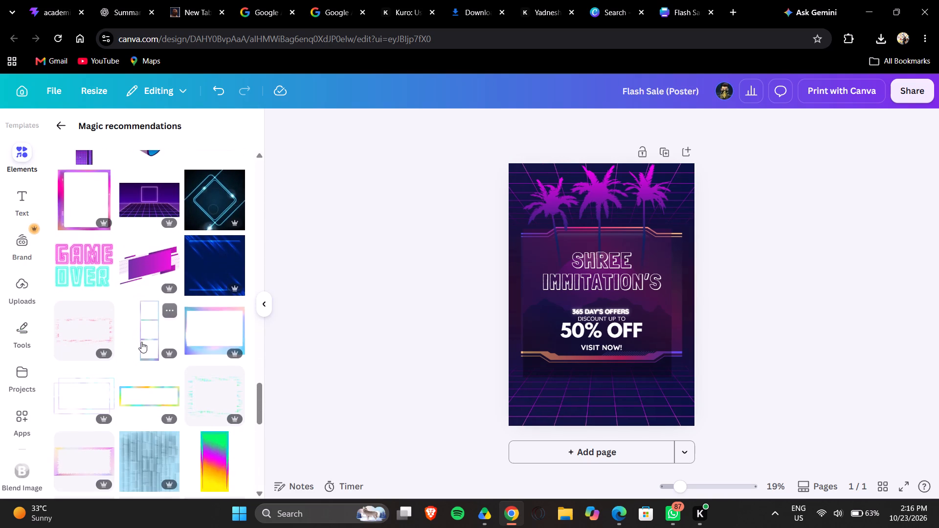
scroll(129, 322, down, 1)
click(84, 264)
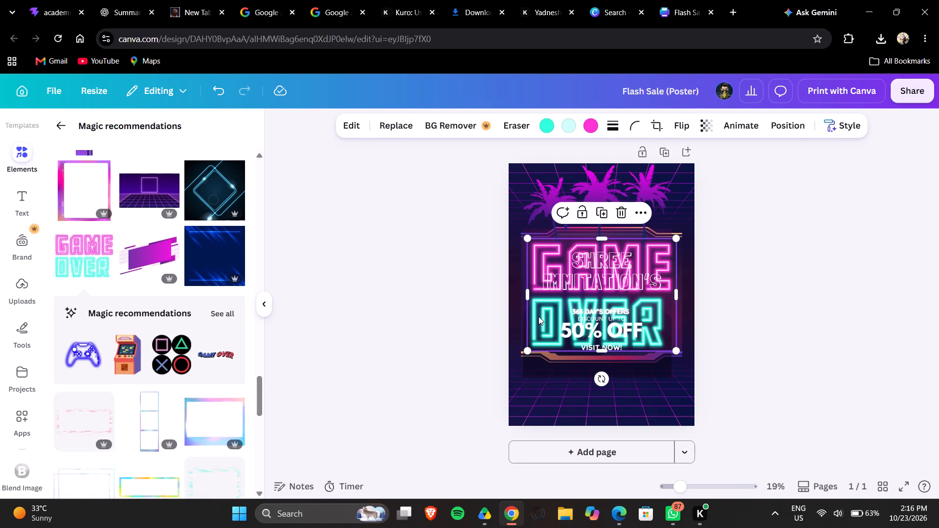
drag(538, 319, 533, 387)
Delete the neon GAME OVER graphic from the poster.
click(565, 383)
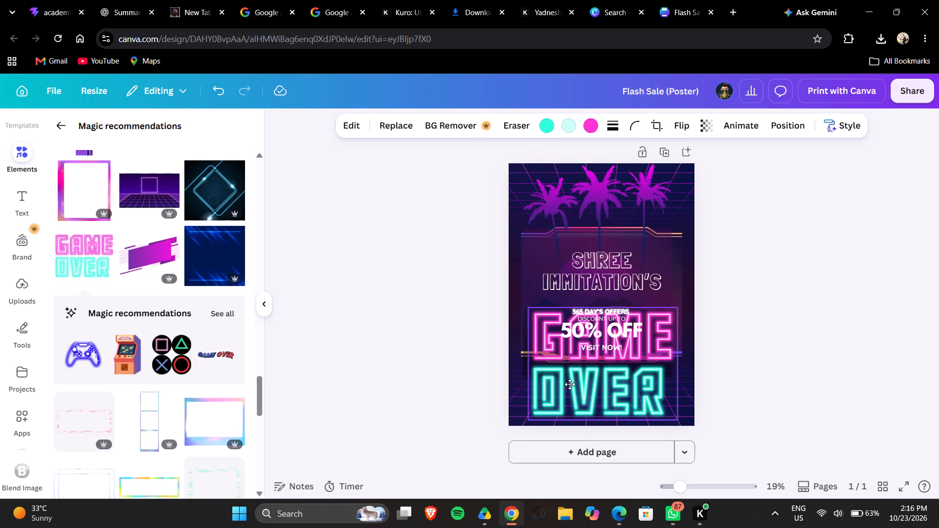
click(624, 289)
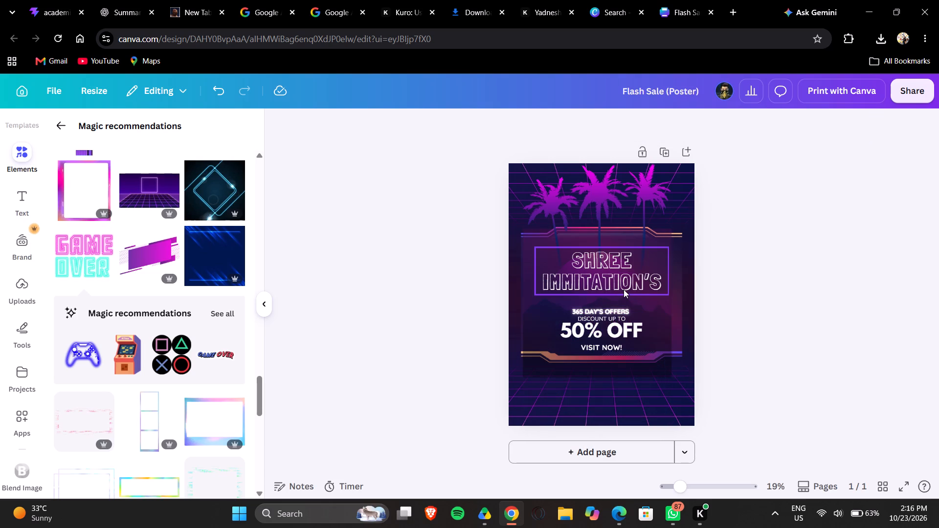
Browse the remaining magic recommendations for an element that suits the neon poster.
scroll(211, 280, down, 1)
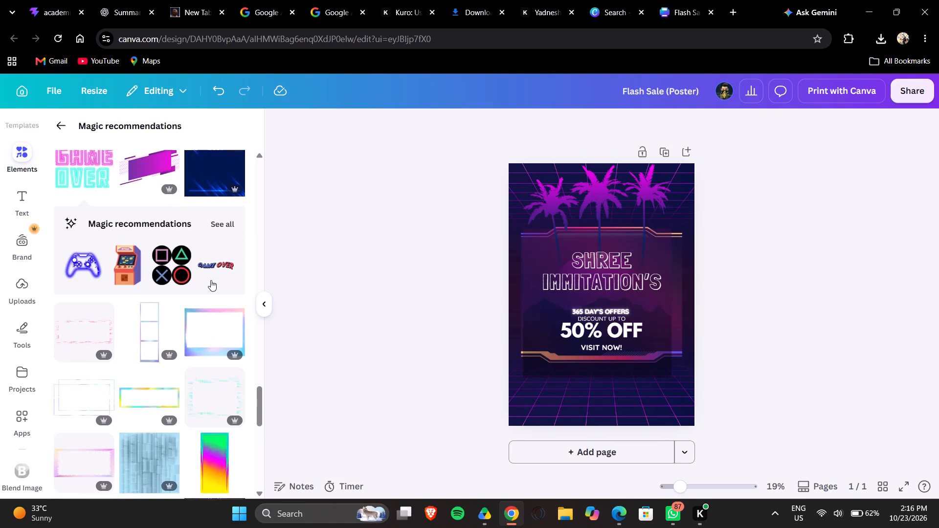
scroll(211, 280, down, 7)
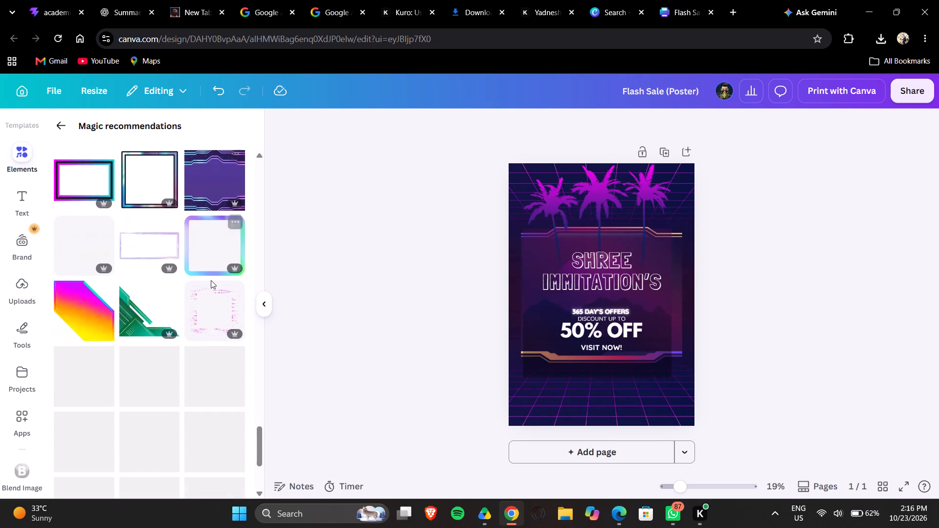
scroll(211, 280, down, 2)
scroll(211, 280, up, 4)
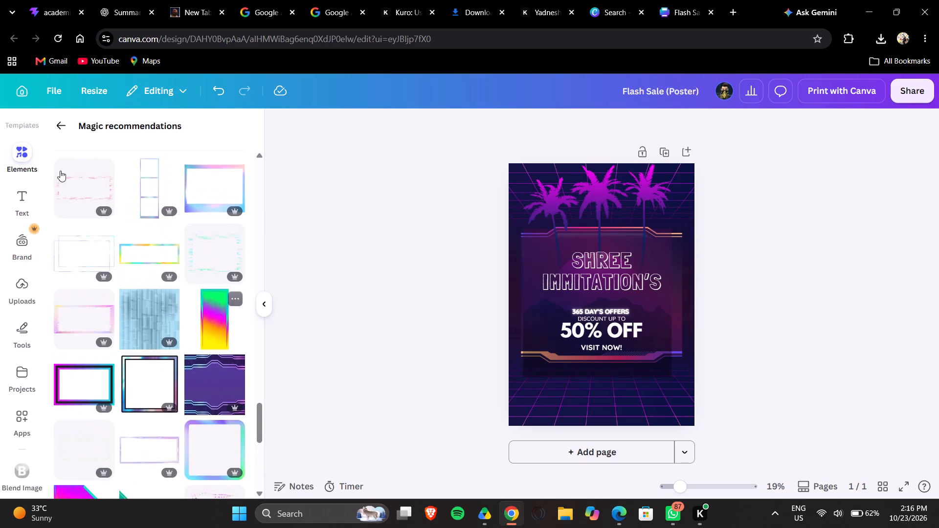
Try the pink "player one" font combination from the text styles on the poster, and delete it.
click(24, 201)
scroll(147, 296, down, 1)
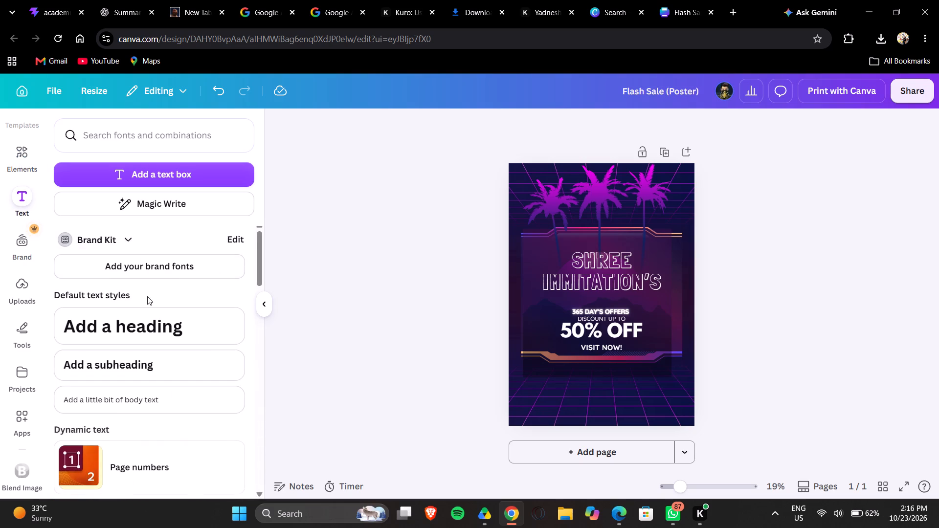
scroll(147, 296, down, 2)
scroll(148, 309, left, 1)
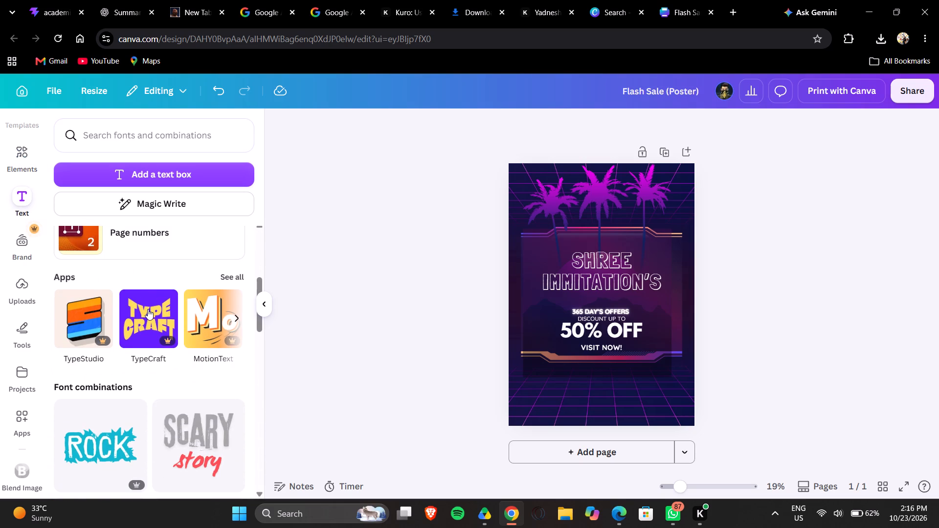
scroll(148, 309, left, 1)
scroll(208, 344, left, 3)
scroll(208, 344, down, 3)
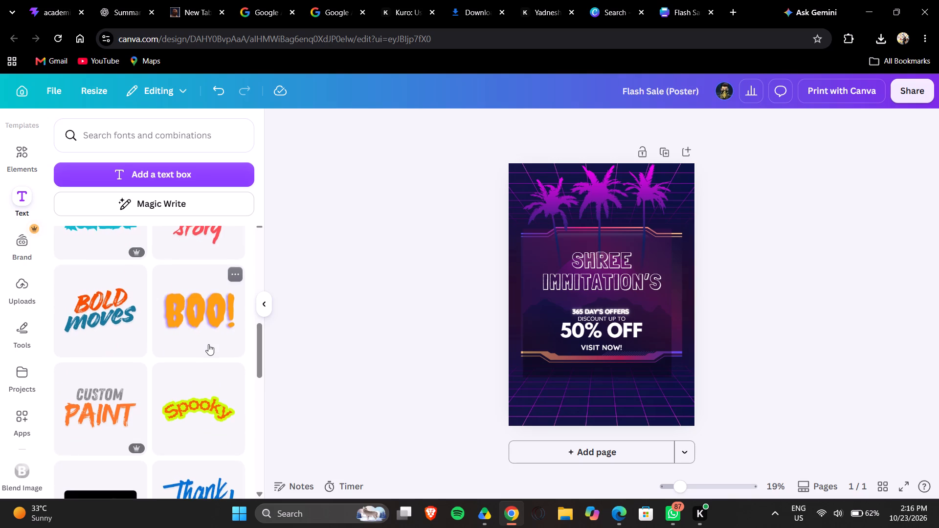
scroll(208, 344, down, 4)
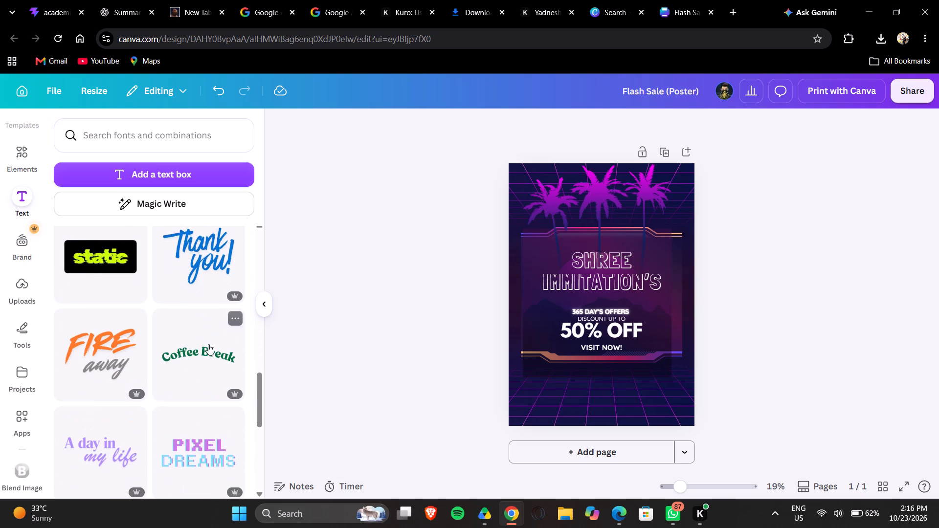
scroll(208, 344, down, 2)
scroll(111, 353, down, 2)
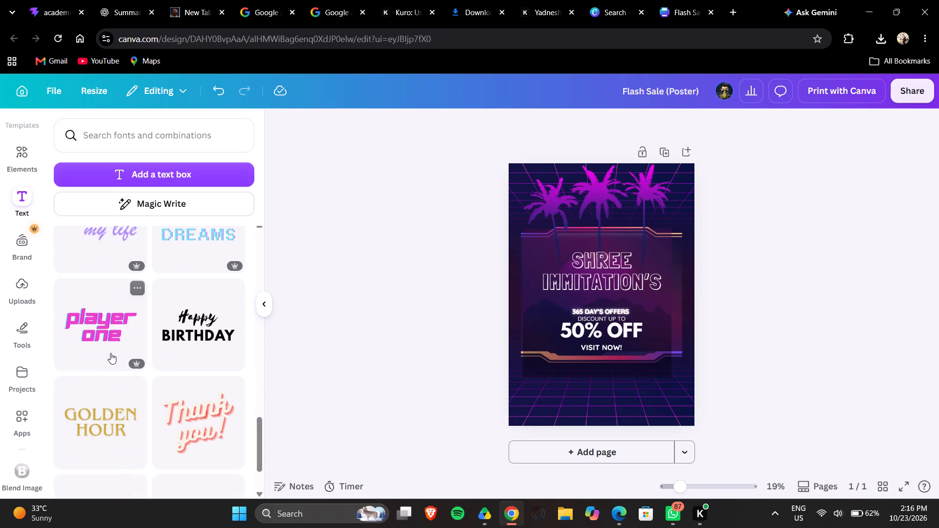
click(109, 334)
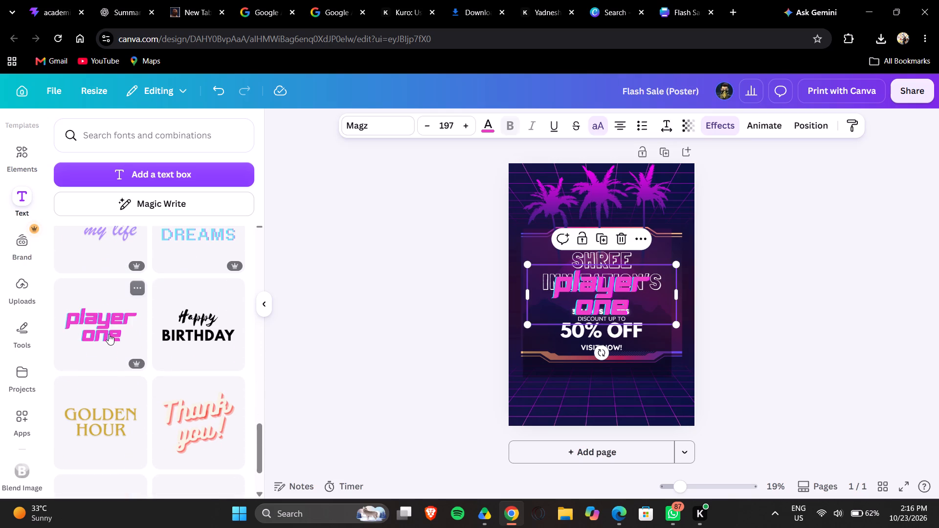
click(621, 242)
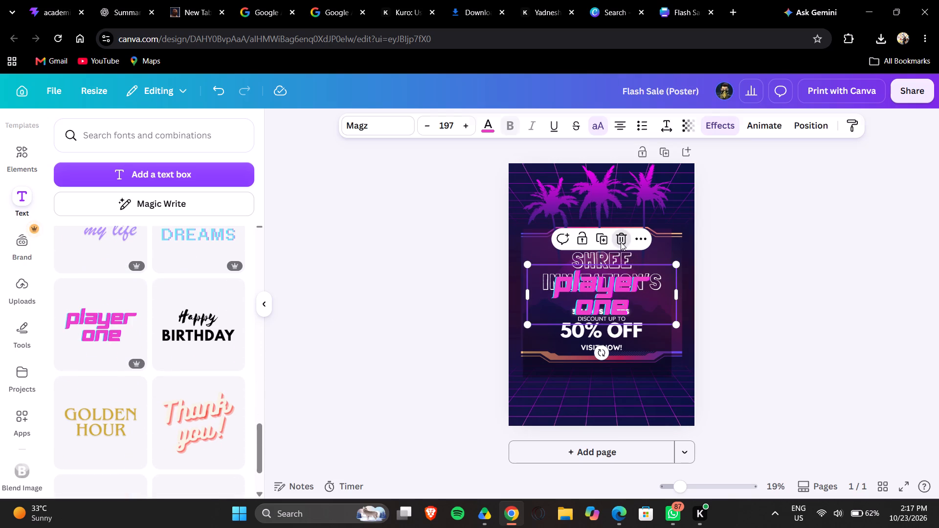
Add the pink neon "GLOW" font combination to the poster.
scroll(190, 388, down, 3)
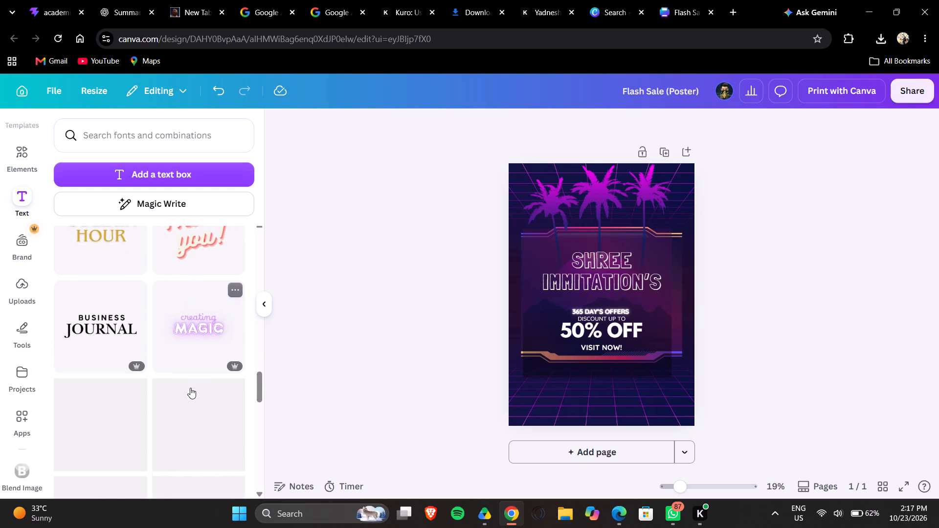
scroll(190, 388, down, 6)
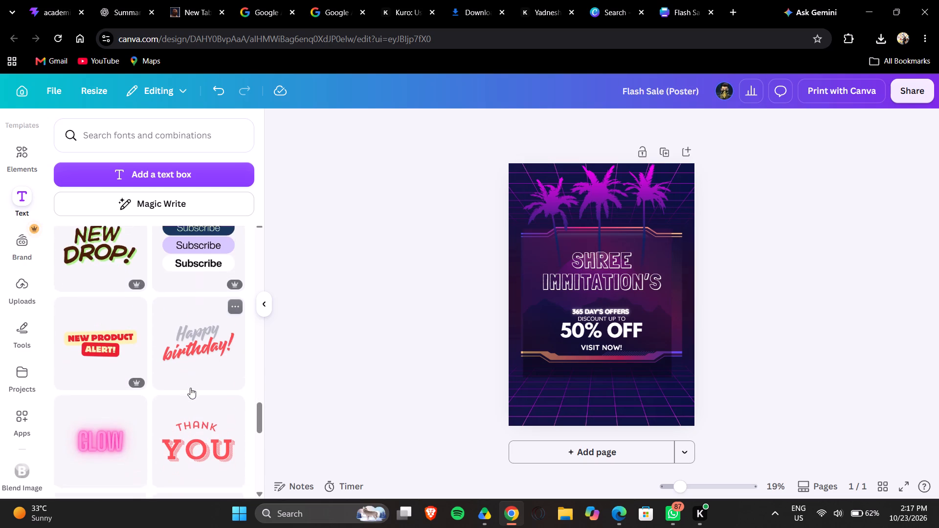
scroll(190, 388, down, 3)
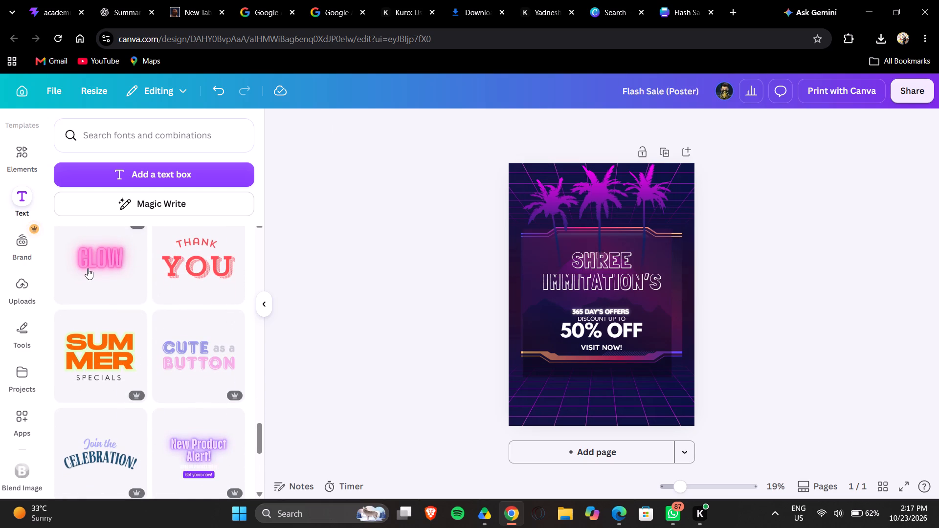
click(88, 268)
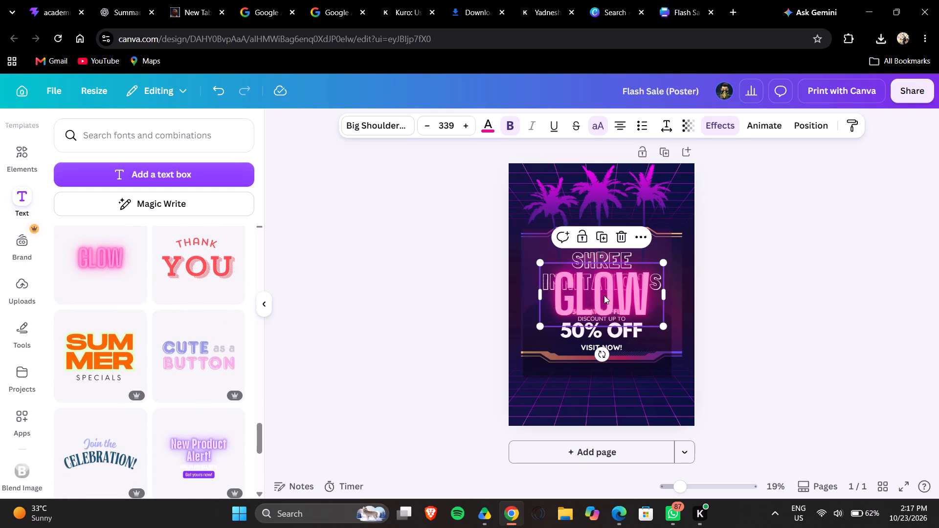
Replace the wording of the neon "GLOW" text with "VISIT NOW".
click(604, 295)
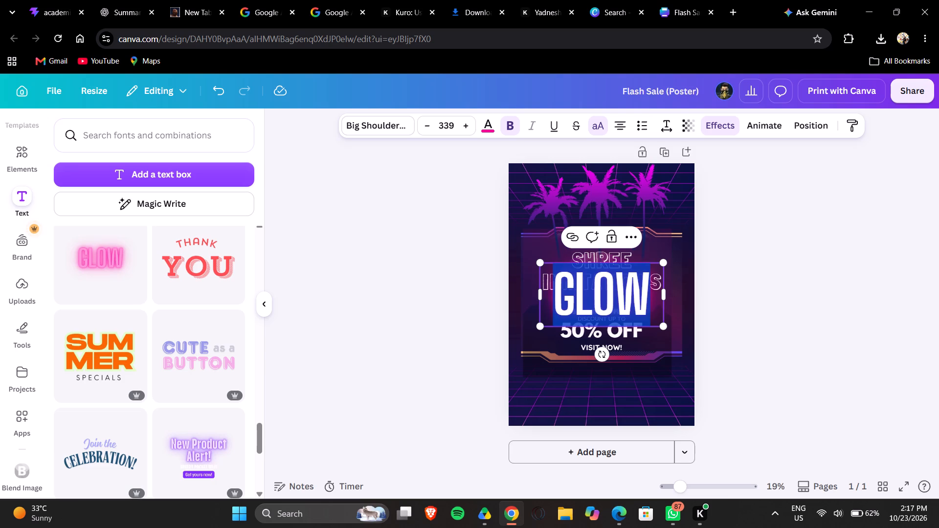
key(backslash)
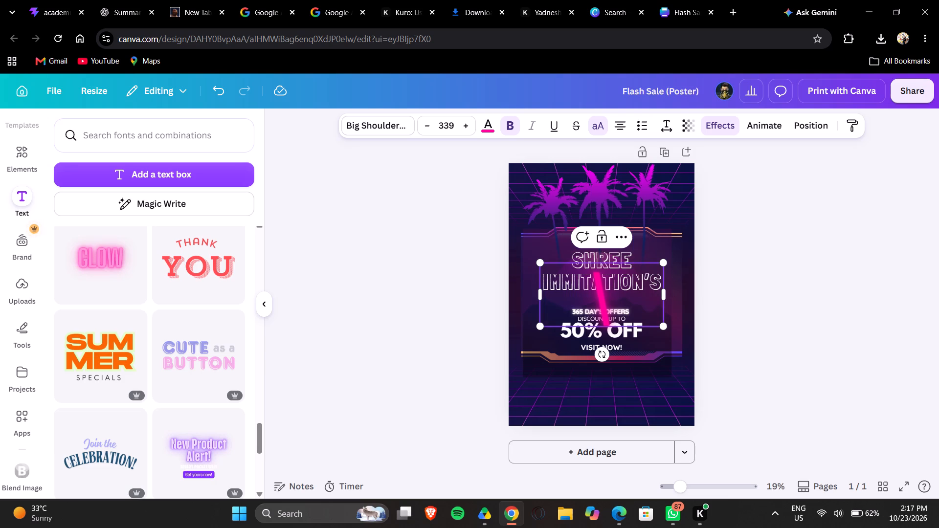
key(BackSpace)
text(VISIT)
key(space)
text(MOW)
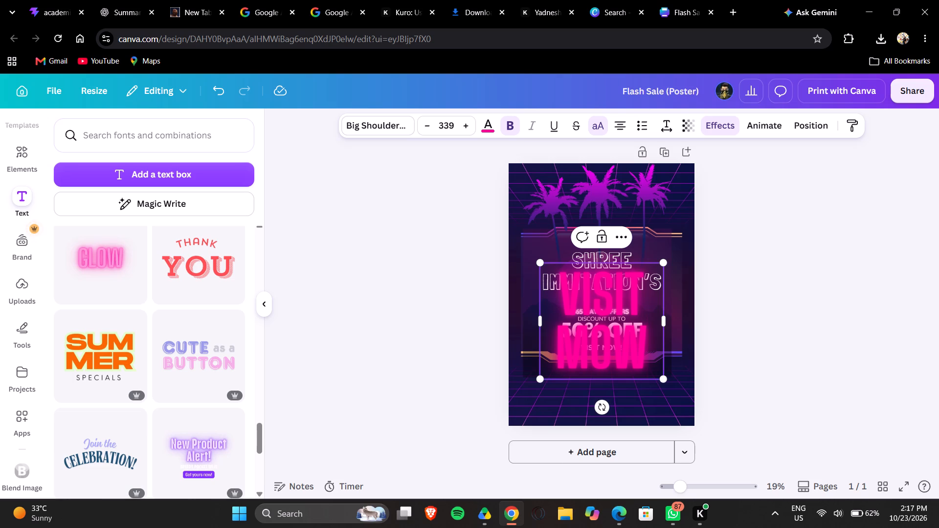
key(BackSpace)
key(BackSpace)
key(BackSpace)
key(BackSpace)
key(space)
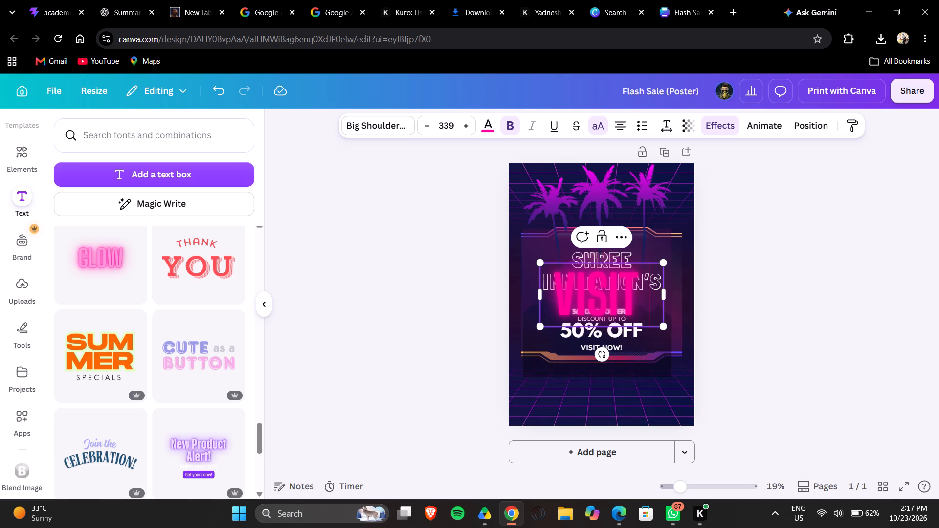
text(NOW)
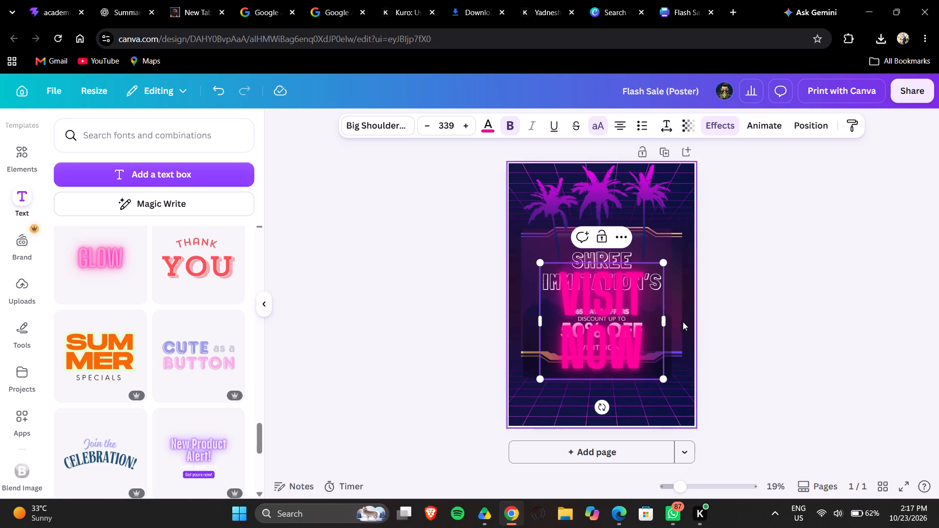
drag(605, 334, 602, 371)
click(793, 300)
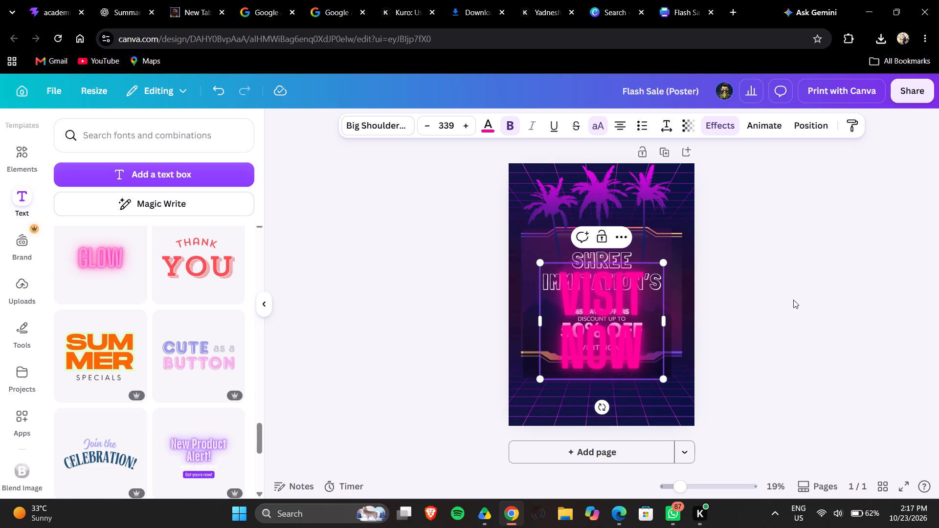
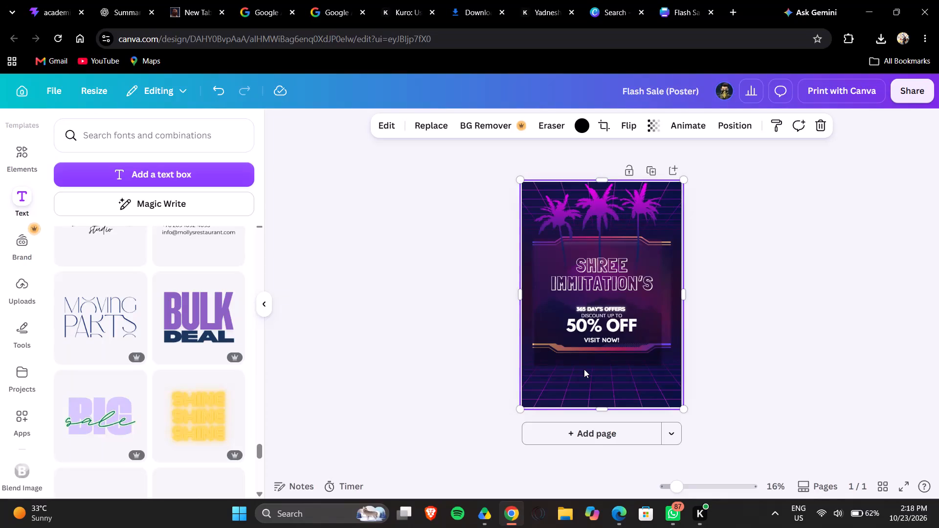
Browse the font combinations for a text style that suits the neon poster.
scroll(116, 362, down, 4)
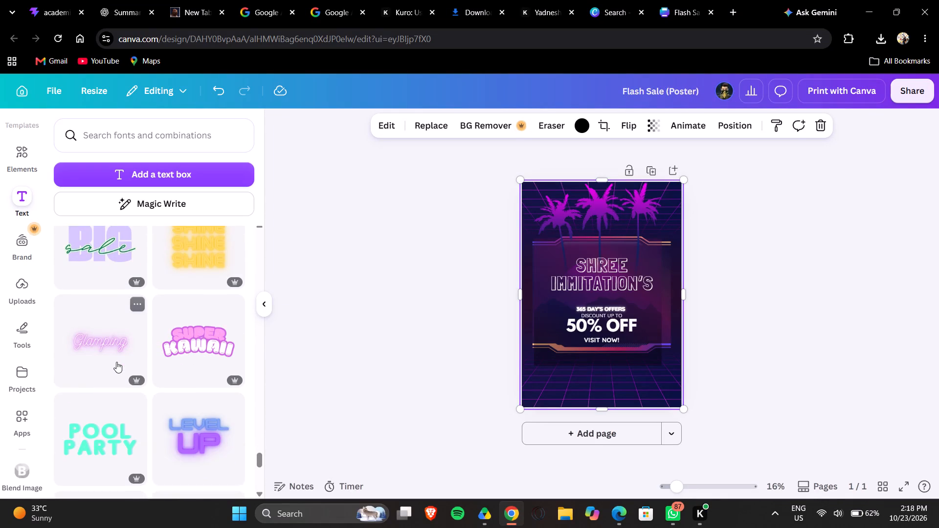
scroll(116, 362, down, 1)
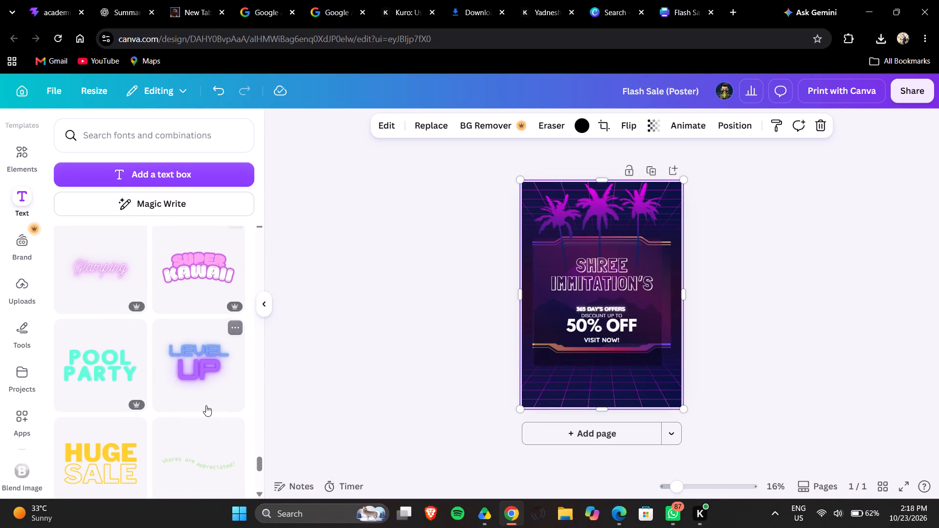
scroll(206, 405, down, 3)
scroll(166, 405, down, 2)
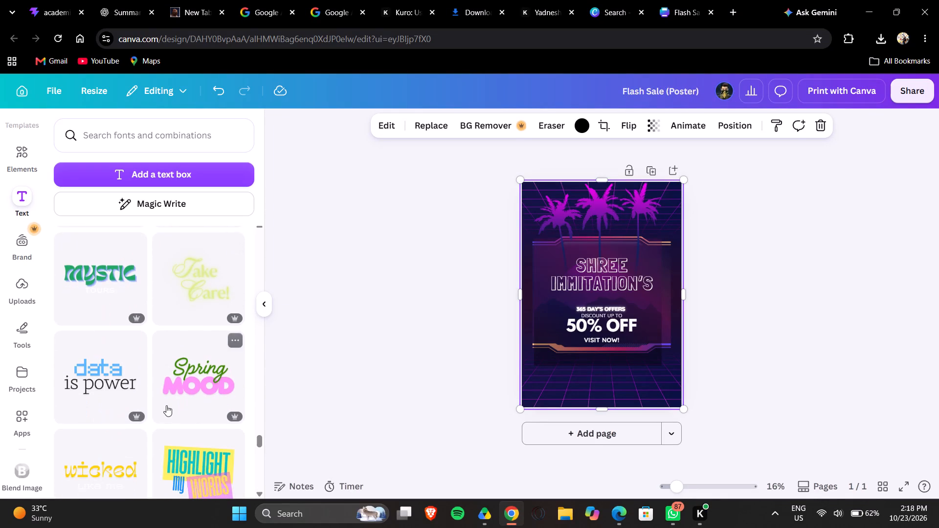
scroll(166, 405, down, 4)
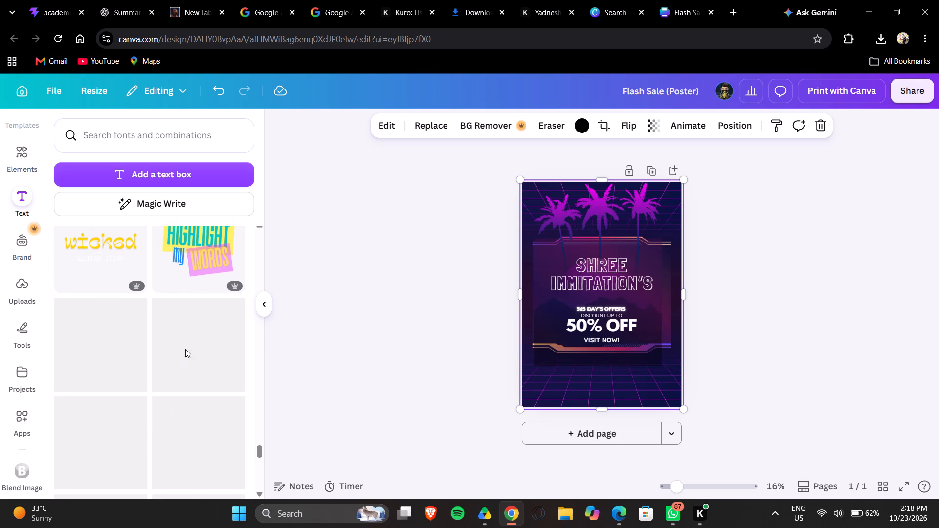
scroll(176, 327, up, 1)
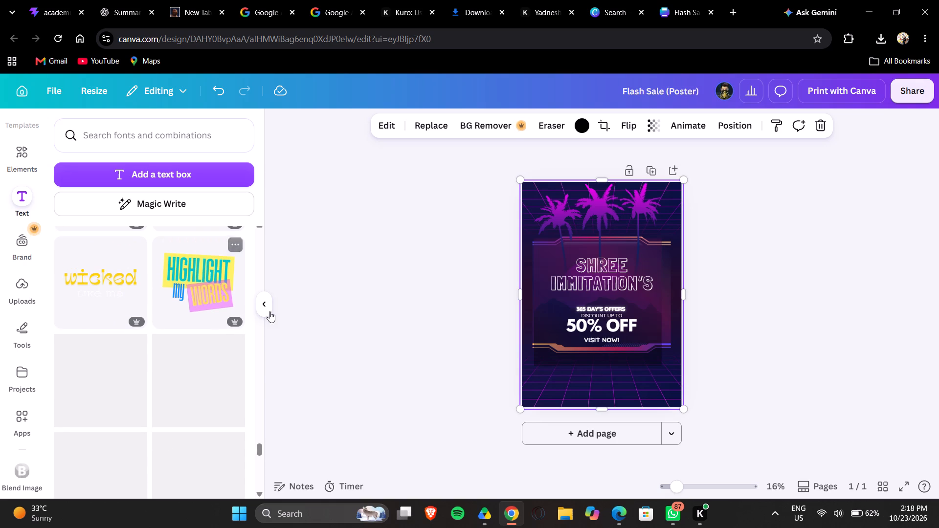
scroll(123, 371, down, 2)
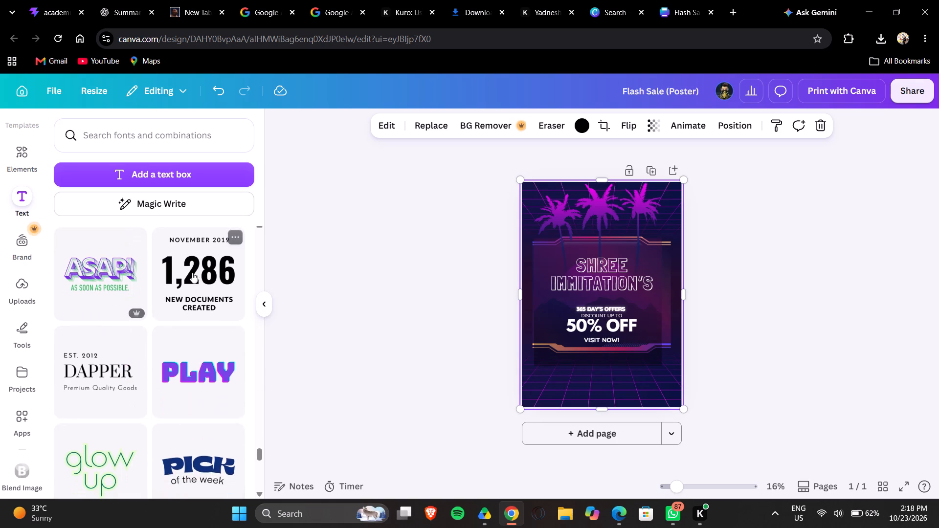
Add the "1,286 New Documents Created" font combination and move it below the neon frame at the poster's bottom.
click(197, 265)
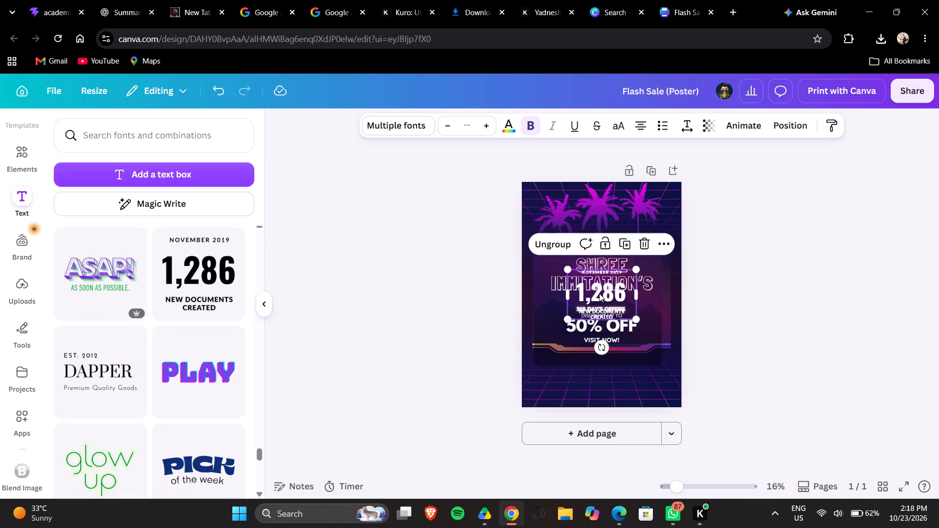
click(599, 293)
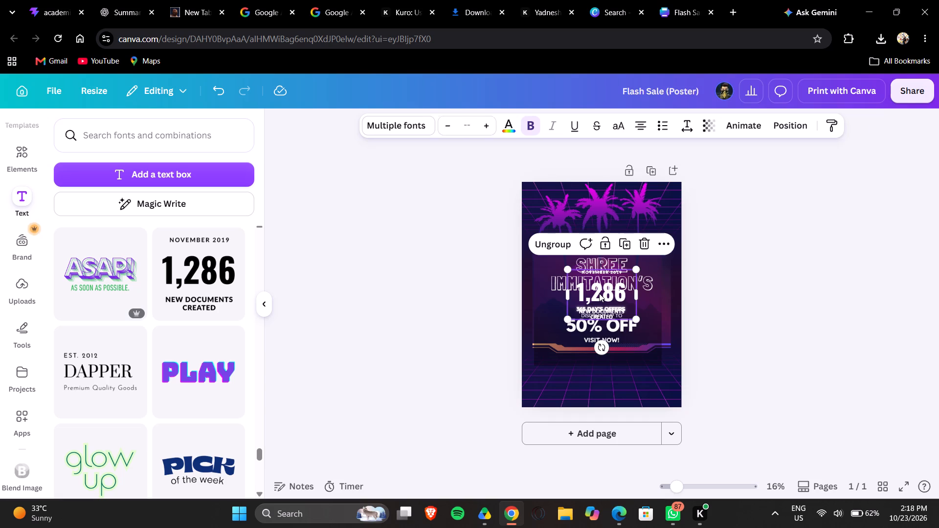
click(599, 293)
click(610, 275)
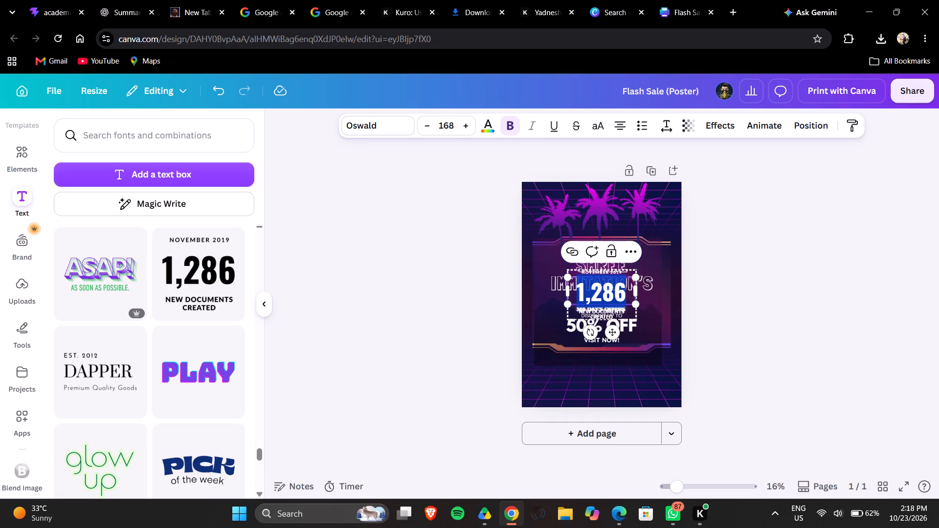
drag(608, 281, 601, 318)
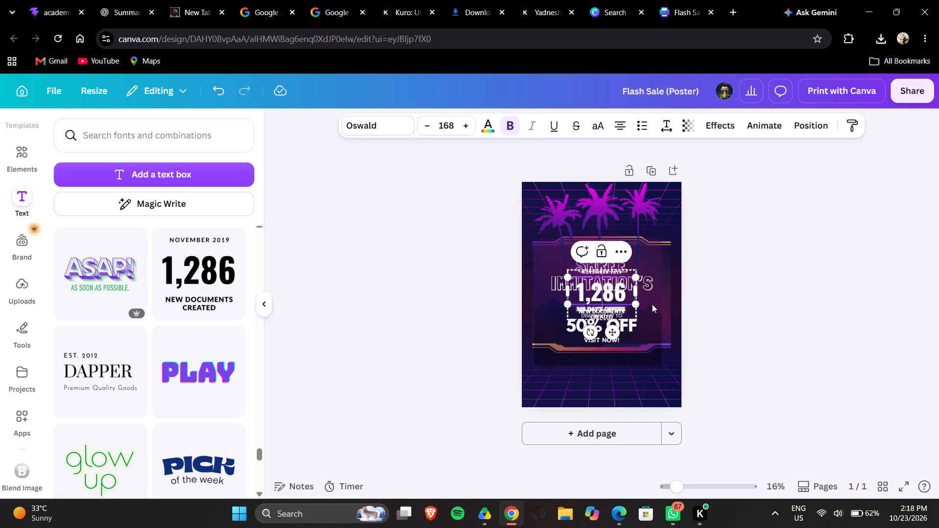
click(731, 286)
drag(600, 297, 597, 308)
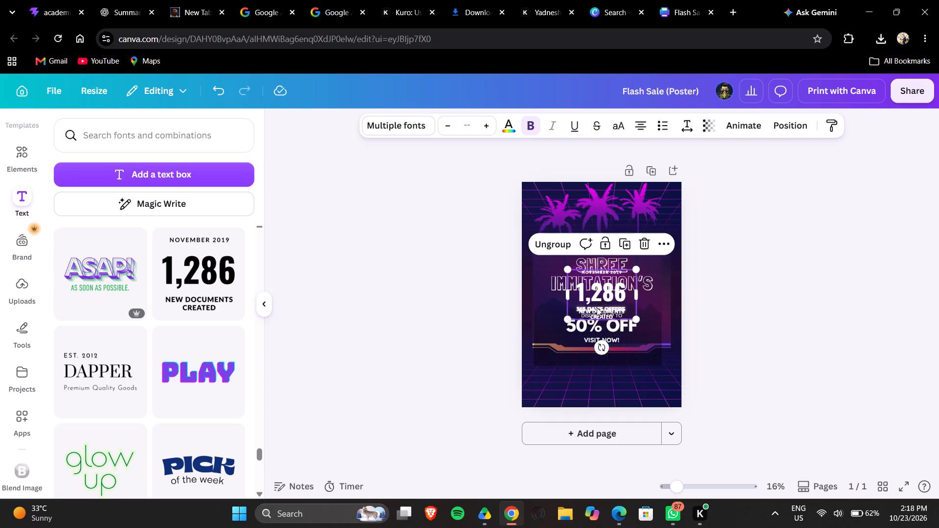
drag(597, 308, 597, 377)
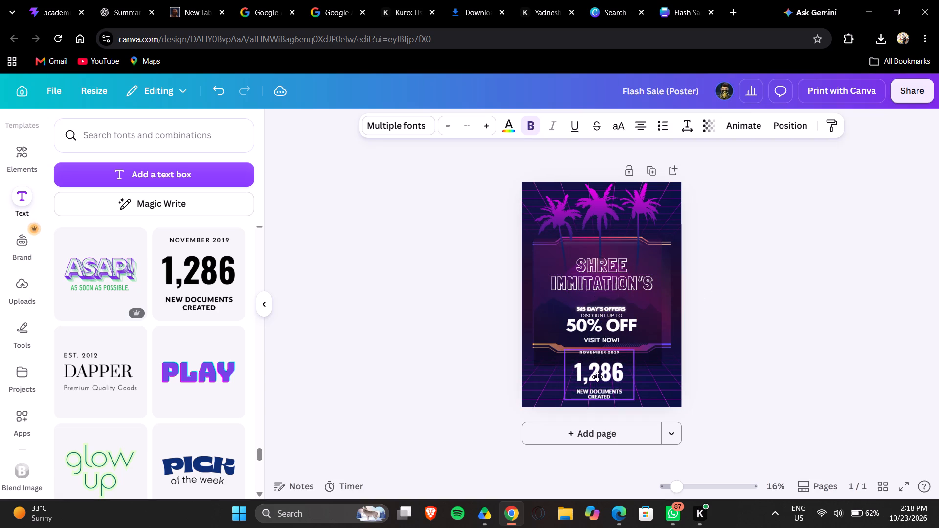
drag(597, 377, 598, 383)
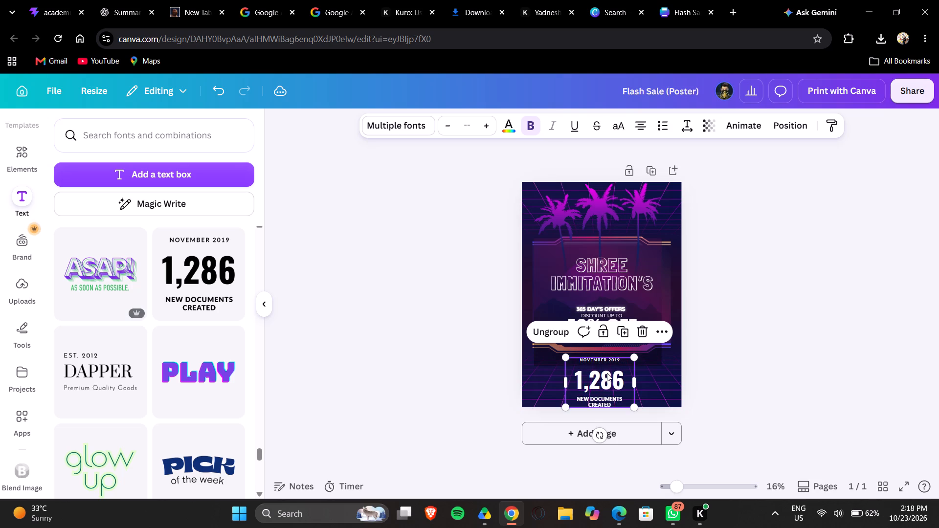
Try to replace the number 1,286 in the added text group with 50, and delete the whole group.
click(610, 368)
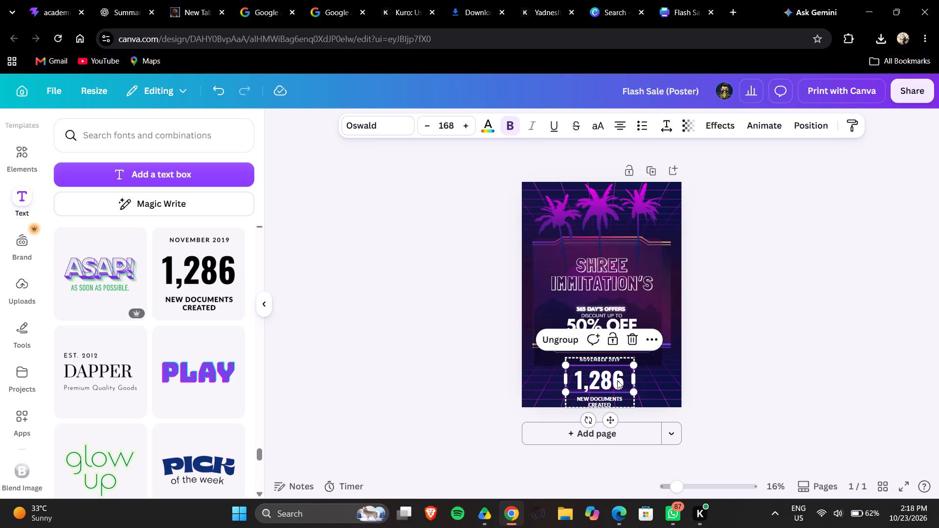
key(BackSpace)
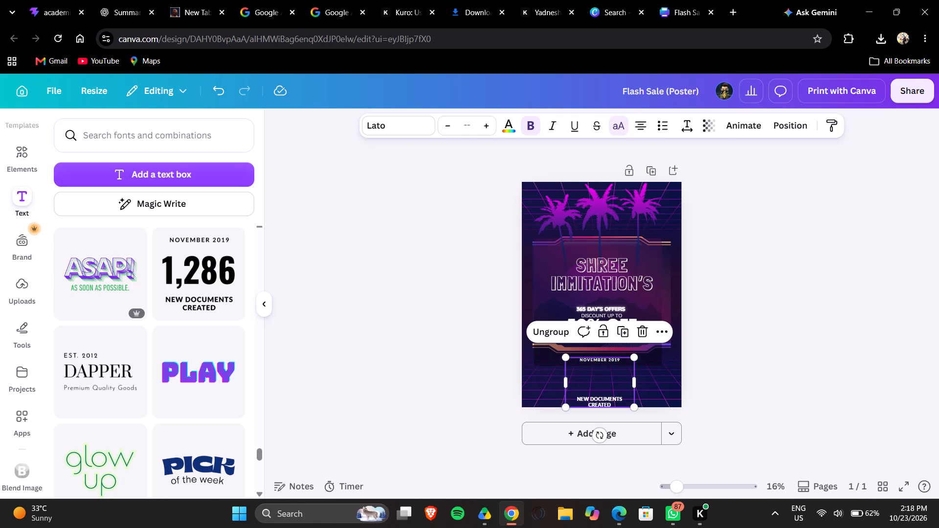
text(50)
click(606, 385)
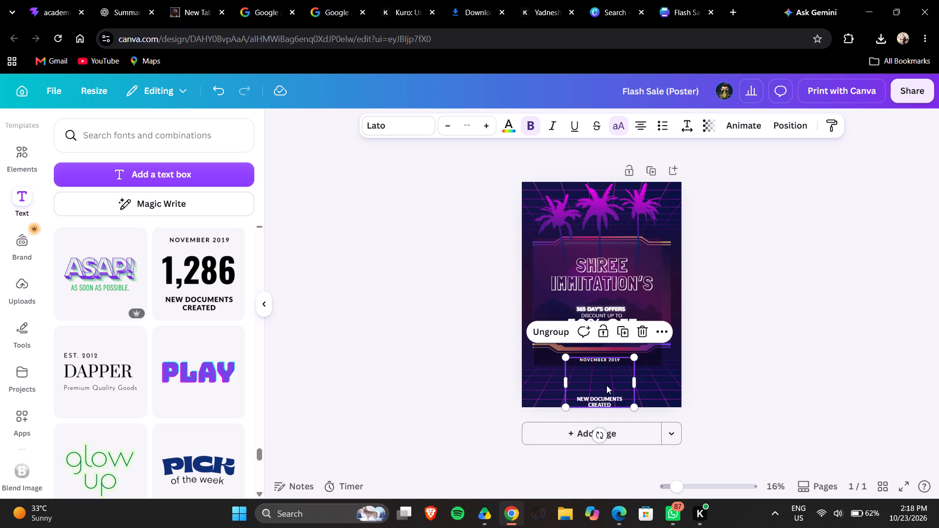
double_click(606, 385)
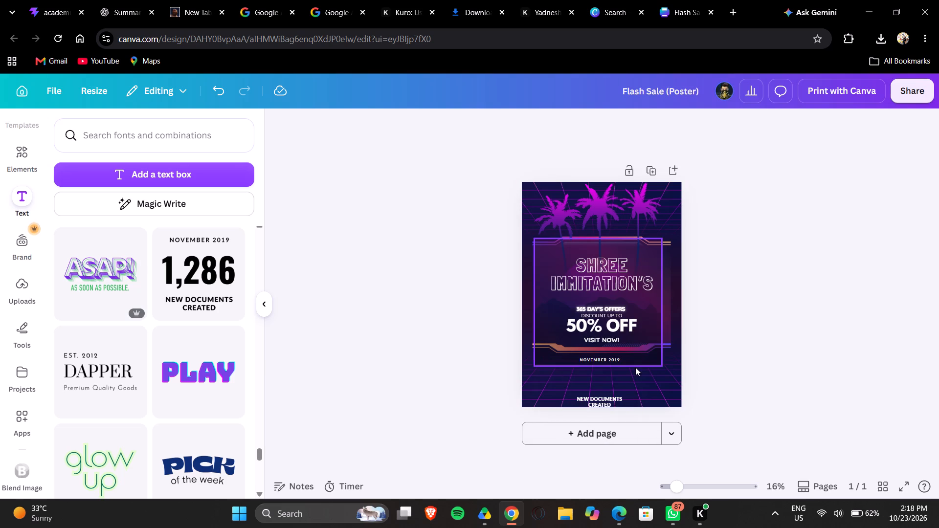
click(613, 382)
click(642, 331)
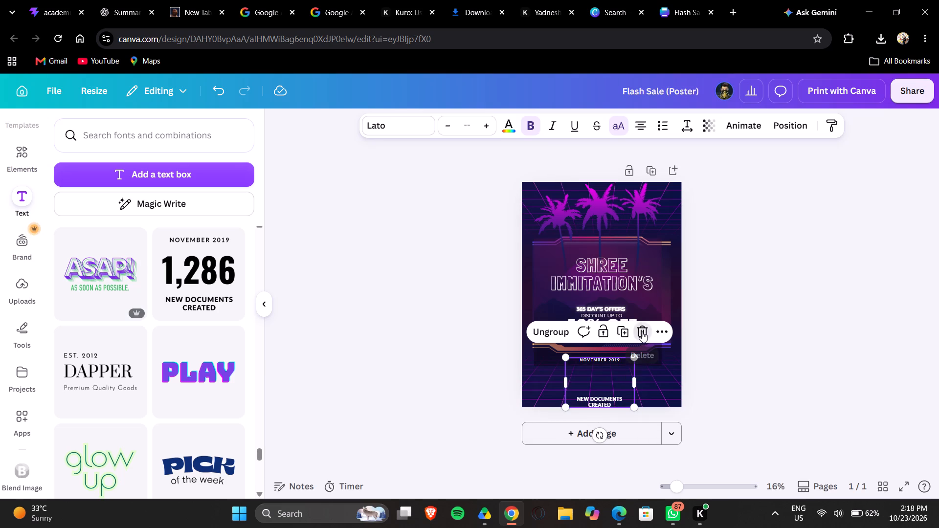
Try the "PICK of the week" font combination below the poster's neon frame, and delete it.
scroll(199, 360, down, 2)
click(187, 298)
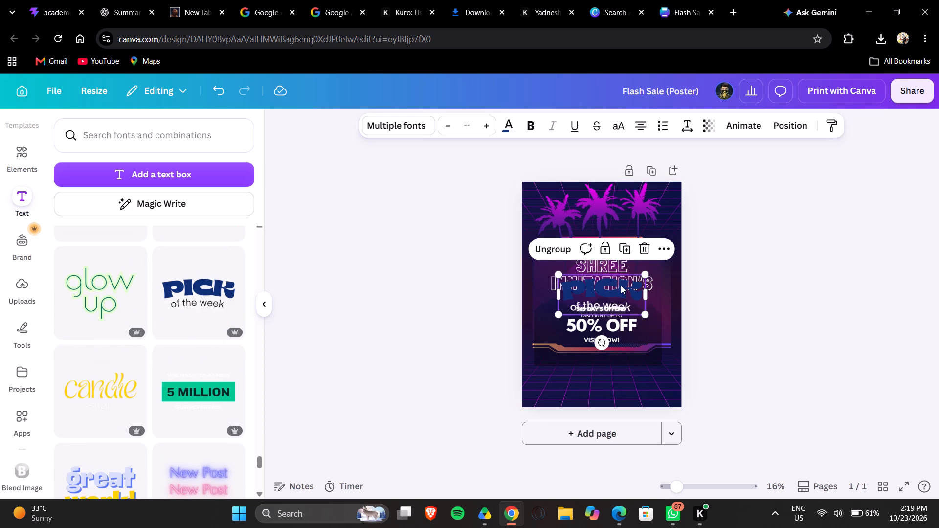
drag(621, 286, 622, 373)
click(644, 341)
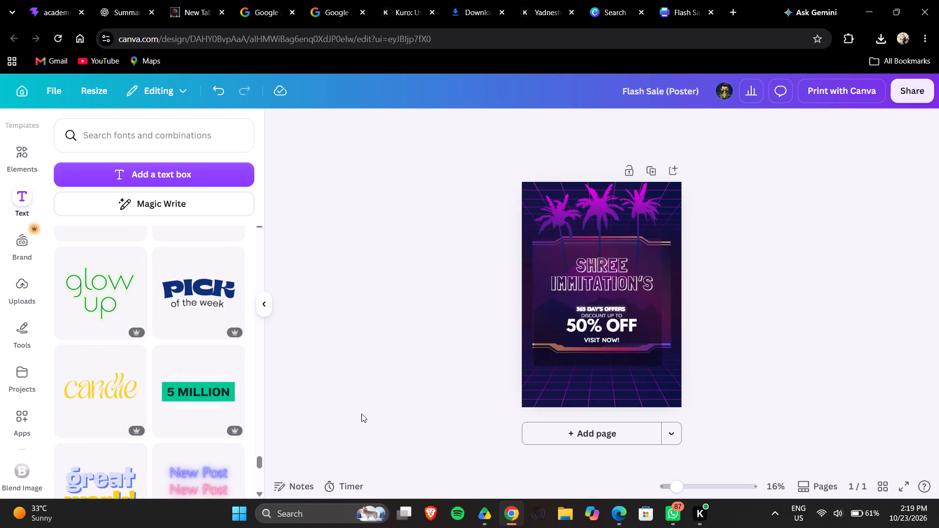
Browse further through the font combinations for a text style that suits the neon poster.
scroll(179, 391, down, 5)
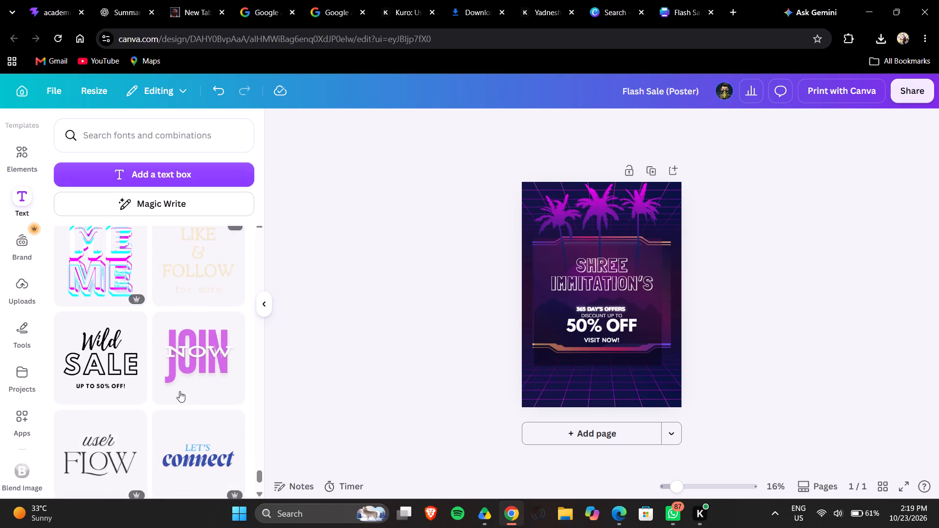
scroll(179, 391, down, 5)
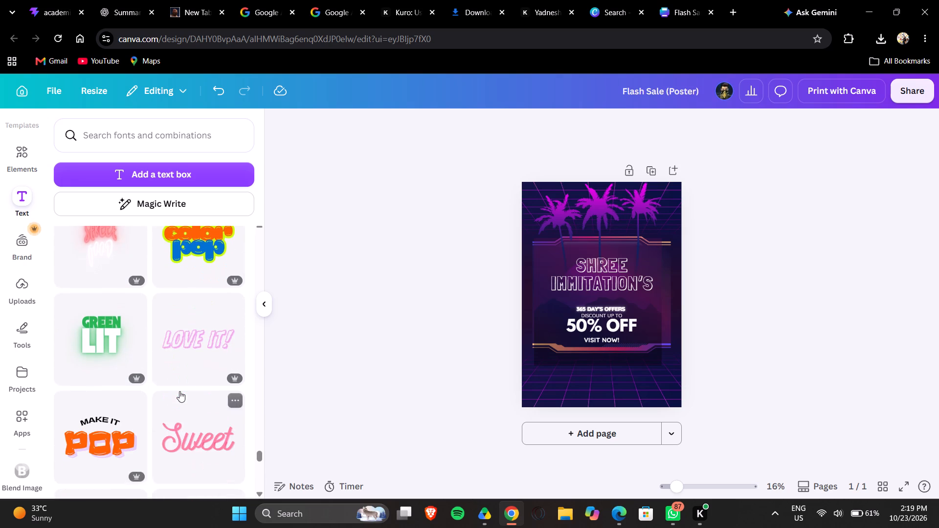
scroll(179, 391, down, 5)
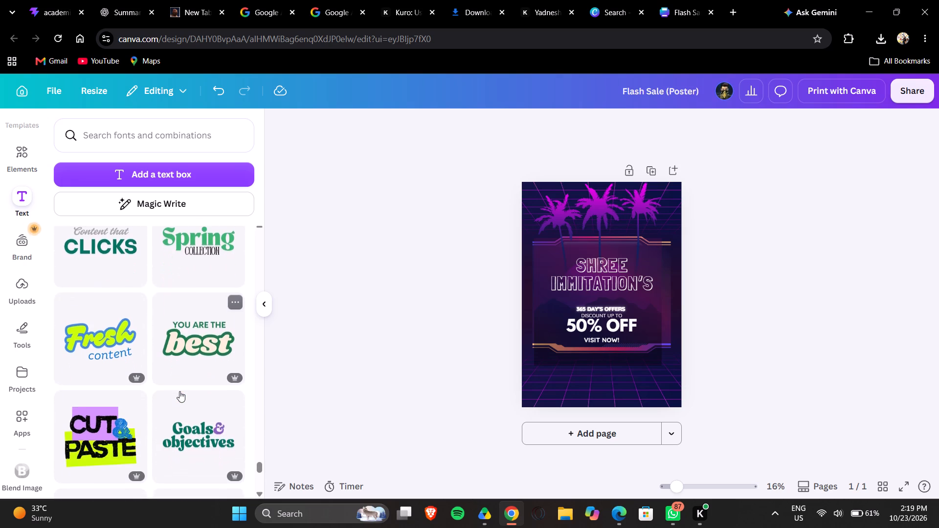
scroll(179, 391, down, 2)
scroll(184, 339, down, 3)
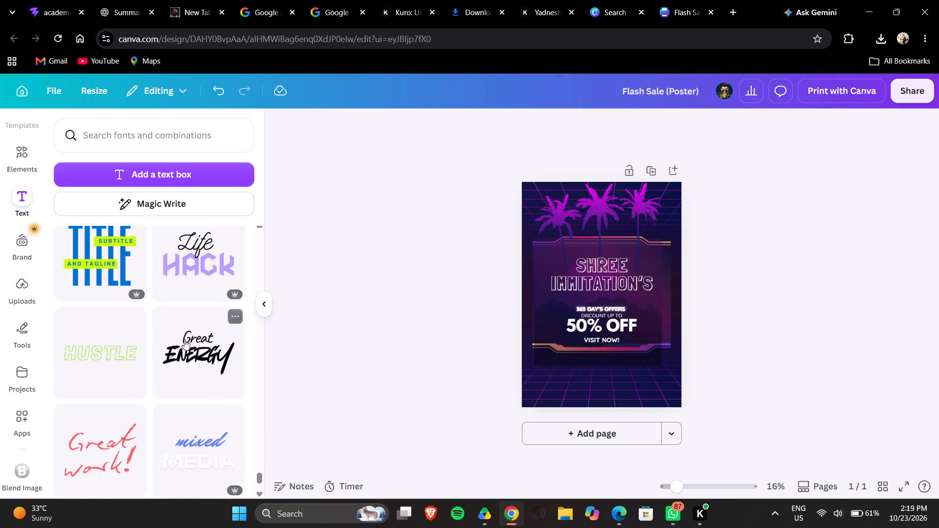
scroll(184, 339, down, 3)
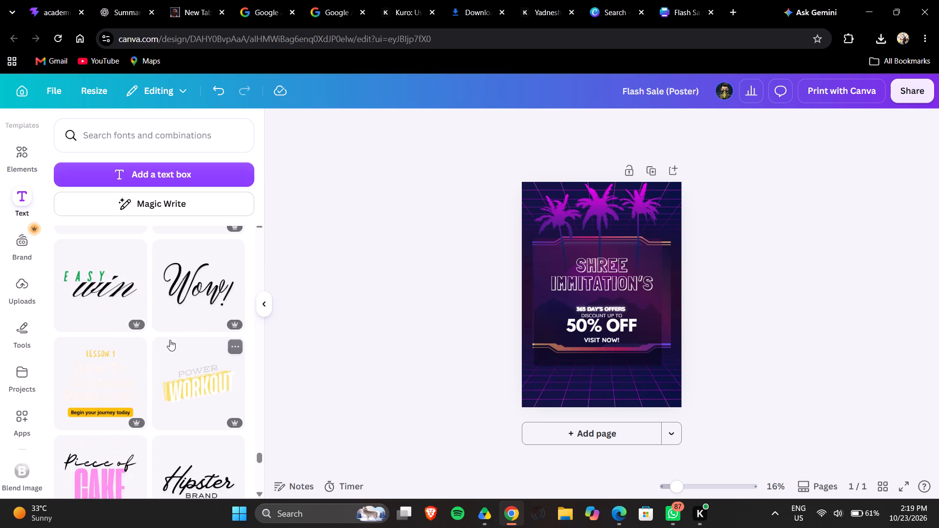
scroll(170, 340, down, 6)
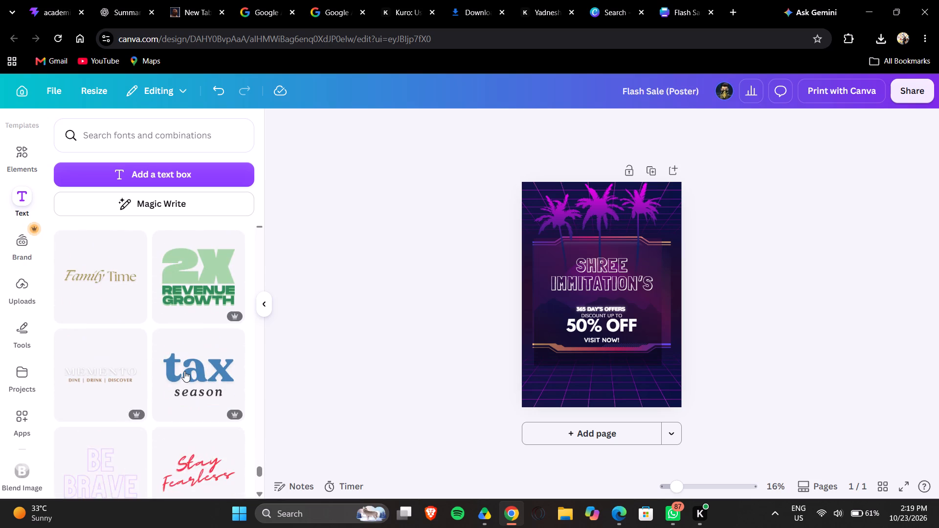
scroll(184, 371, down, 3)
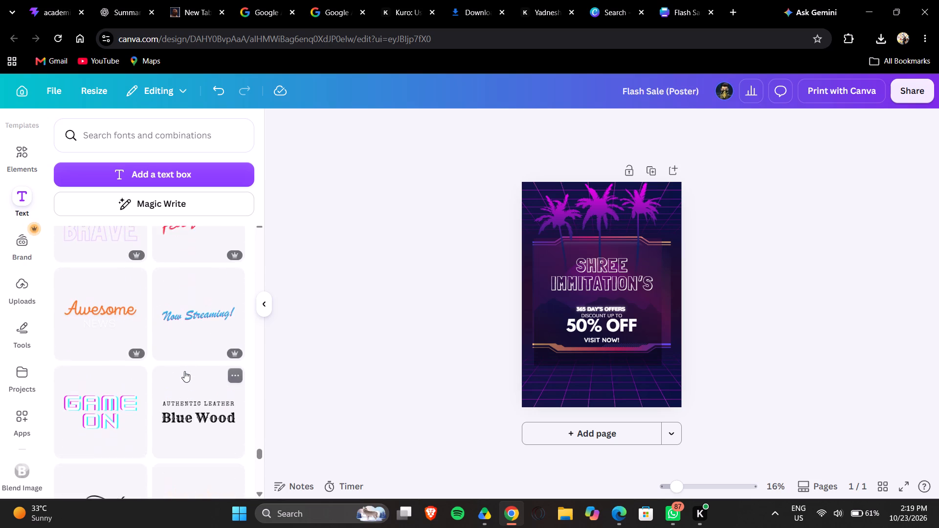
scroll(184, 371, down, 5)
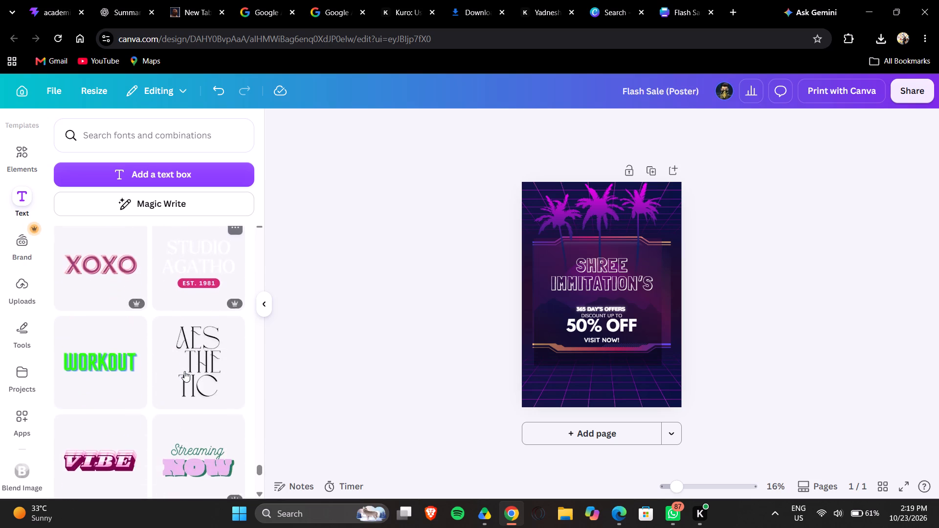
scroll(184, 371, down, 3)
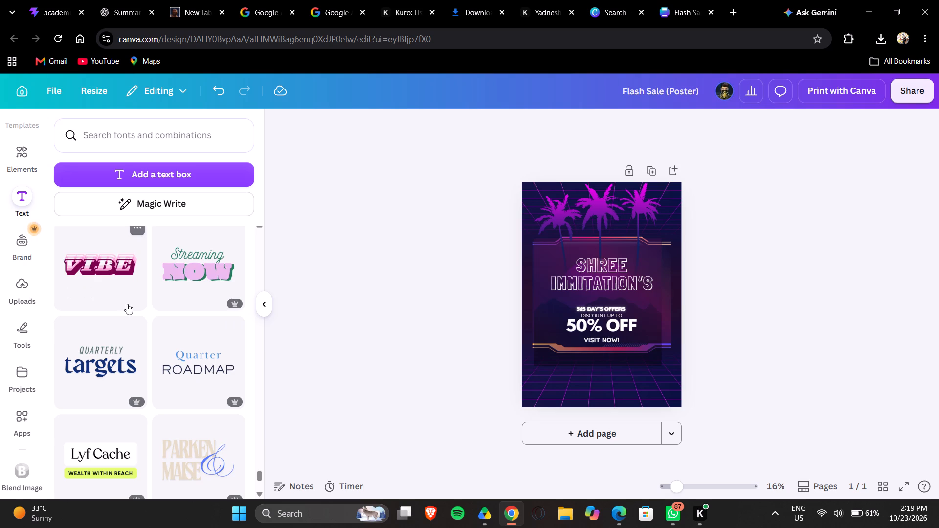
scroll(127, 304, down, 5)
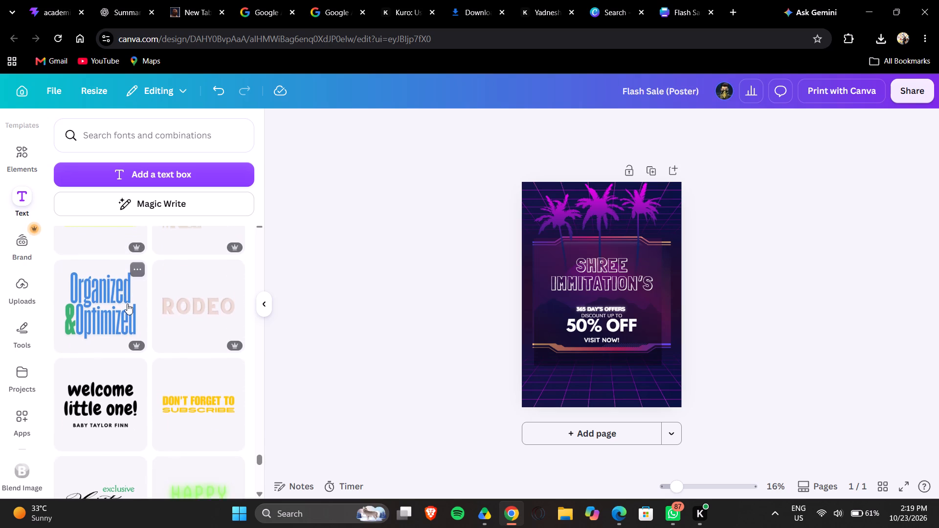
scroll(127, 304, down, 1)
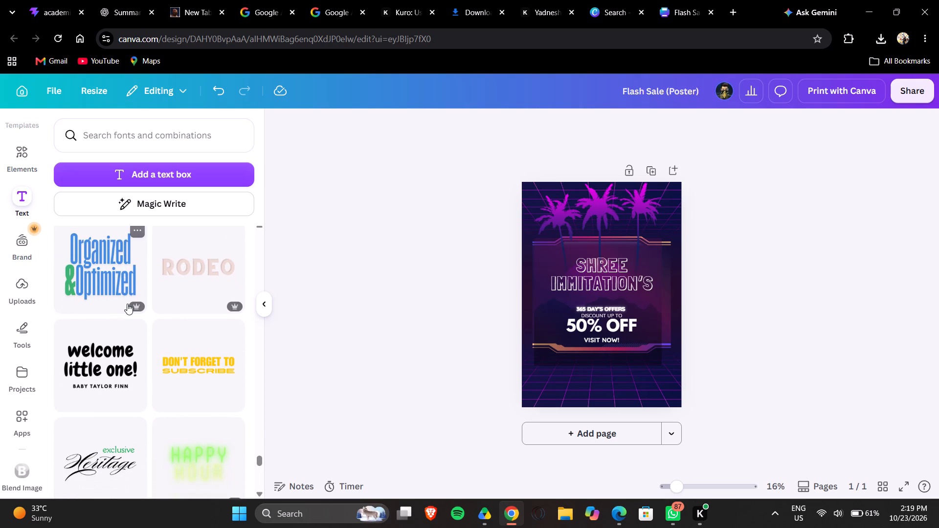
scroll(127, 304, down, 3)
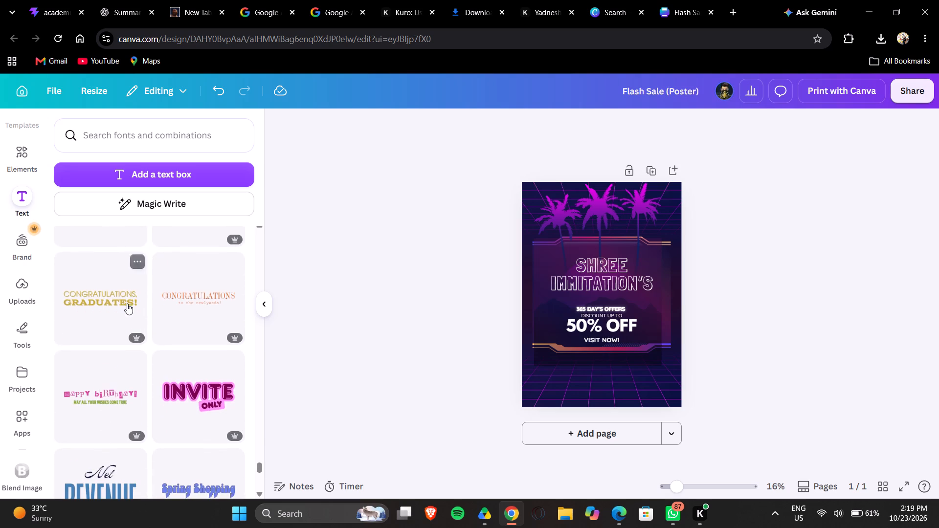
scroll(127, 304, down, 1)
scroll(175, 305, up, 1)
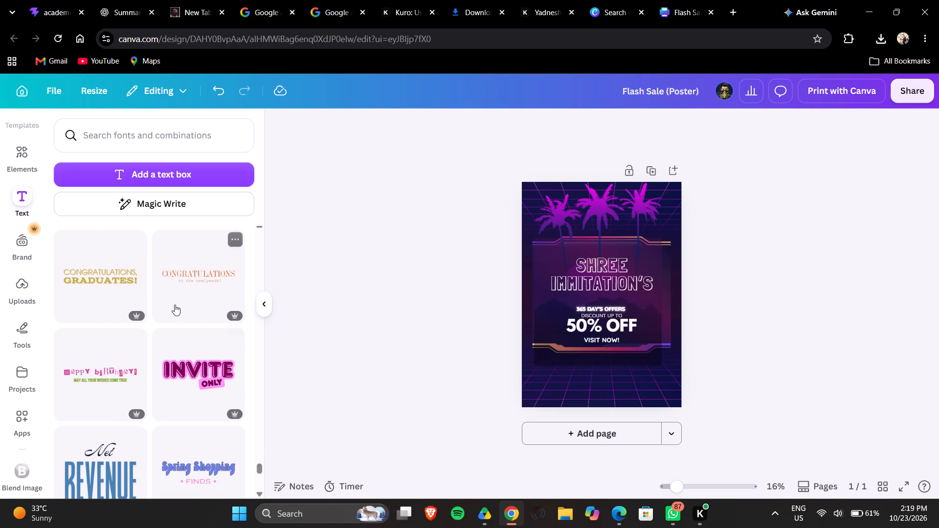
scroll(195, 360, down, 3)
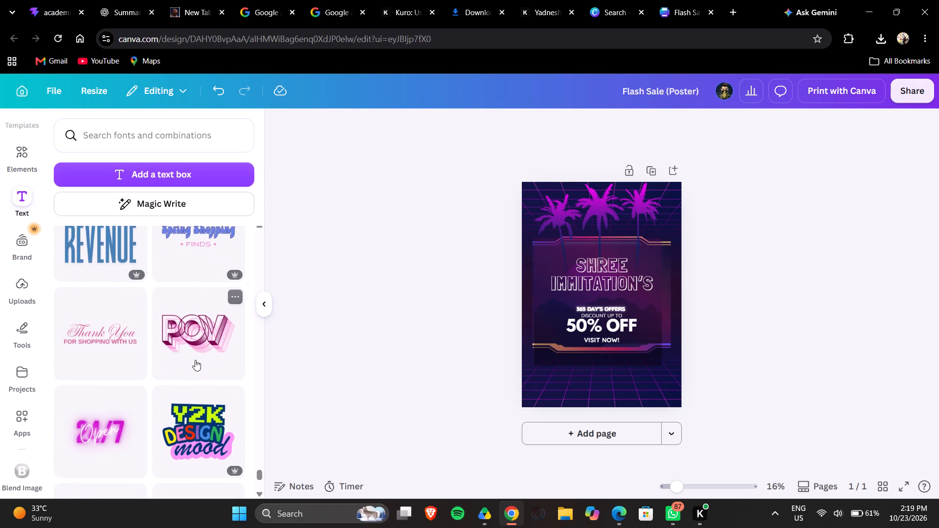
scroll(195, 360, down, 4)
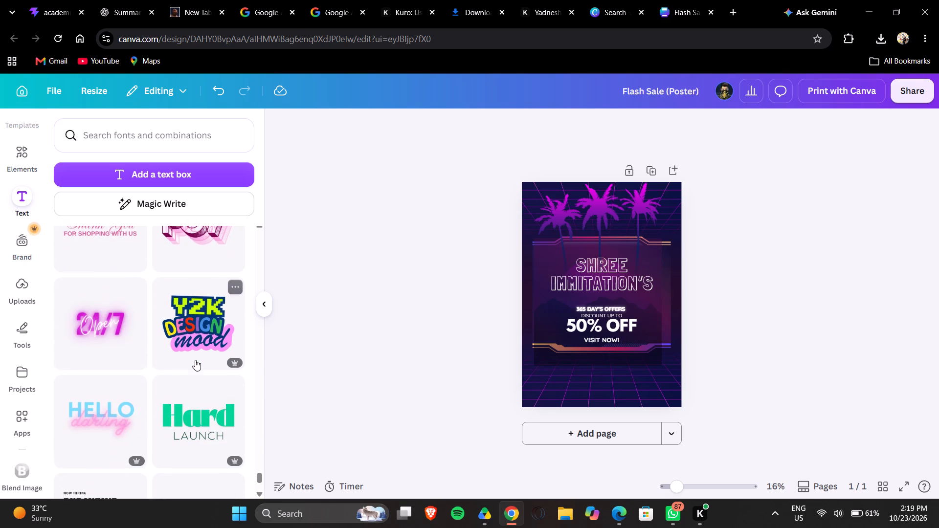
scroll(195, 360, down, 2)
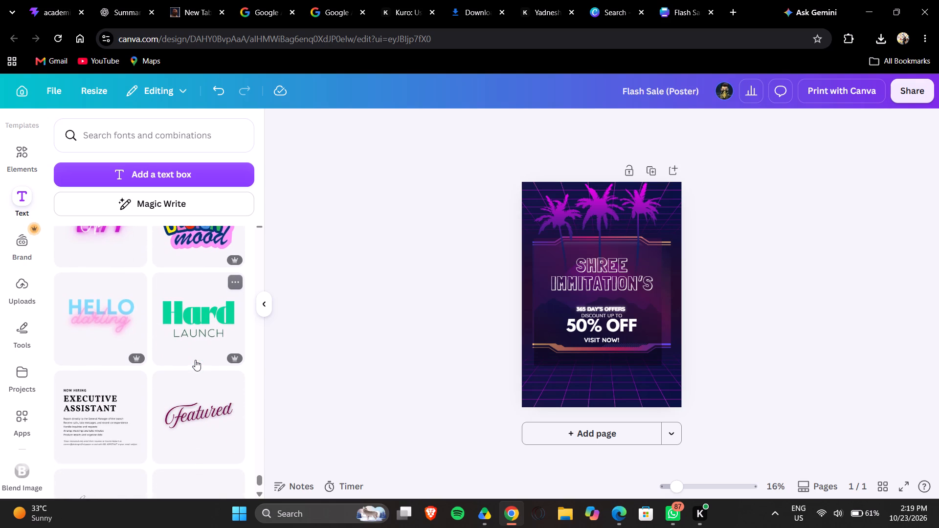
scroll(195, 360, down, 3)
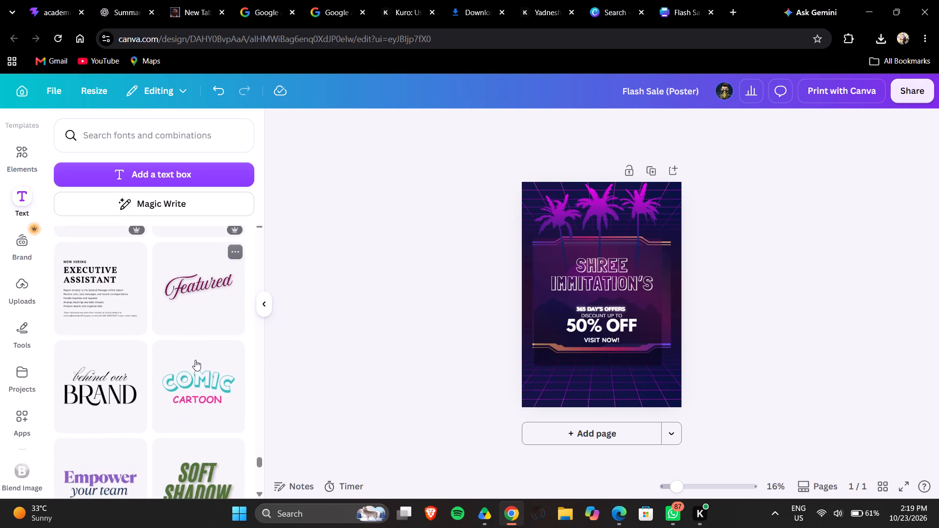
scroll(195, 360, down, 4)
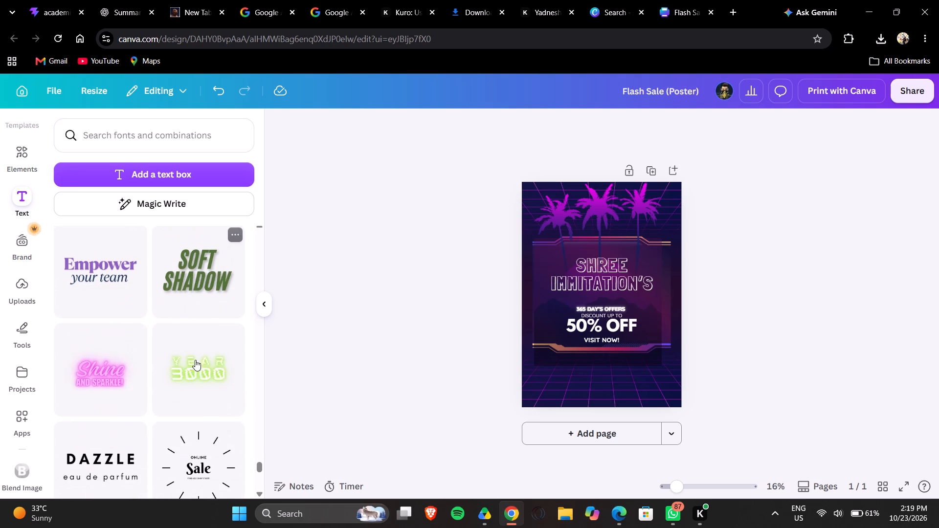
scroll(195, 360, down, 1)
Add the animated mouse pointer with the blue dot from the arrow animations to the poster.
click(19, 144)
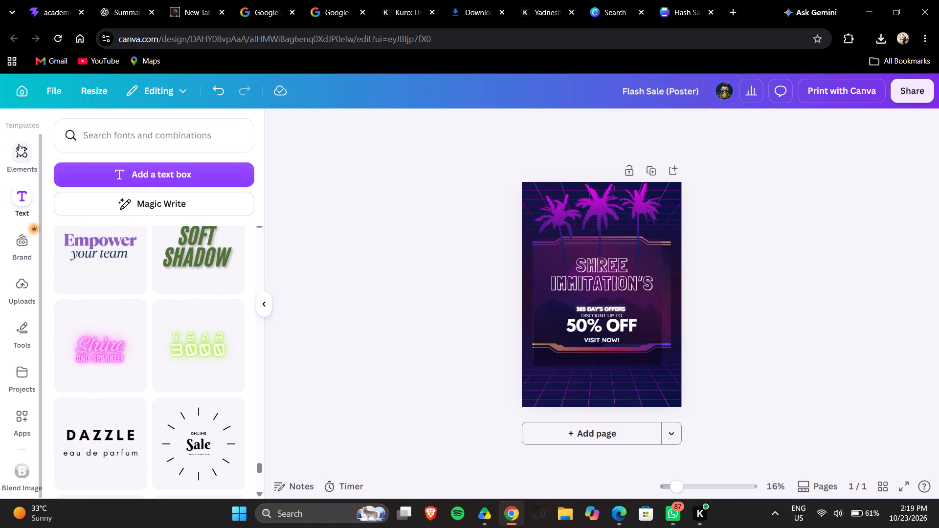
scroll(141, 277, down, 3)
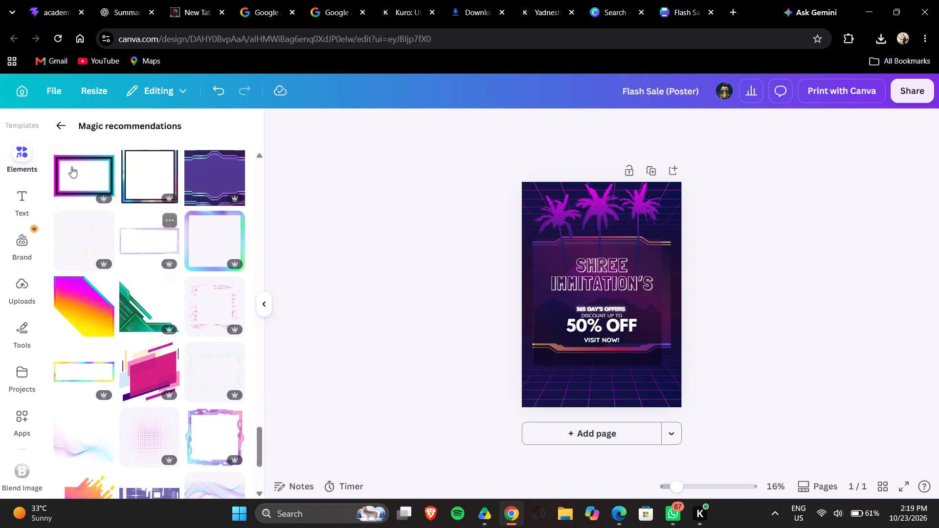
click(58, 124)
scroll(143, 332, down, 1)
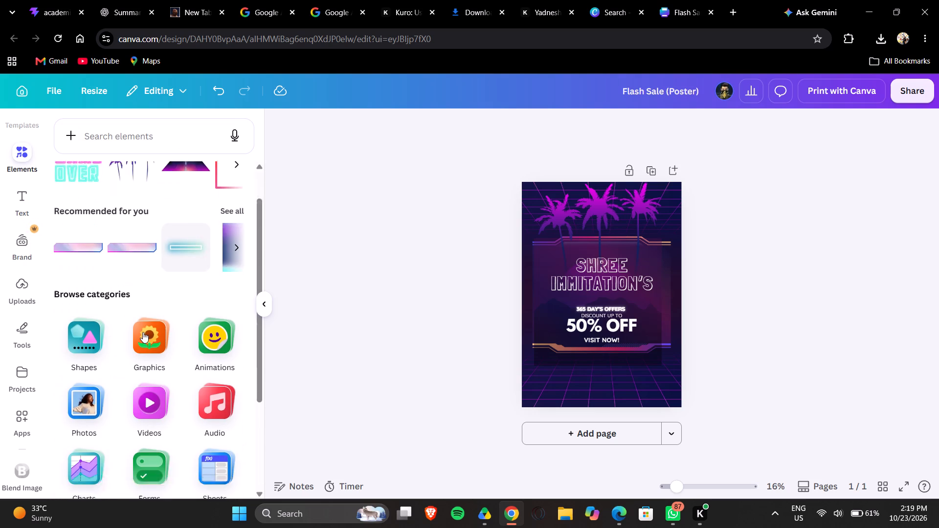
scroll(143, 332, down, 1)
scroll(188, 335, down, 1)
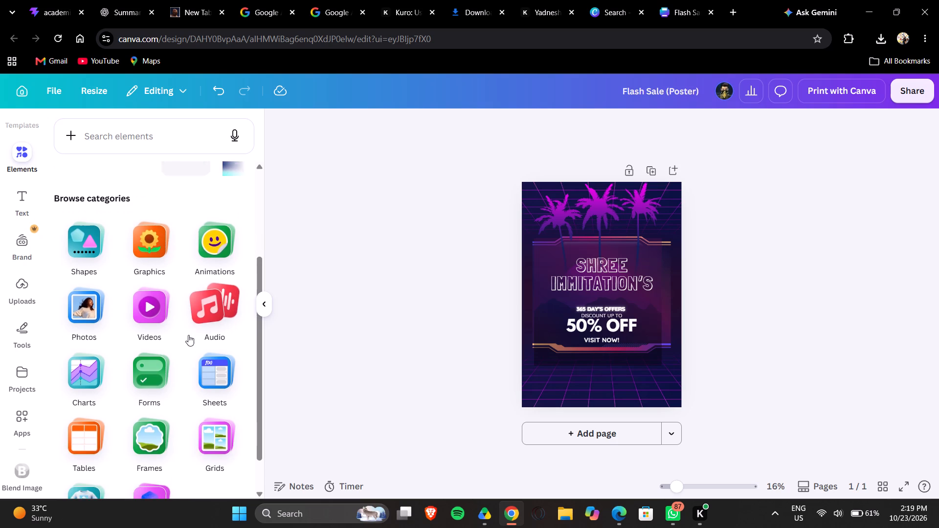
scroll(188, 335, down, 1)
click(216, 245)
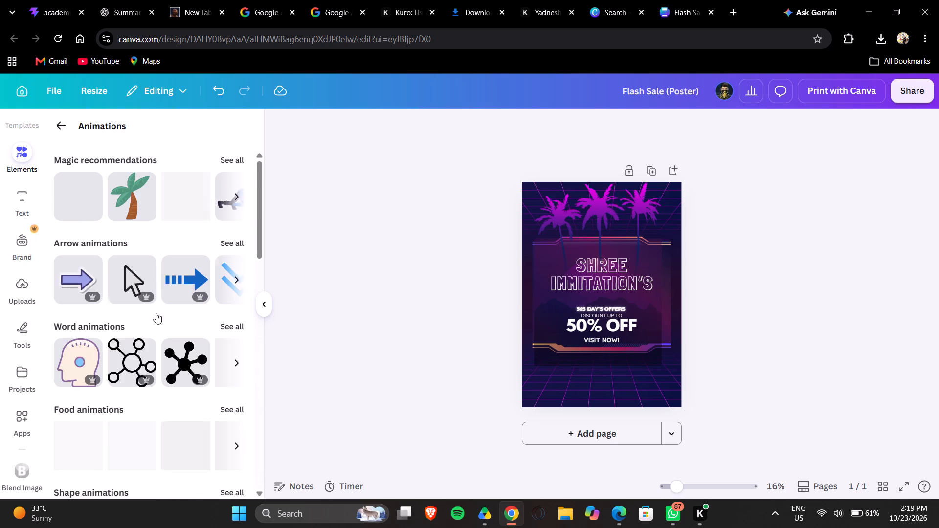
click(126, 279)
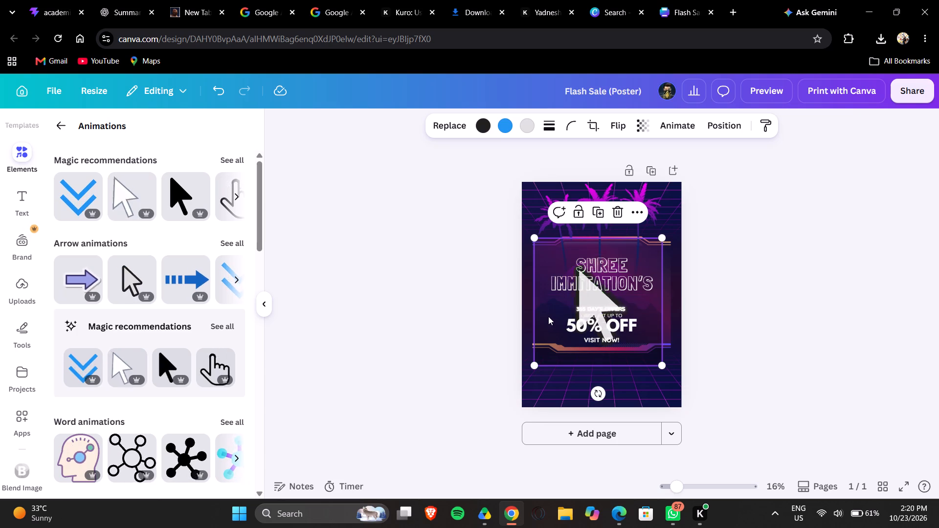
Shrink the animated pointer to under half its size and place it just right of the VISIT NOW! text, pointing toward it.
drag(538, 355, 558, 382)
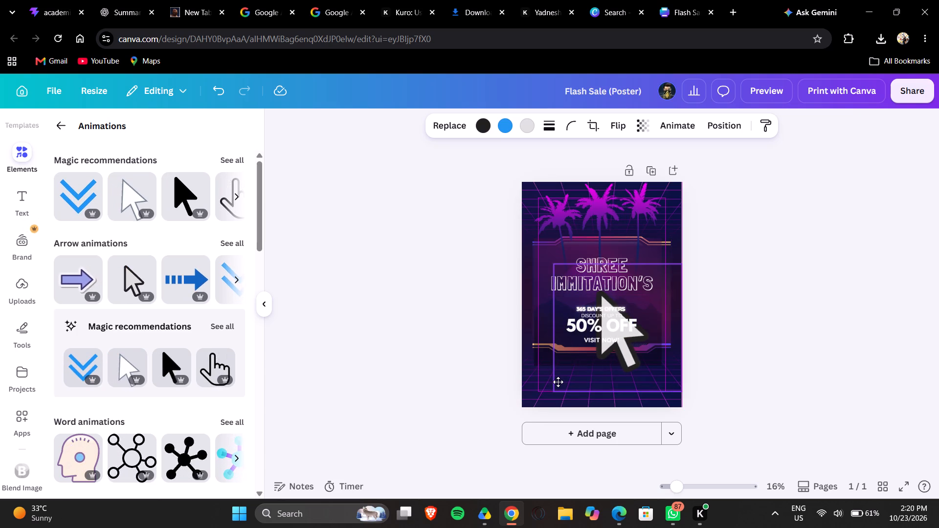
drag(558, 382, 596, 421)
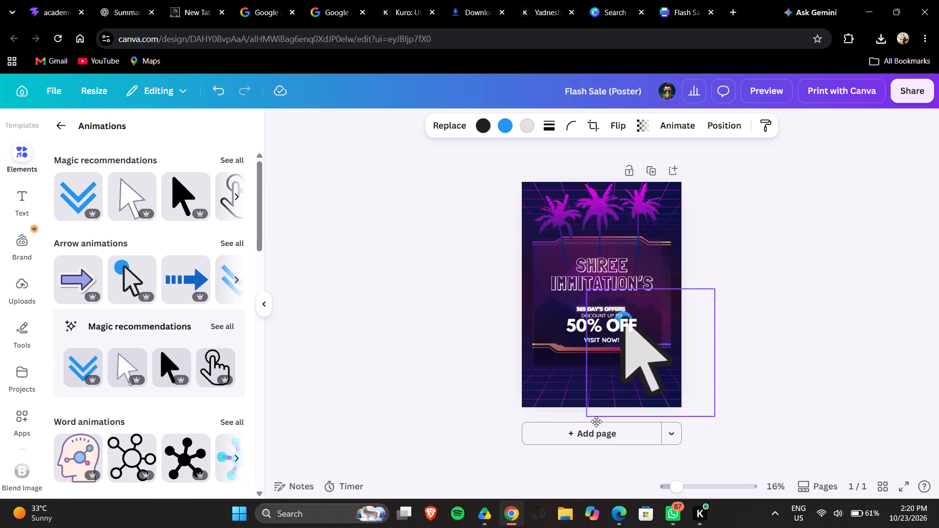
drag(596, 421, 535, 421)
drag(533, 302, 550, 318)
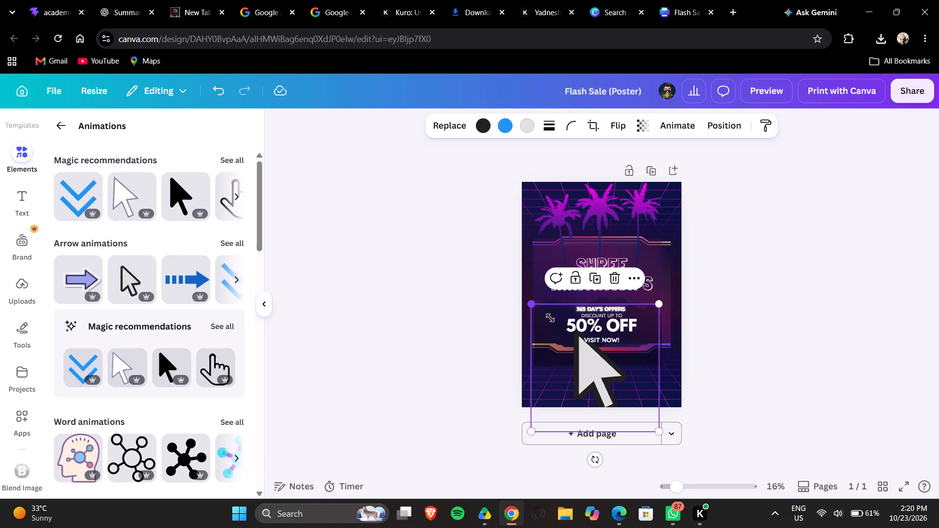
drag(550, 318, 607, 370)
drag(622, 387, 633, 365)
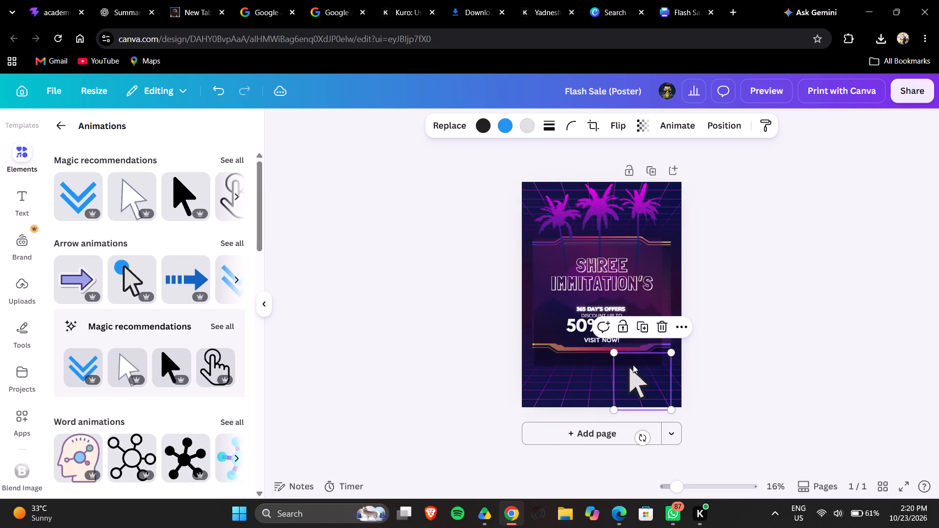
drag(633, 365, 637, 335)
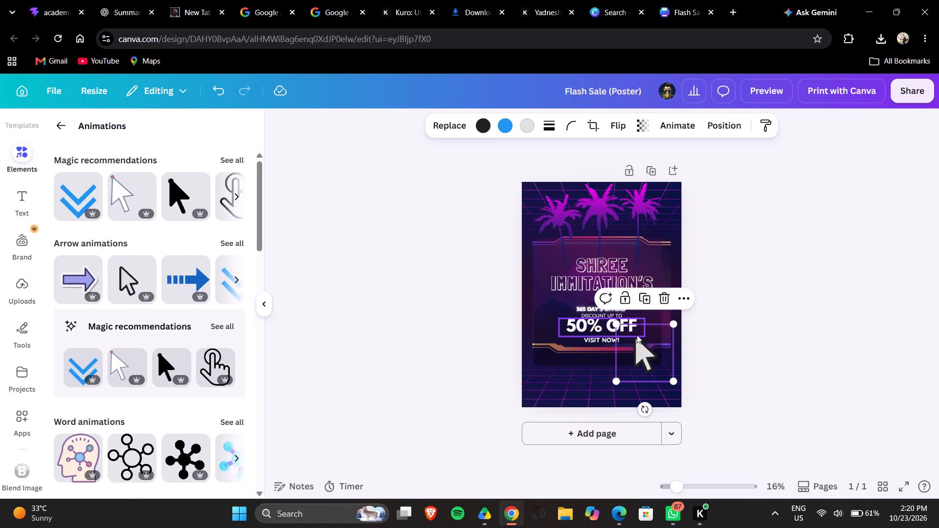
click(425, 369)
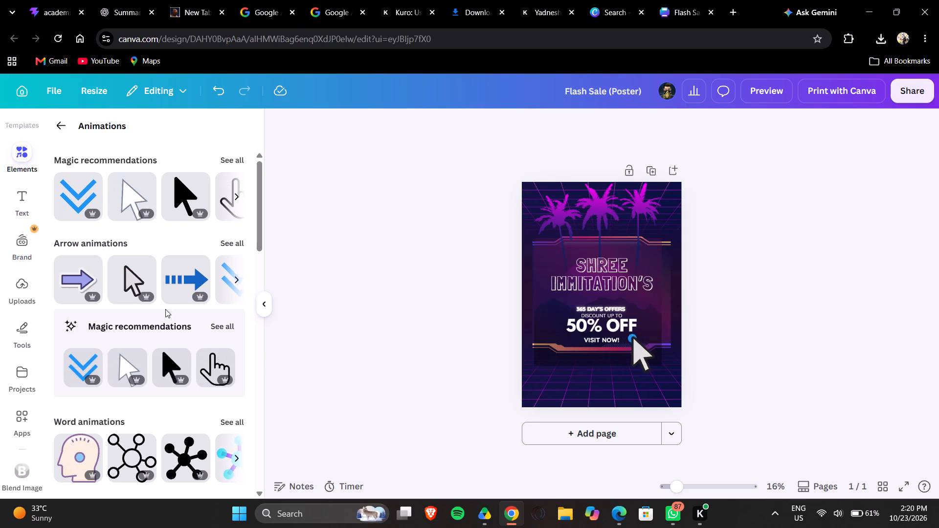
Add the firework burst from the festive animations to the poster.
scroll(179, 286, left, 3)
scroll(147, 396, down, 2)
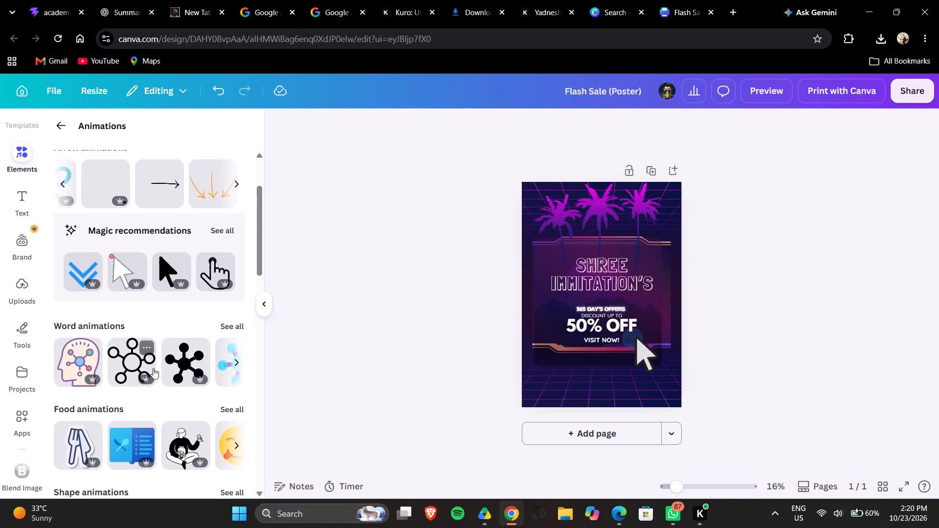
scroll(153, 368, down, 5)
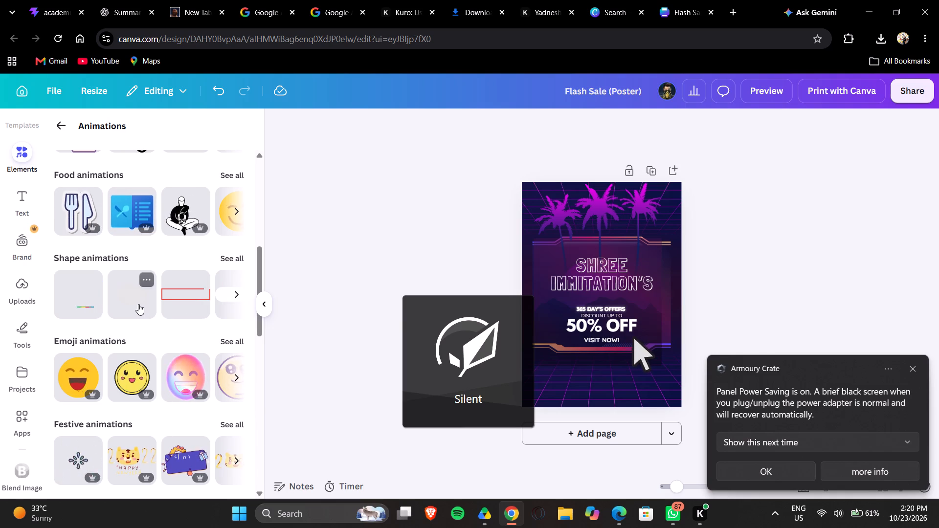
scroll(151, 352, down, 1)
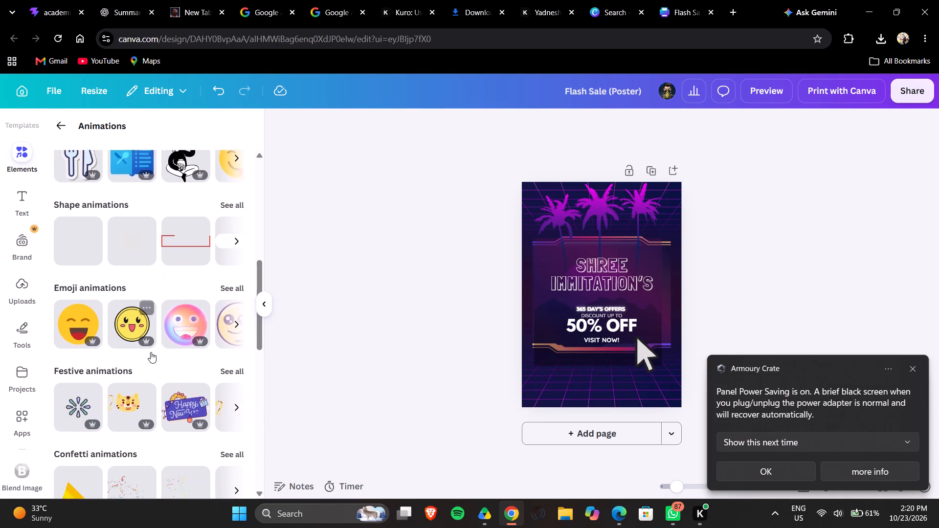
scroll(151, 352, down, 3)
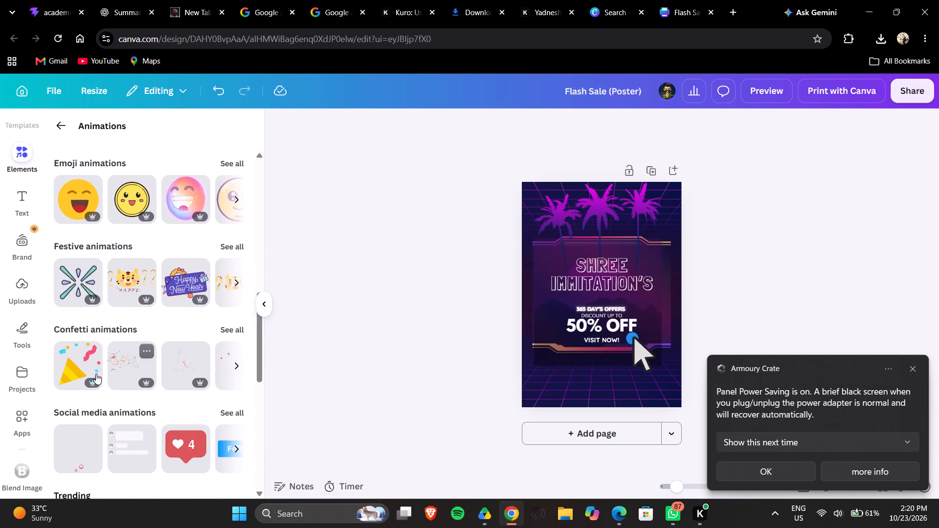
click(72, 284)
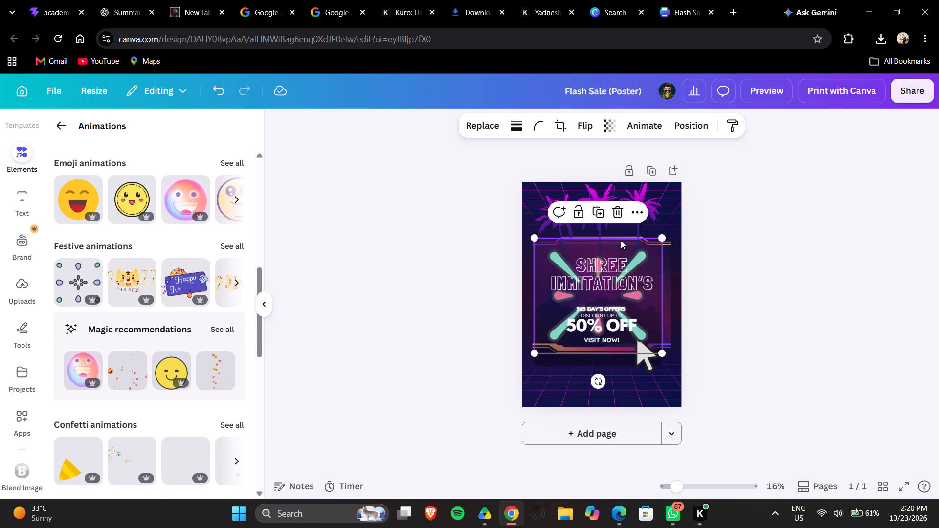
Delete the firework burst from the poster.
click(618, 214)
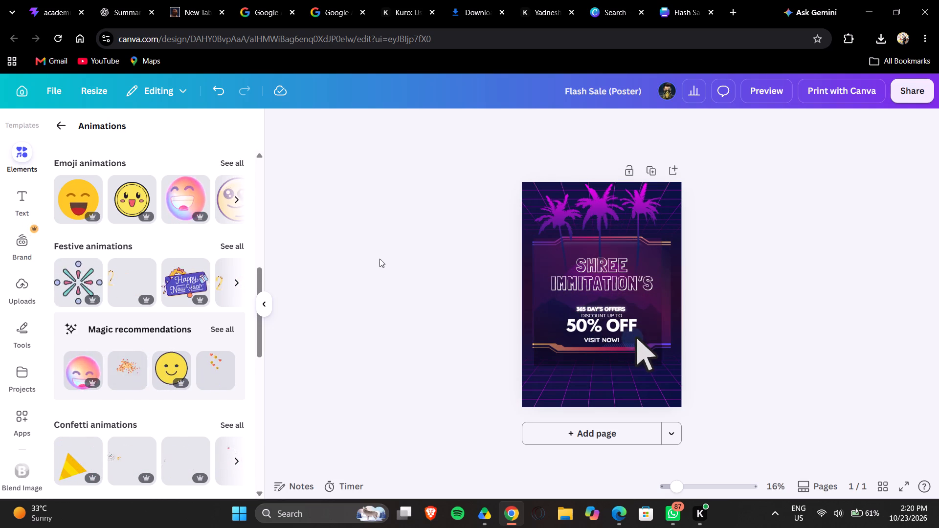
Browse the confetti, social media and trending animations for another element for the poster.
scroll(204, 353, down, 3)
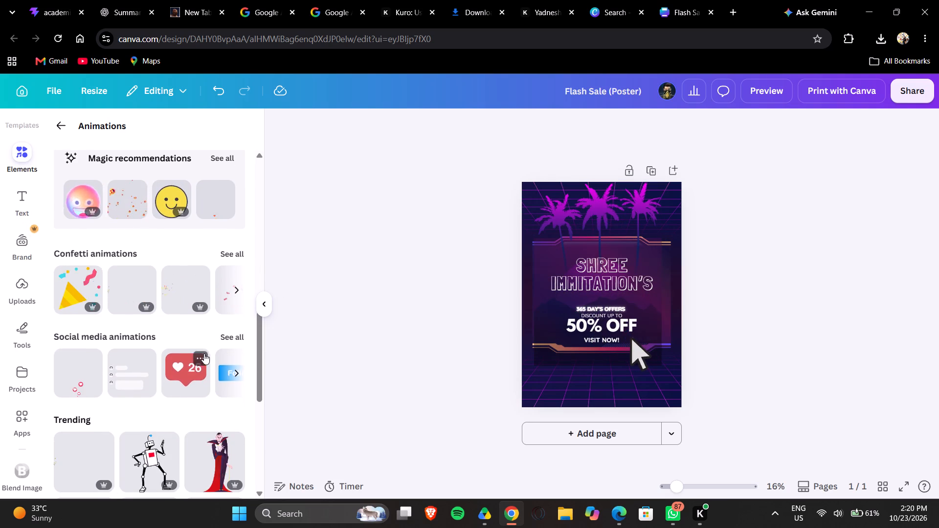
scroll(124, 373, down, 3)
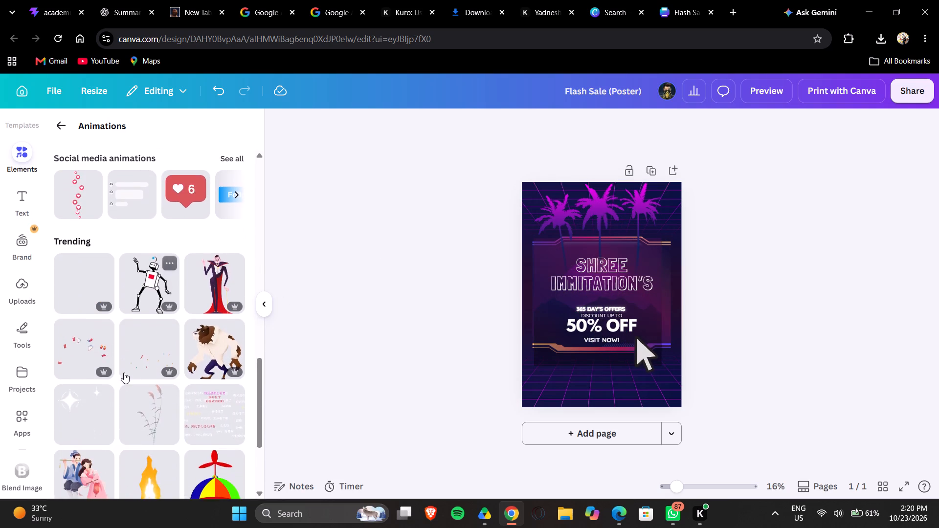
scroll(124, 373, down, 2)
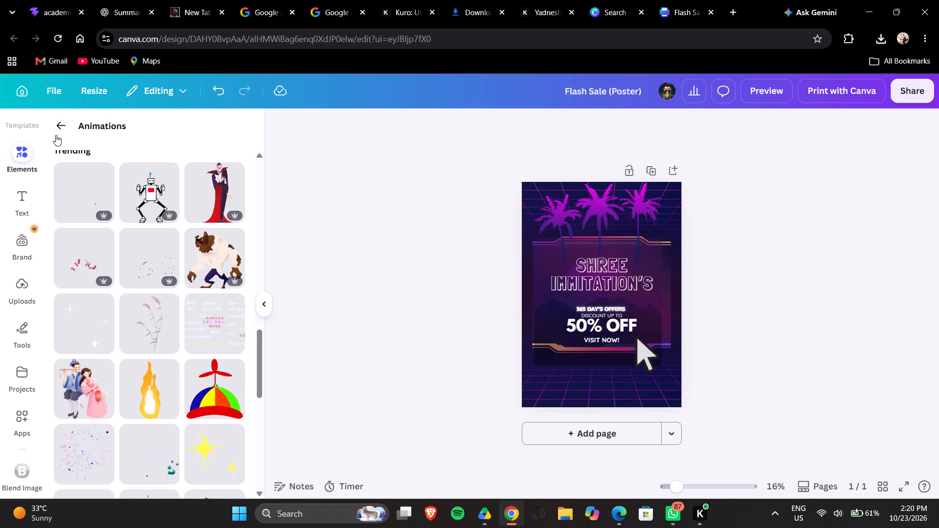
click(59, 131)
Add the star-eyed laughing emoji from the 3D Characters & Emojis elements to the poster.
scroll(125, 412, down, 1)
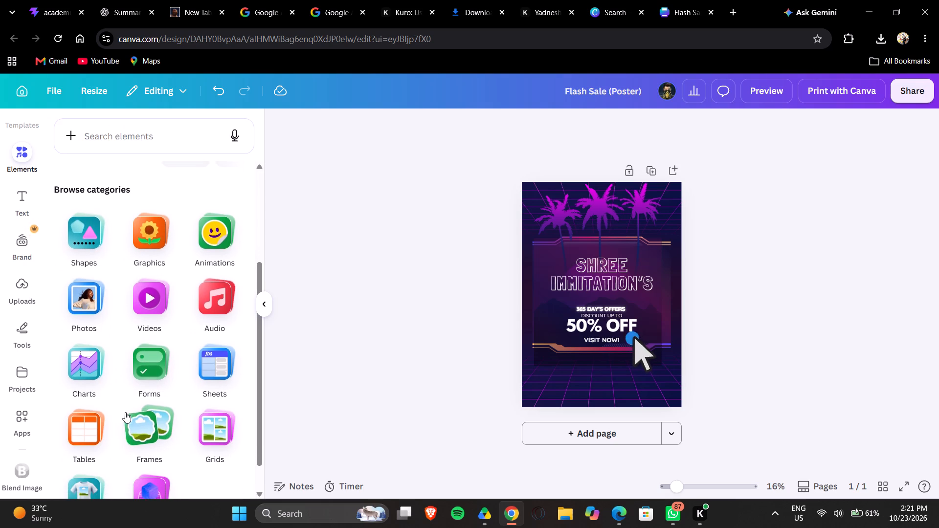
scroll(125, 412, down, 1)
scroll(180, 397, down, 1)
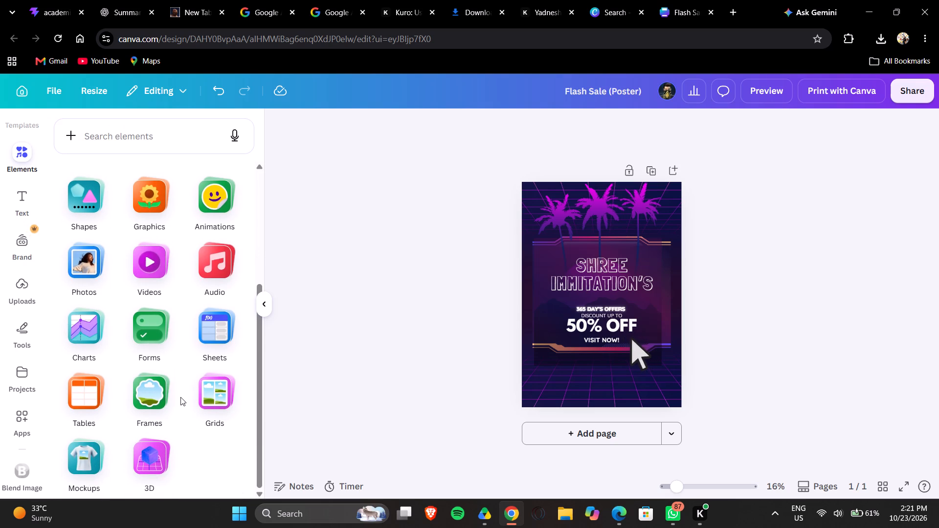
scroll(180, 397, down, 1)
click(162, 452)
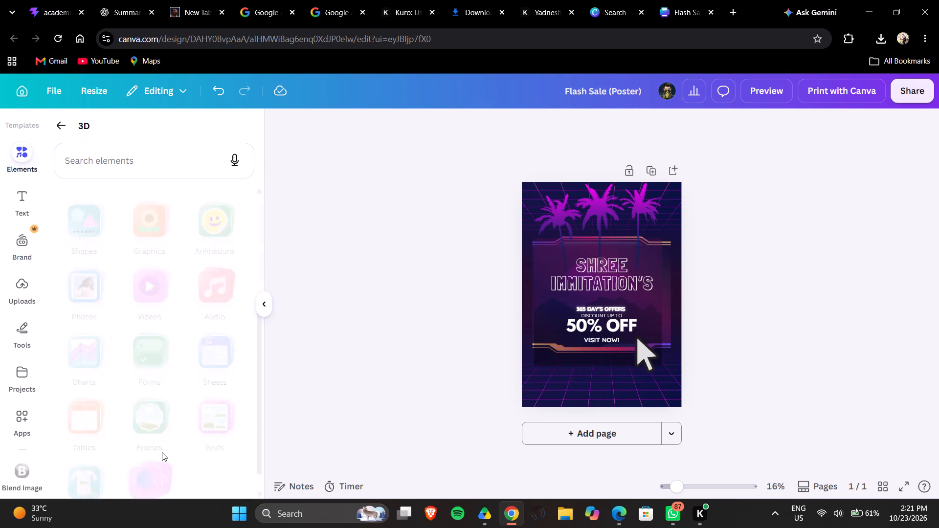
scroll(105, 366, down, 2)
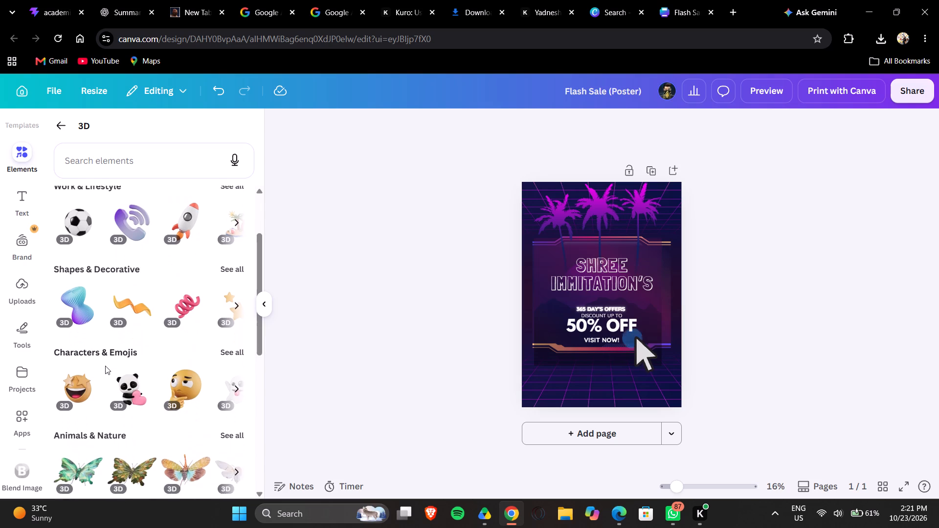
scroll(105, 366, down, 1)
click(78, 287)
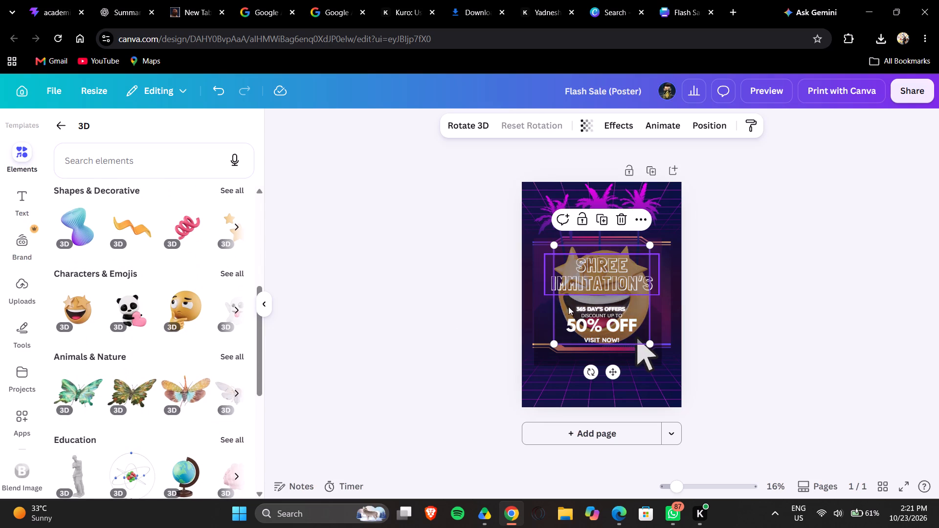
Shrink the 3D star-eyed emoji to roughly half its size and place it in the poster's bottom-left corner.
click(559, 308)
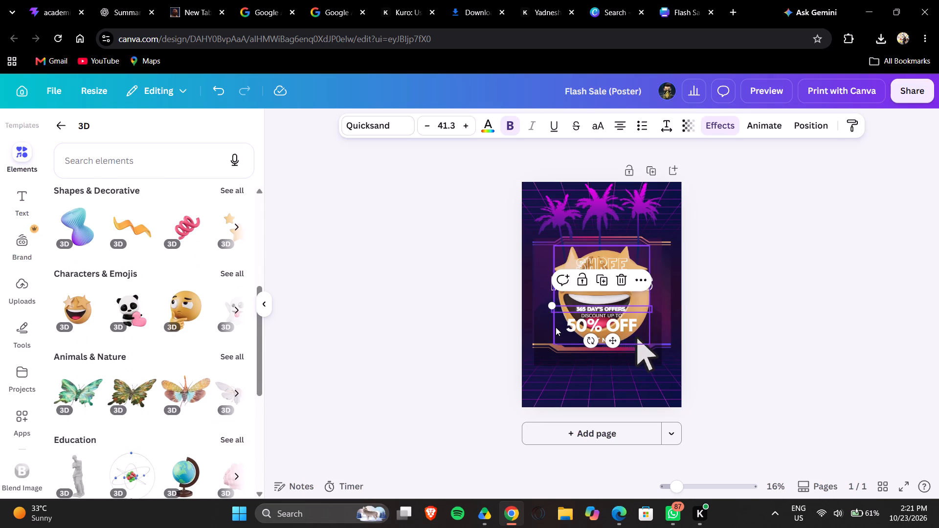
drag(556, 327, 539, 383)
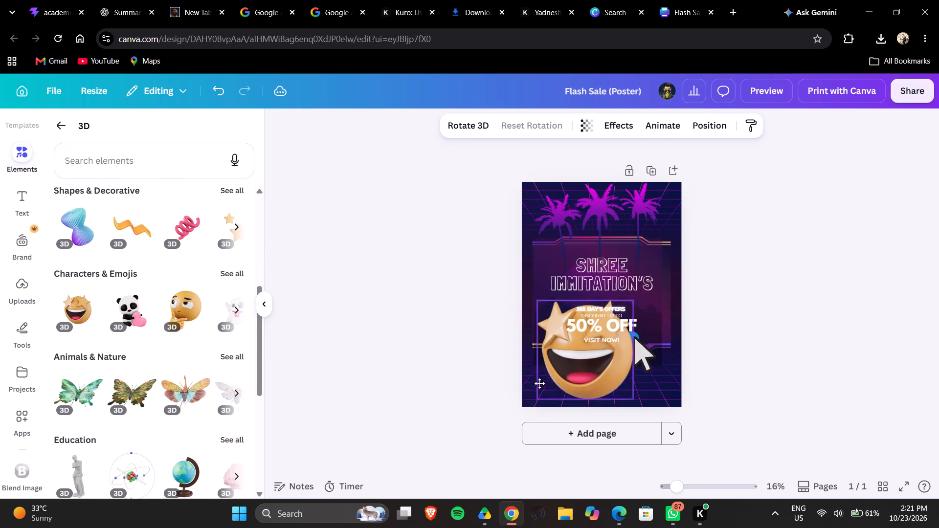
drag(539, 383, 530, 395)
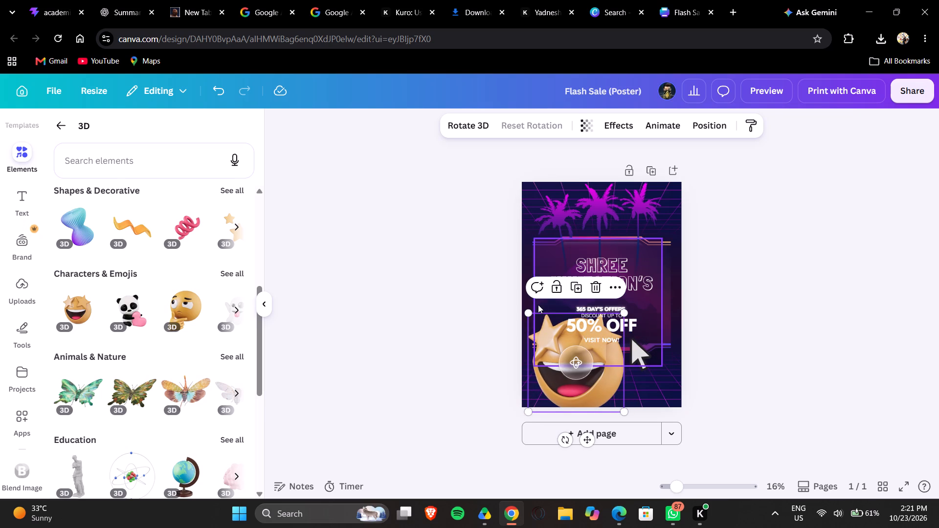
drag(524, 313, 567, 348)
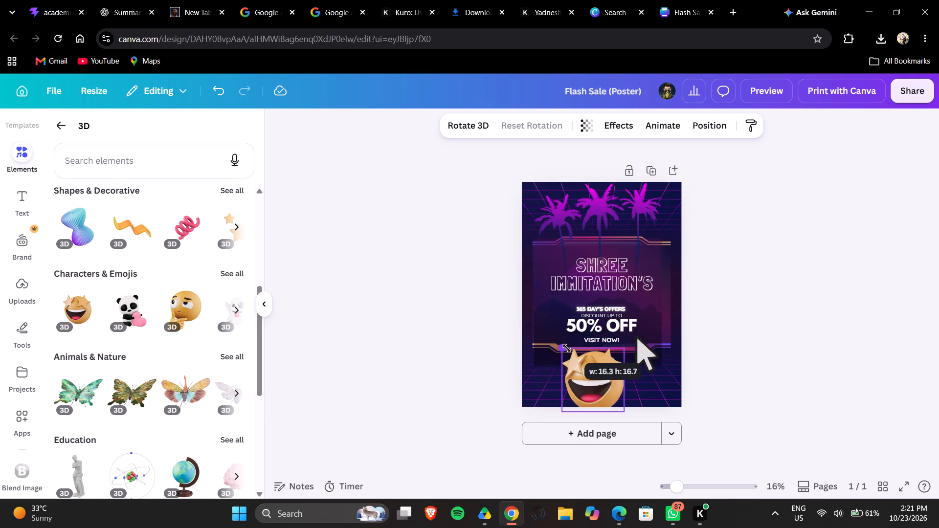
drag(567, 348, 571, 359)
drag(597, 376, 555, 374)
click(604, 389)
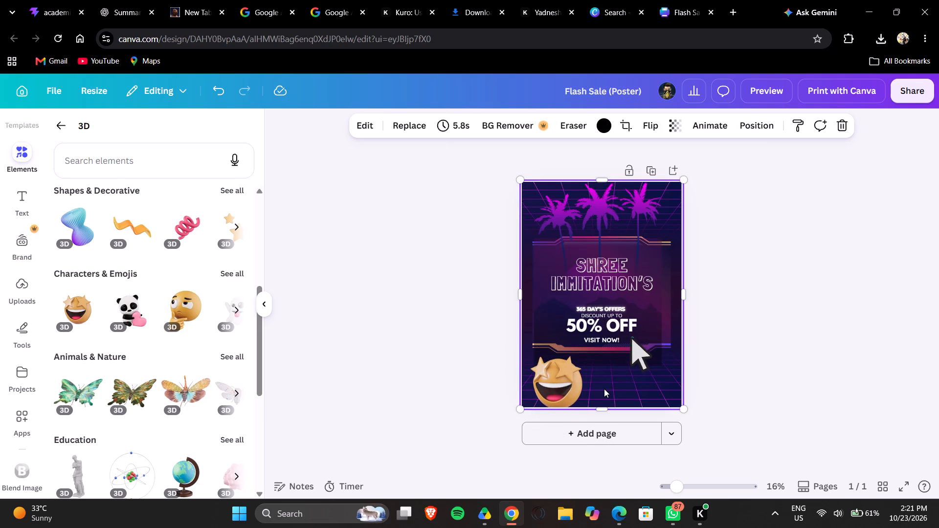
Flip the animated pointer horizontally and move it to the left side of the poster, beside the VISIT NOW! text.
click(647, 366)
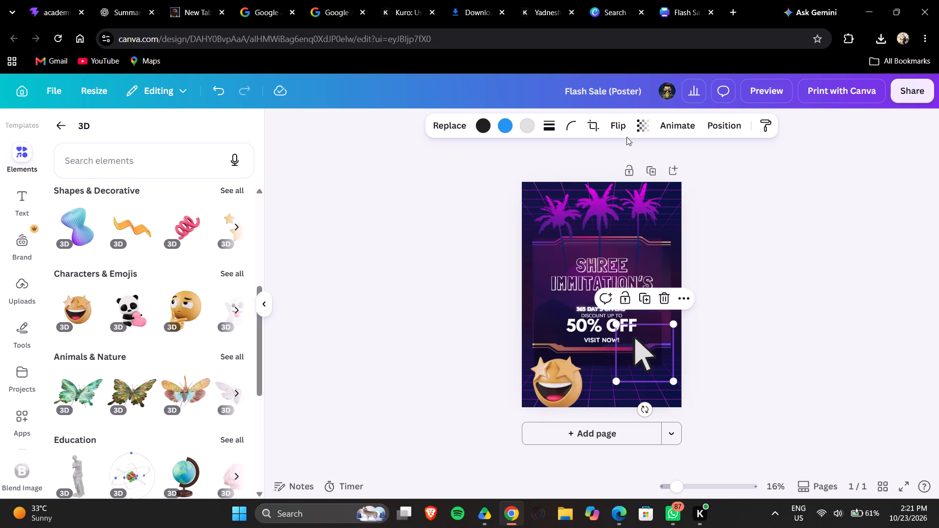
click(618, 124)
click(629, 157)
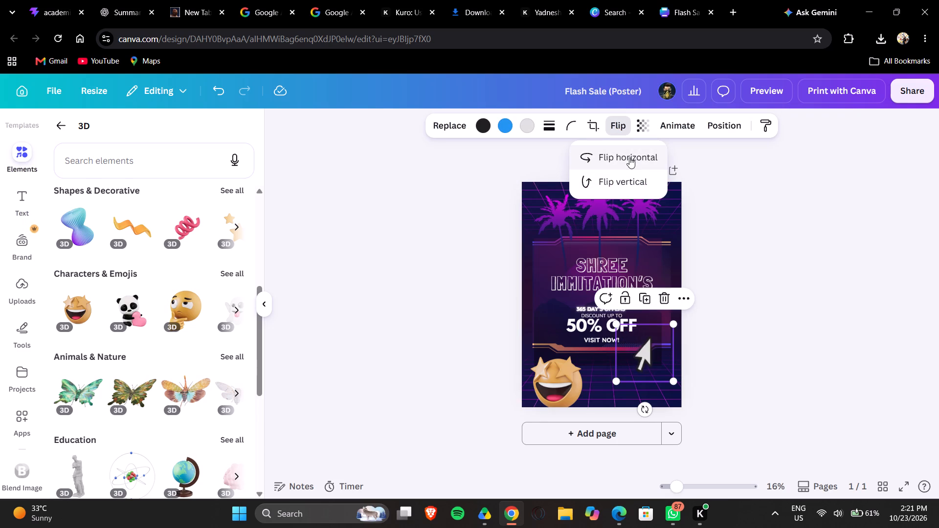
drag(644, 363, 612, 358)
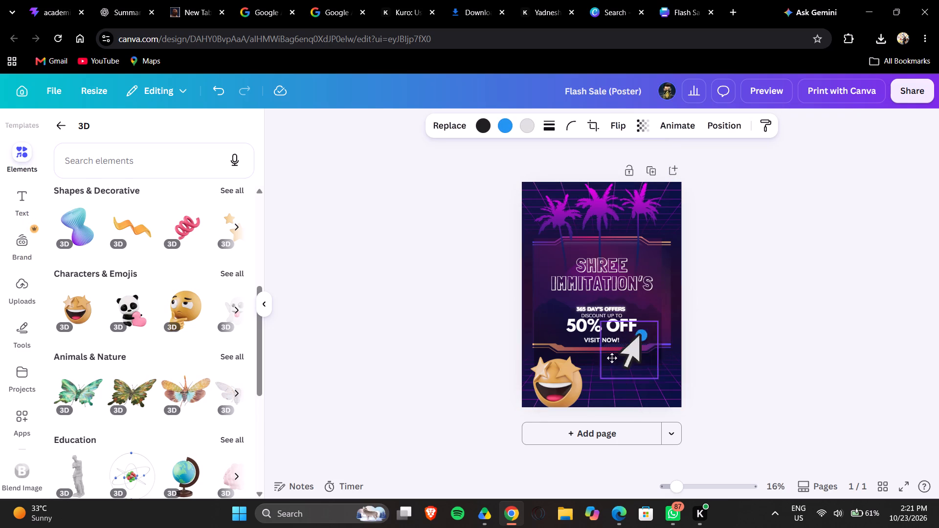
drag(612, 358, 547, 359)
drag(564, 376, 579, 376)
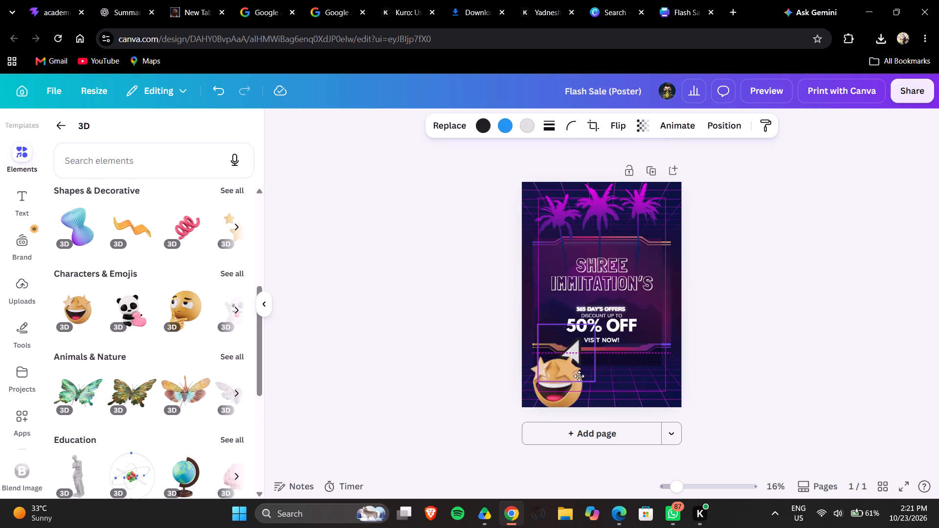
drag(579, 376, 561, 369)
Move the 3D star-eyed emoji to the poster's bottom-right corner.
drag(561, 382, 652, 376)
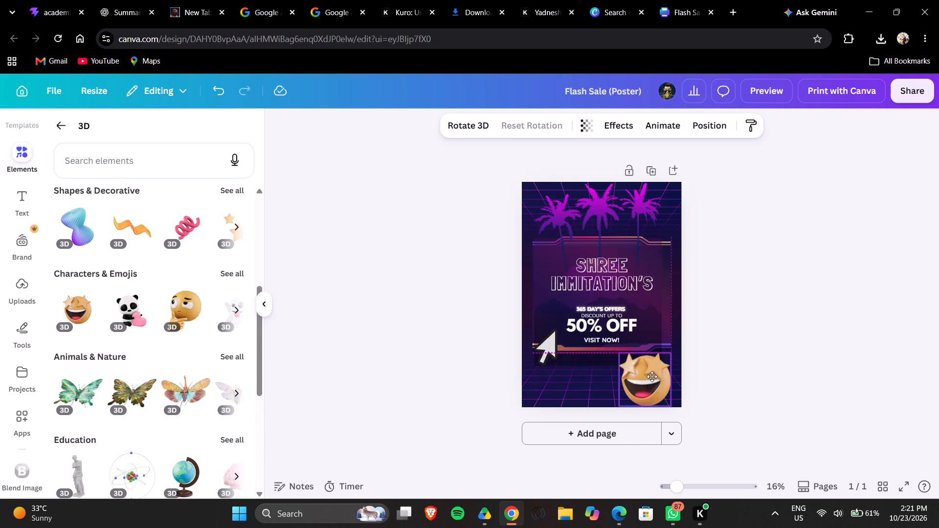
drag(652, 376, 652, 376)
Nudge the animated pointer slightly further left, by the lower-left corner of the neon frame.
drag(549, 350, 543, 351)
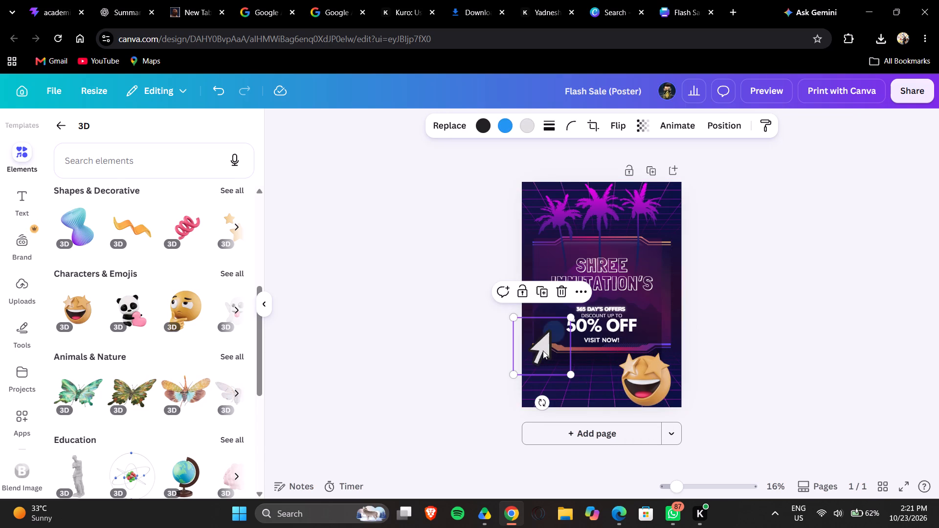
click(427, 365)
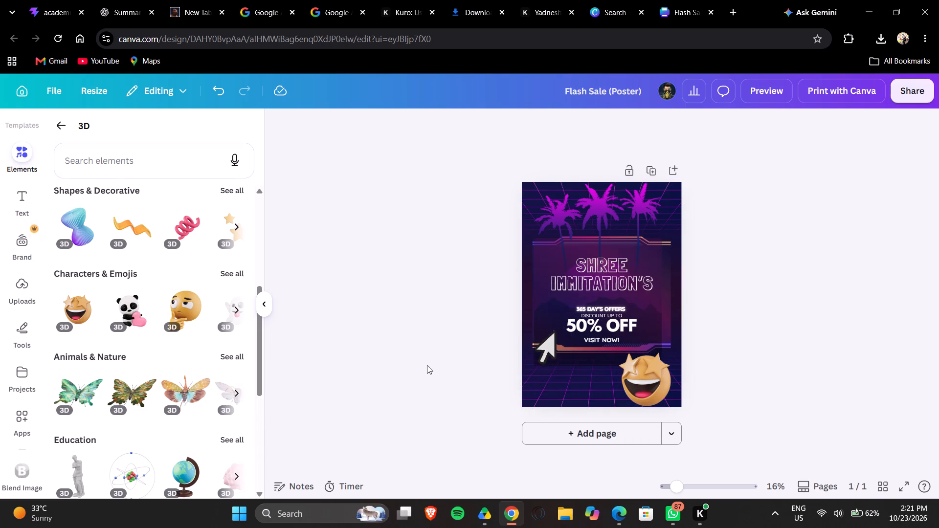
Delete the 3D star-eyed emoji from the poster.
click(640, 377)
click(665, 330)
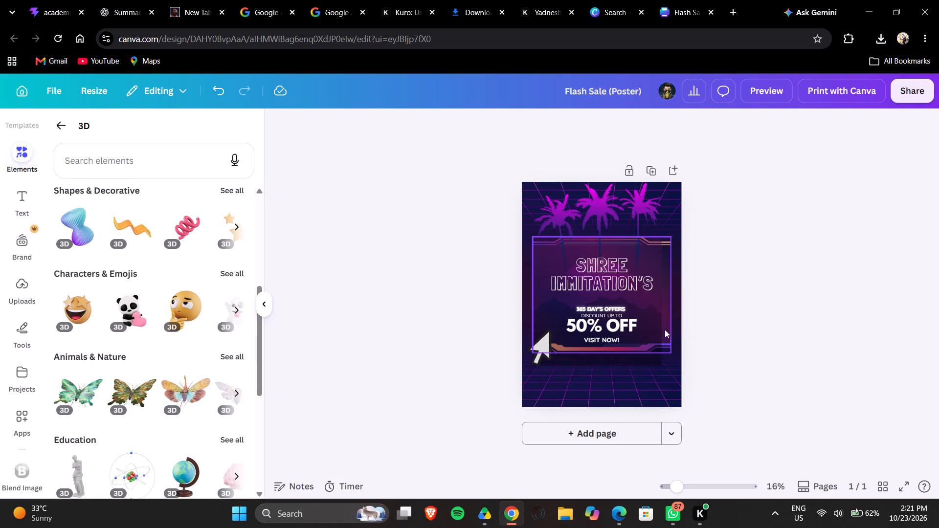
Browse the remaining 3D categories, including Seasonal & Events, Letters & Numbers and Food & Drinks, for a suitable poster element.
scroll(178, 292, down, 2)
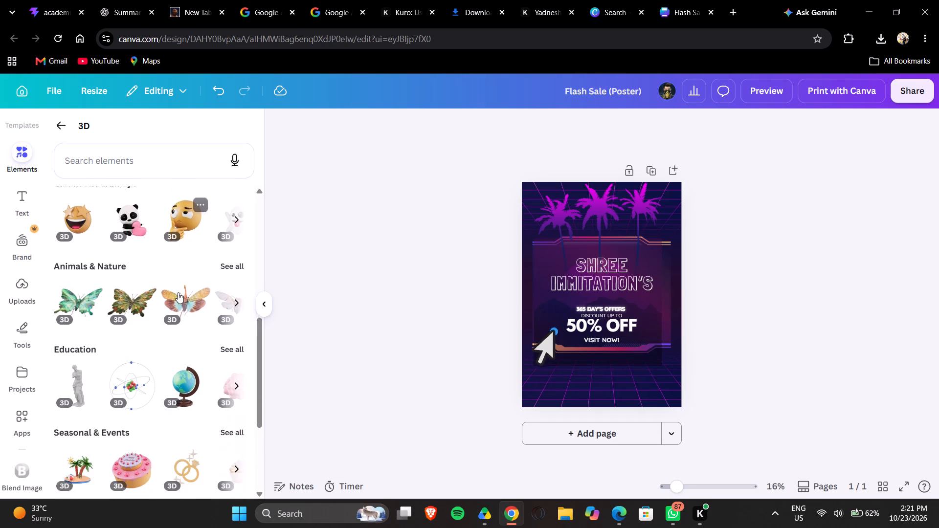
scroll(178, 292, down, 4)
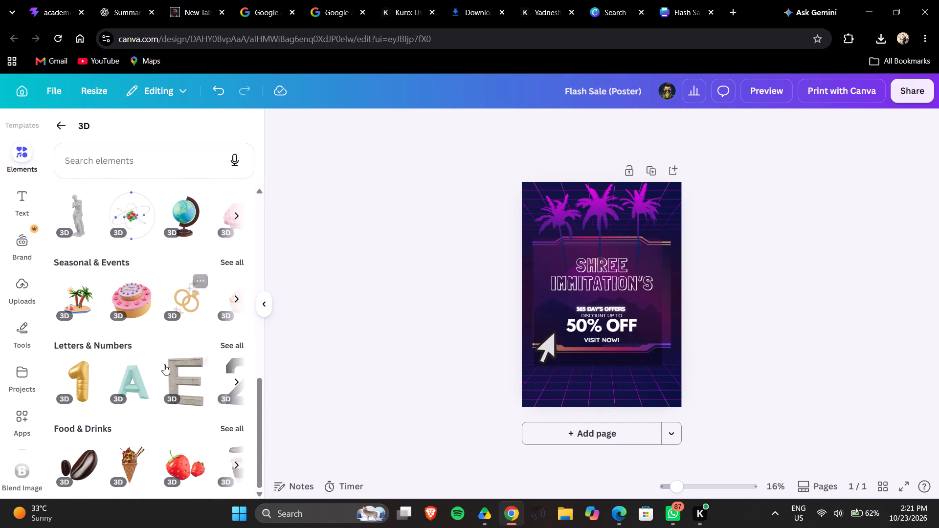
scroll(185, 394, left, 7)
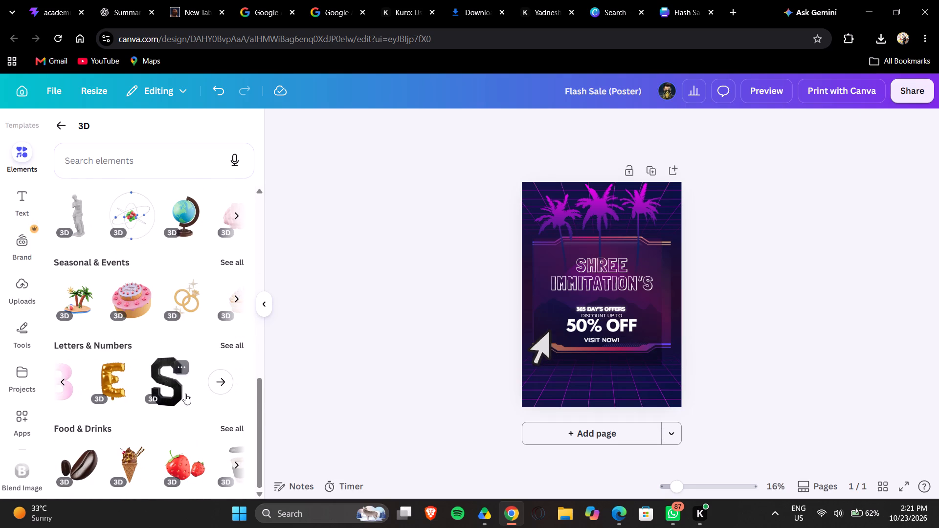
scroll(146, 454, left, 5)
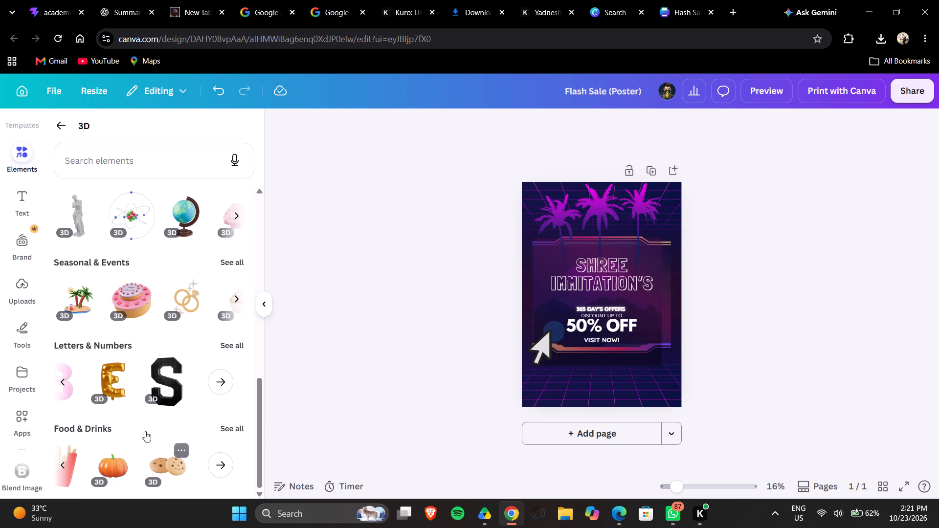
scroll(144, 305, up, 4)
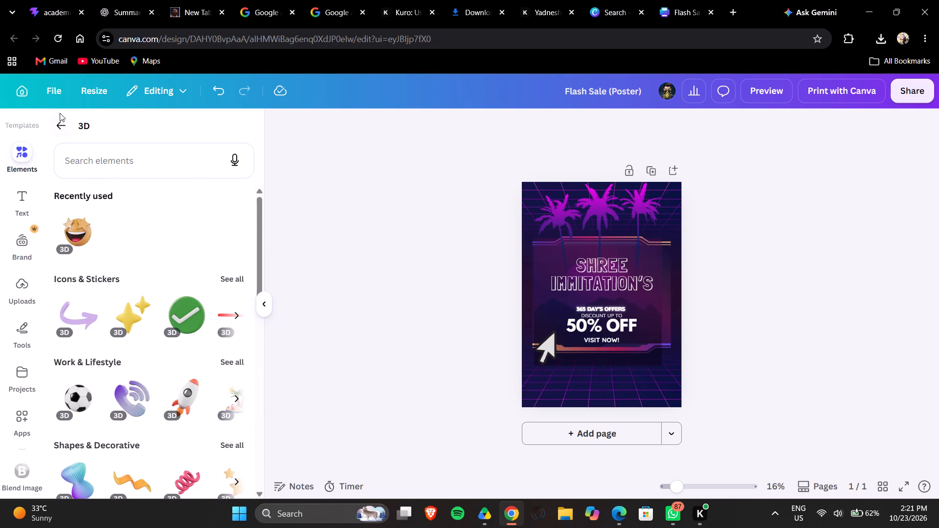
click(59, 120)
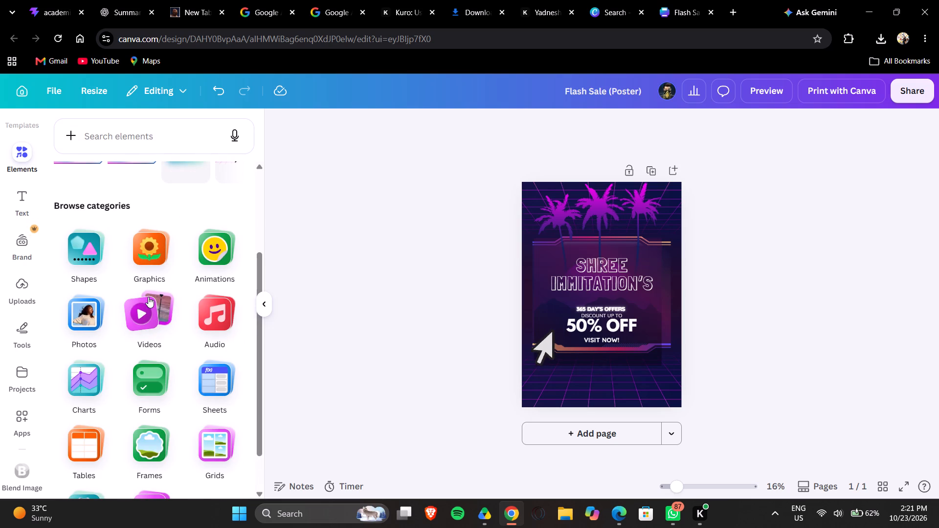
Look through the Graphics category, including its gradients, animations and social media logos, for an element for the poster.
click(126, 251)
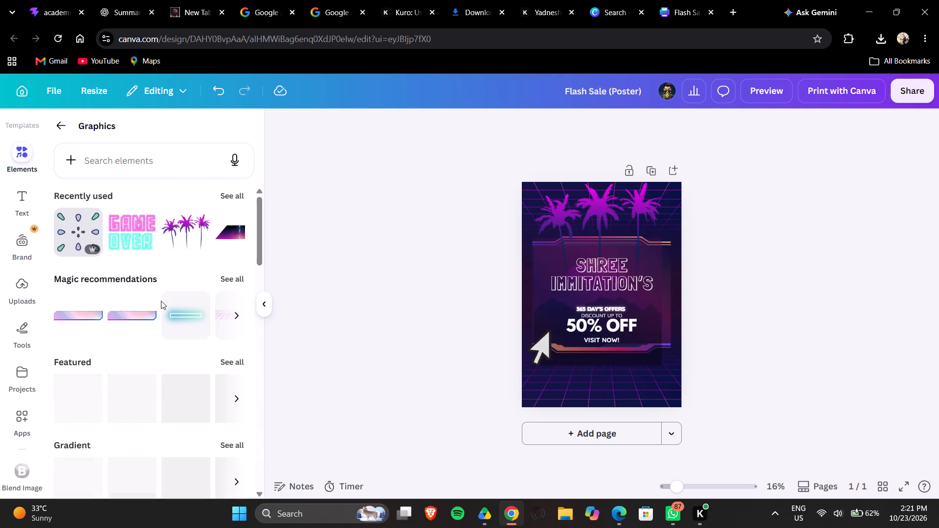
scroll(141, 348, down, 4)
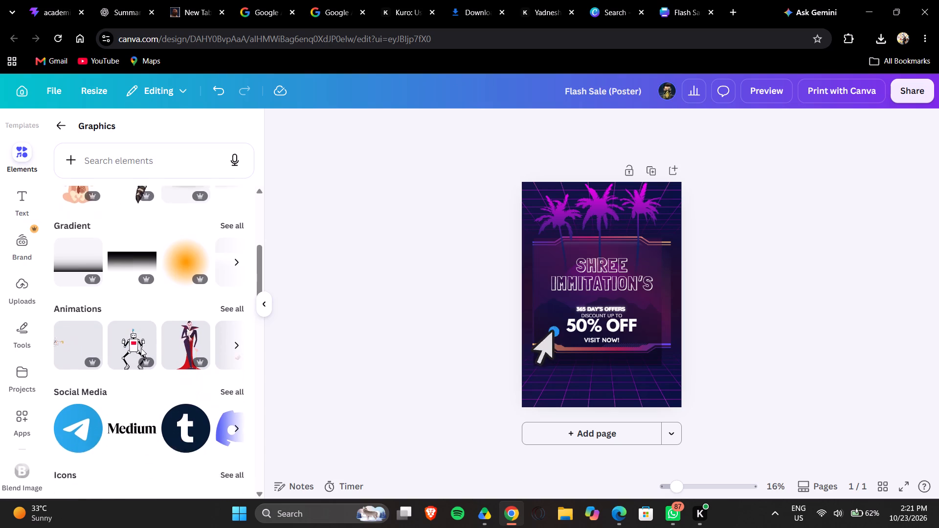
scroll(141, 348, down, 2)
scroll(141, 348, left, 3)
scroll(141, 348, right, 5)
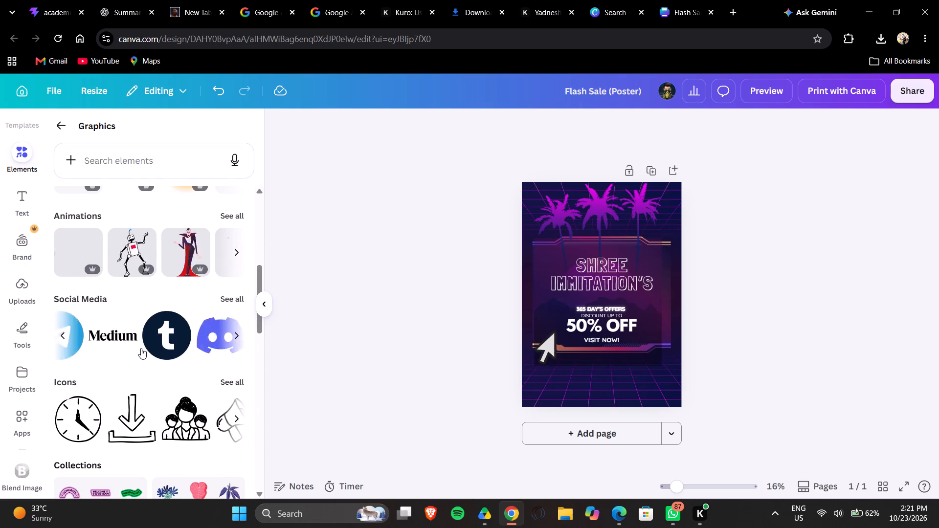
scroll(141, 348, left, 7)
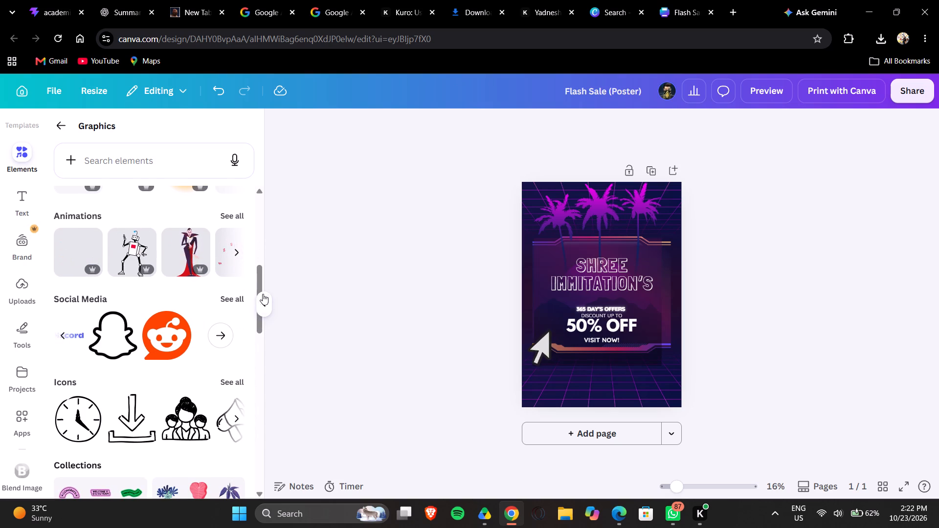
click(227, 325)
Find the gradient-outlined Instagram logo in the Social Media graphics collection and add it to the poster.
scroll(190, 359, down, 1)
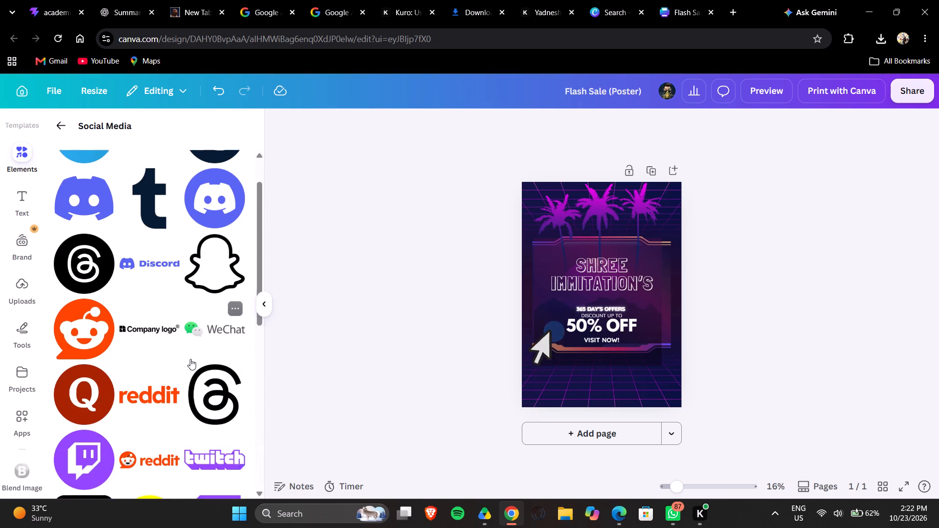
scroll(190, 359, down, 5)
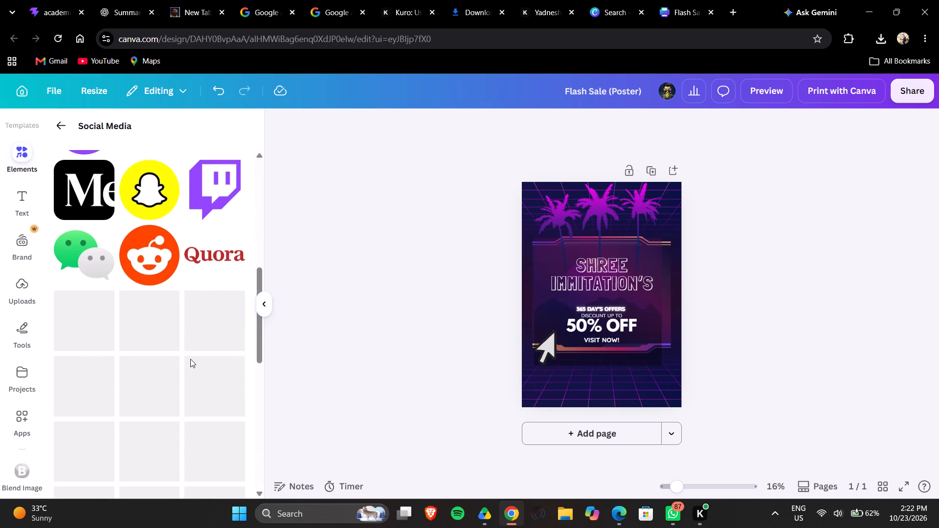
scroll(190, 359, down, 5)
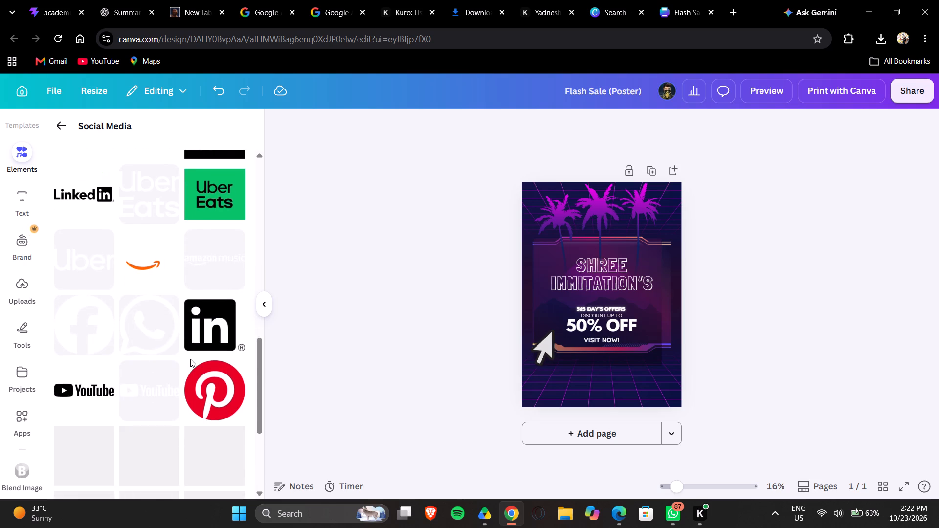
scroll(190, 359, down, 2)
scroll(190, 359, up, 1)
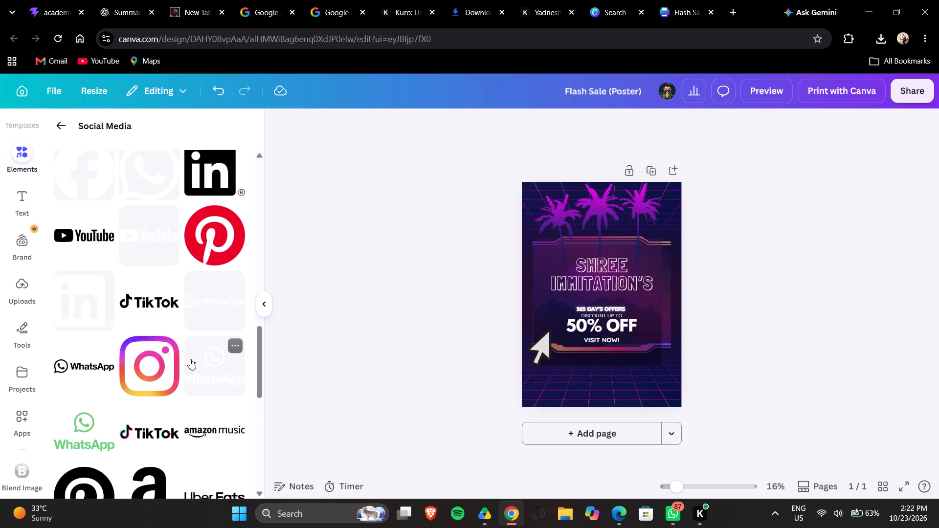
scroll(190, 359, down, 1)
click(164, 334)
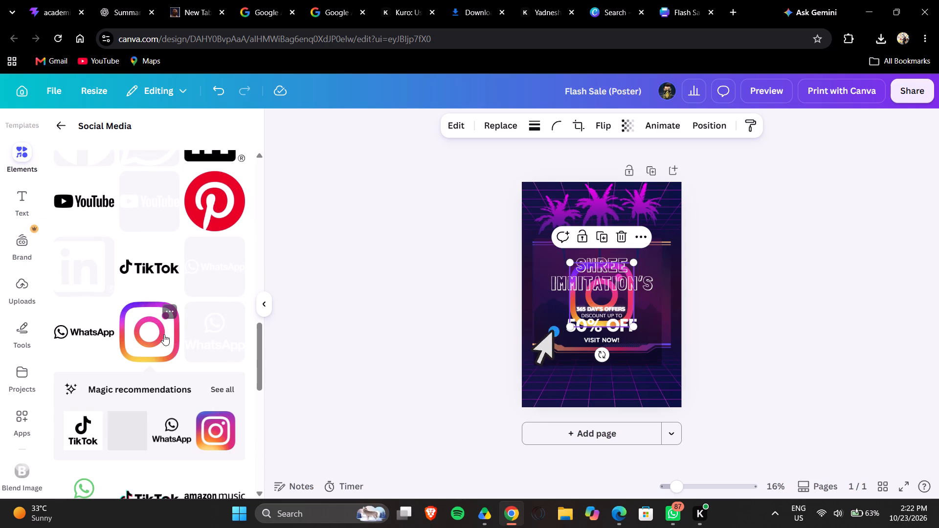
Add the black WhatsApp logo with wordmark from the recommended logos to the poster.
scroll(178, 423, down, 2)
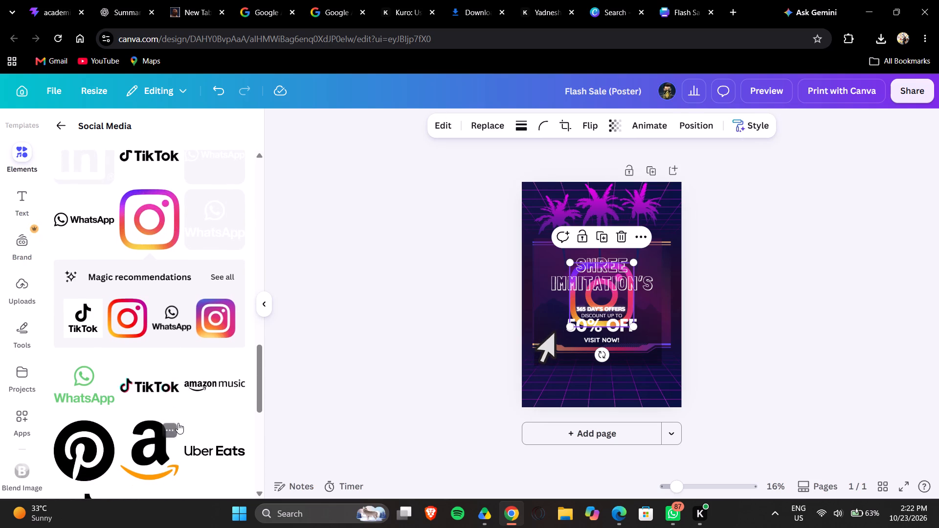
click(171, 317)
Add the blue circular Facebook logo to the poster and place it in the lower-right corner.
scroll(169, 422, down, 2)
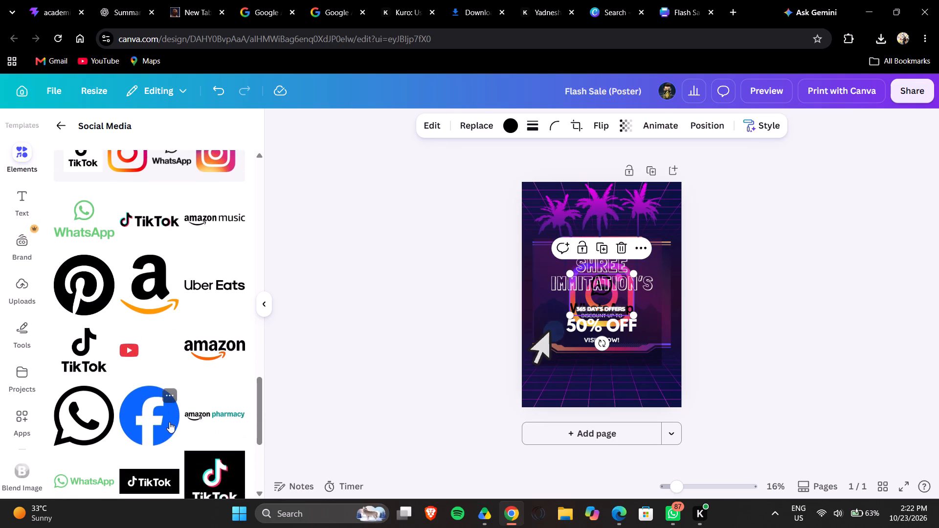
scroll(169, 422, down, 3)
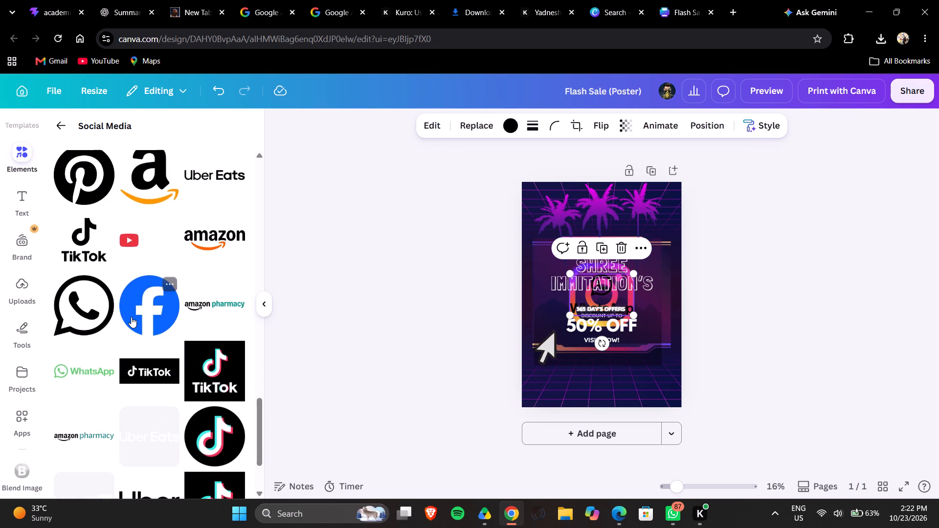
click(131, 316)
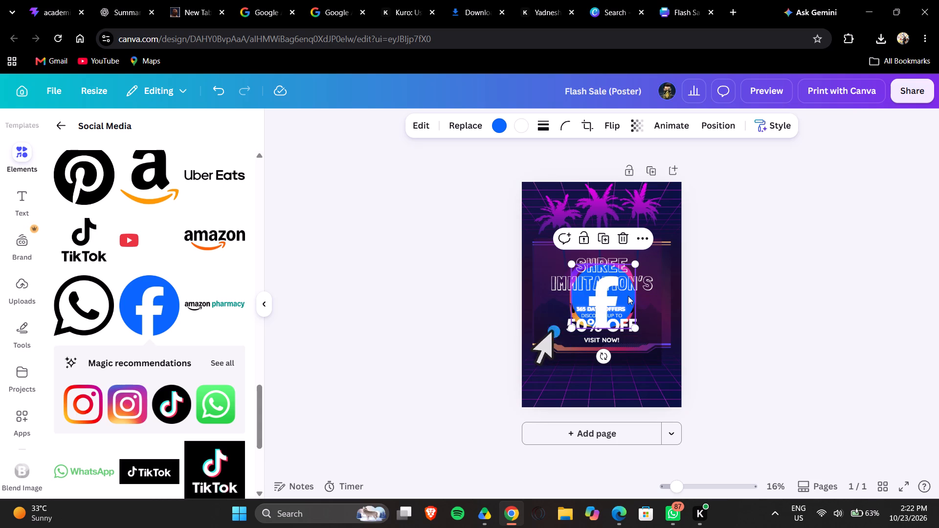
drag(634, 300, 631, 405)
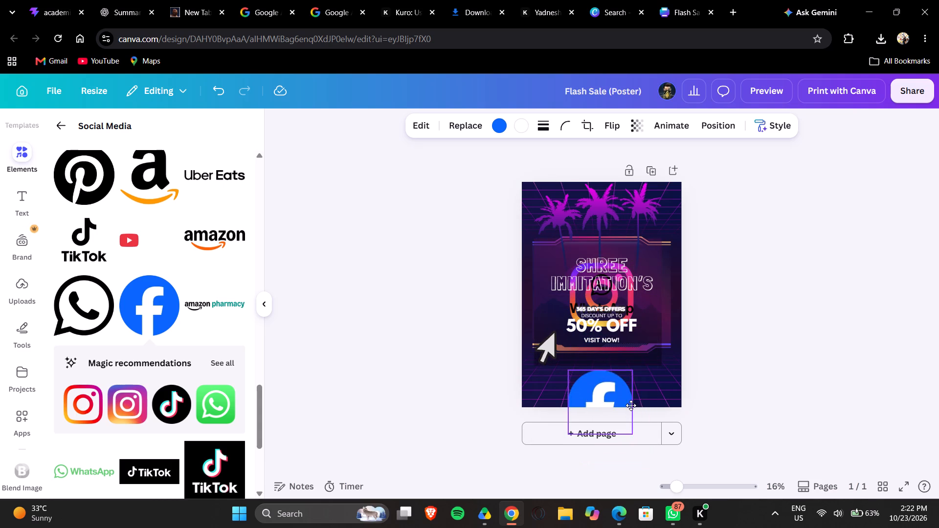
drag(631, 405, 677, 393)
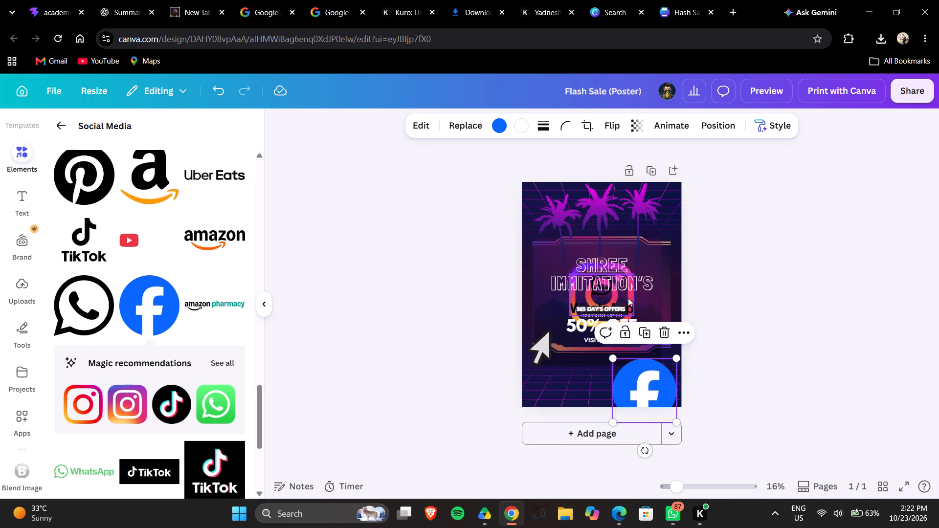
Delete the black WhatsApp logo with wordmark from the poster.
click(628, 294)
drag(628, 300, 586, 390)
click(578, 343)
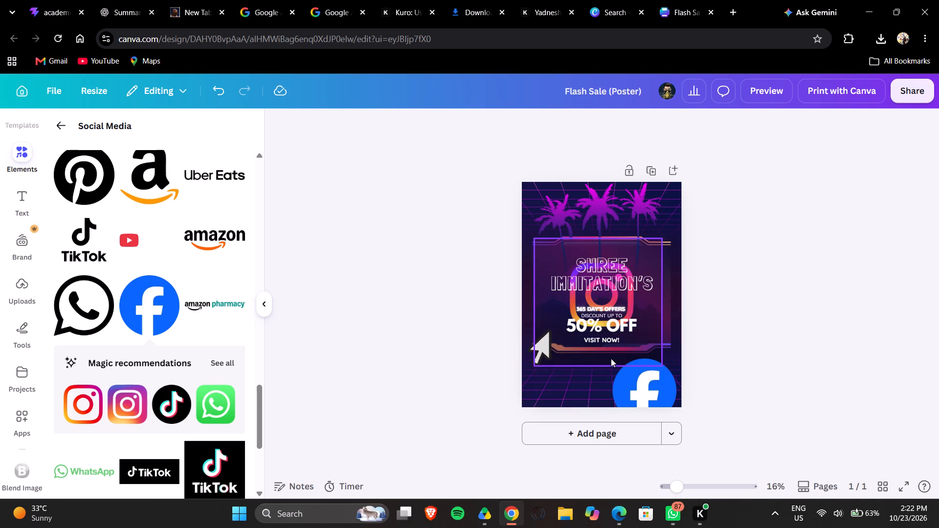
Shrink the Facebook logo to about 9.2 by 9.2 and fit it fully inside the poster's bottom-right corner.
click(619, 374)
drag(619, 374, 615, 368)
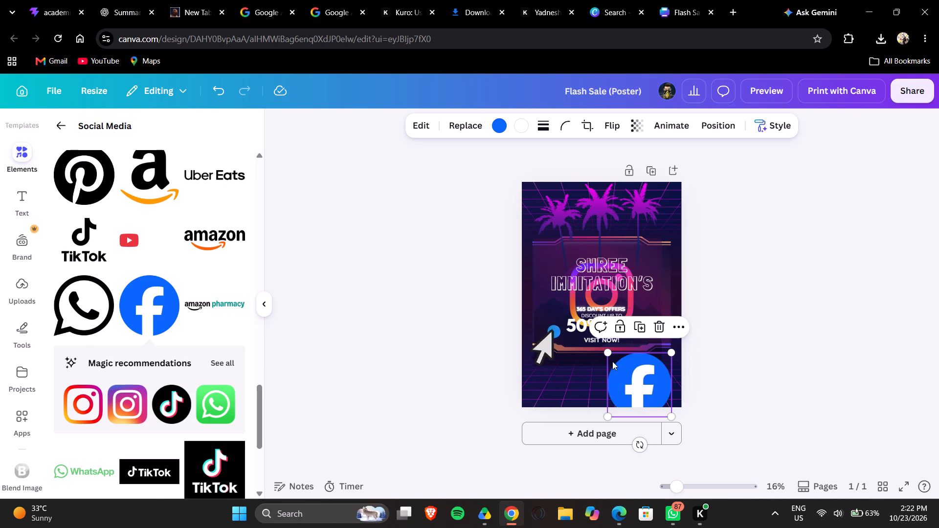
drag(606, 350, 637, 377)
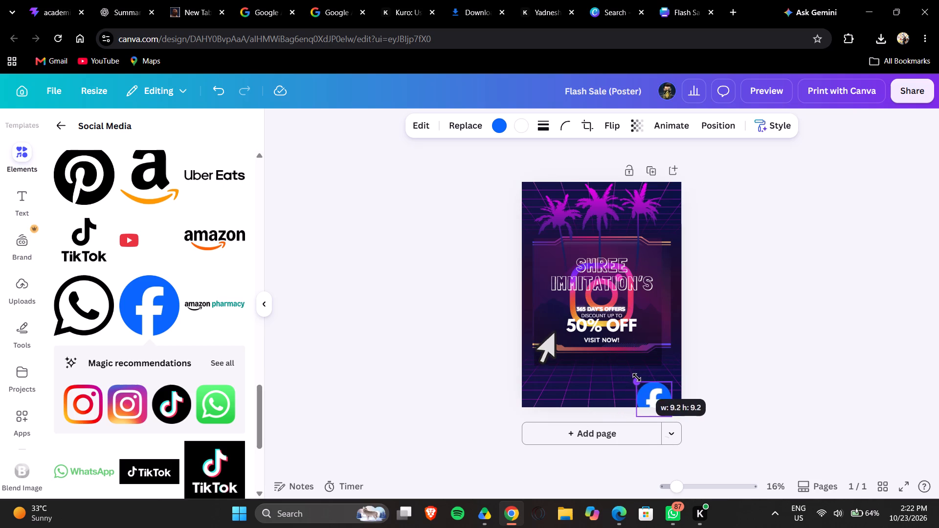
drag(659, 401, 657, 382)
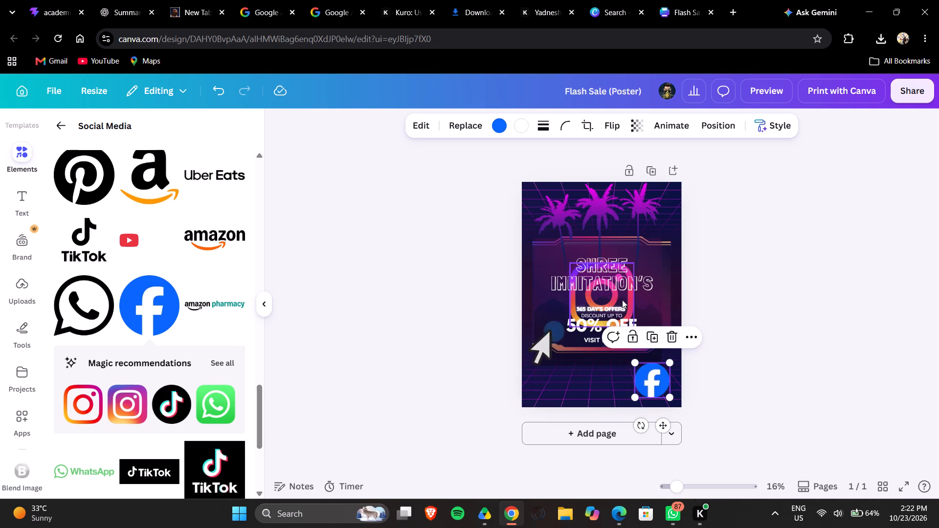
Move the Instagram logo below the neon frame, shrink it to about the Facebook logo's size, and place it beside that logo.
drag(622, 300, 612, 378)
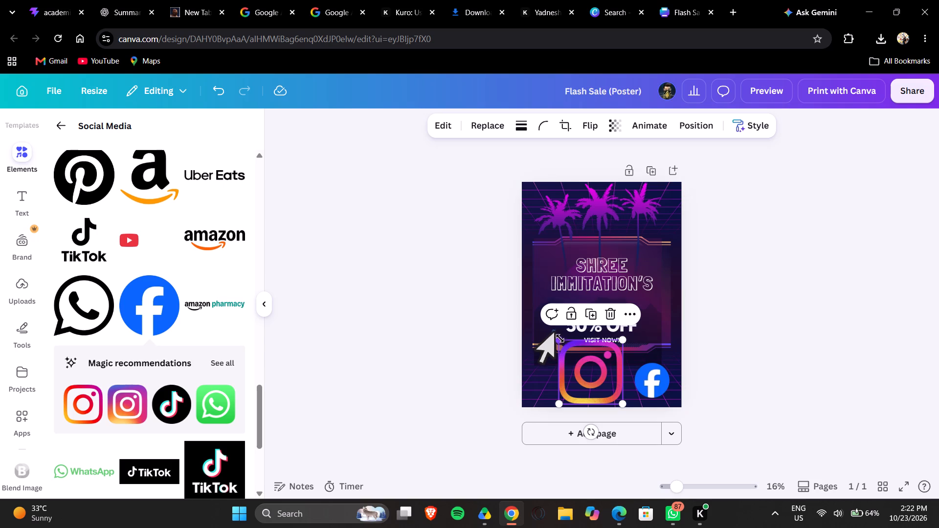
drag(559, 337, 588, 361)
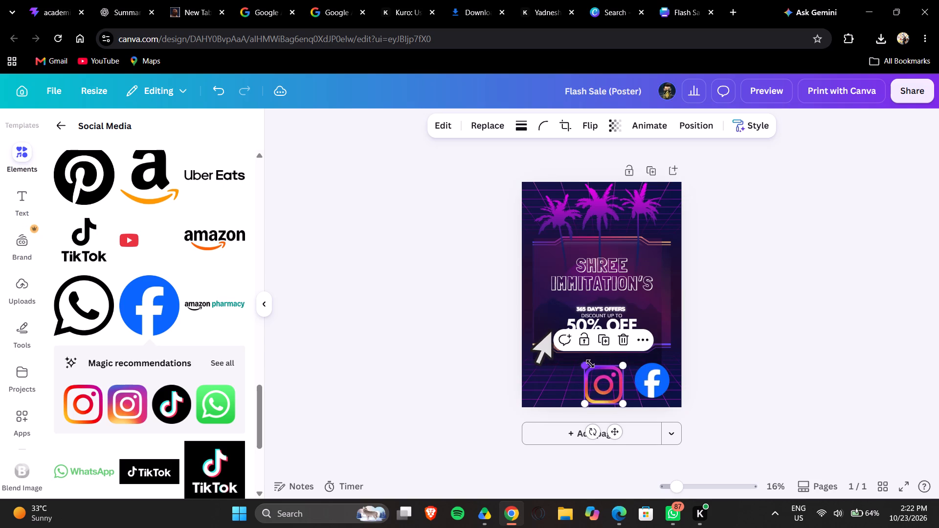
drag(608, 382, 606, 376)
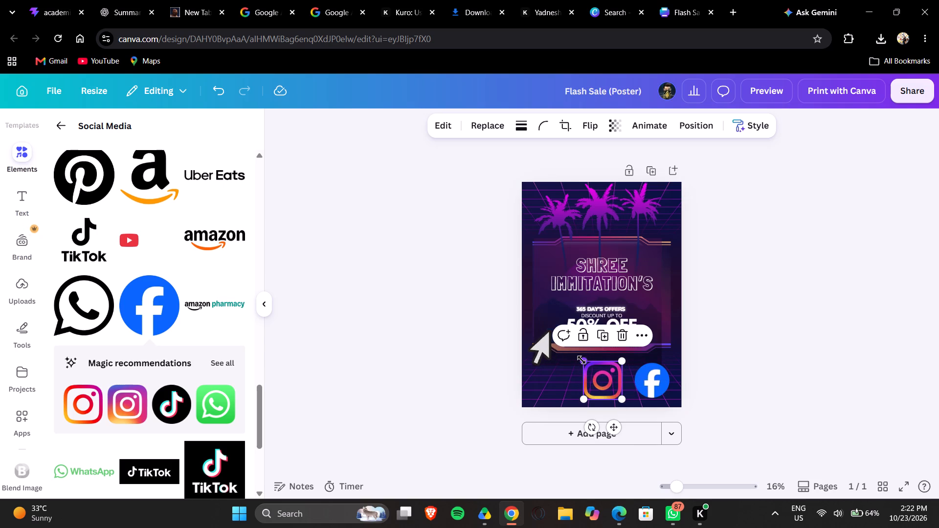
drag(581, 360, 586, 365)
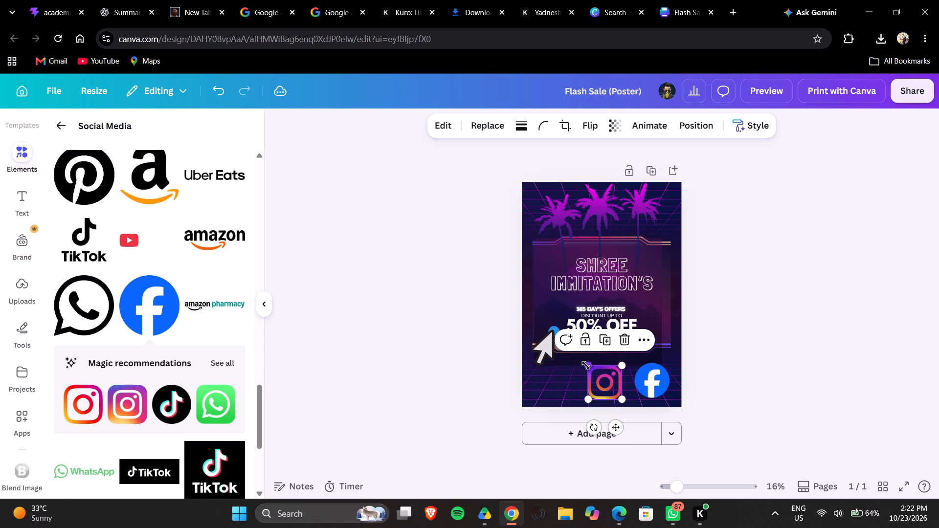
Add the green square WhatsApp icon, shrink it to a small icon, and place it in the poster's bottom-left corner.
click(219, 406)
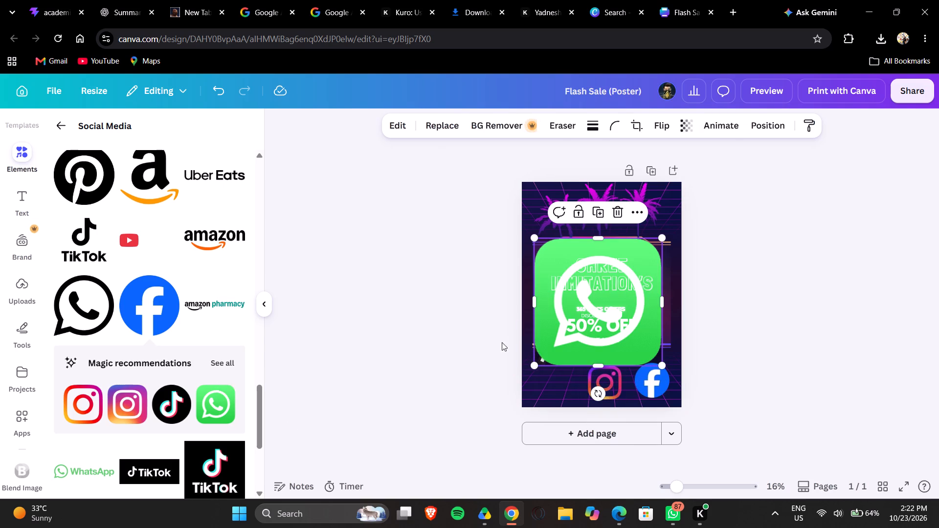
drag(538, 235, 615, 305)
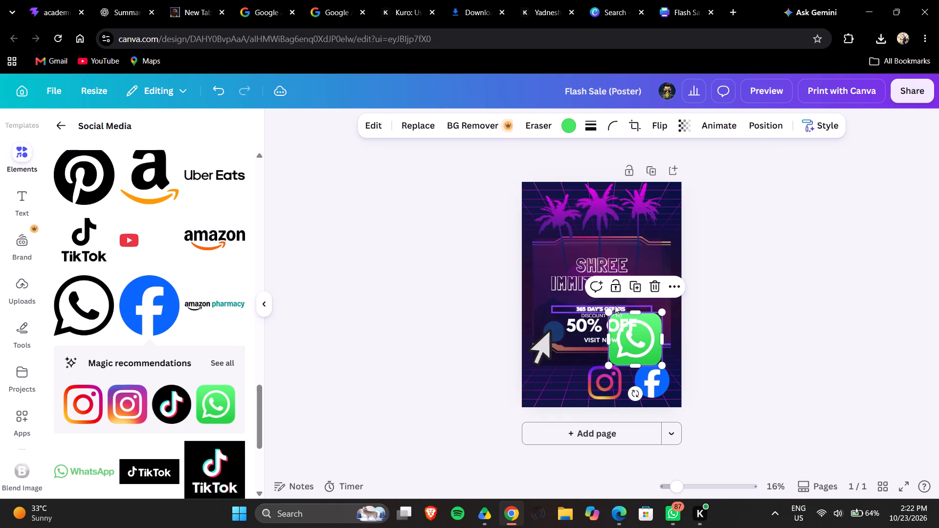
drag(651, 348, 575, 383)
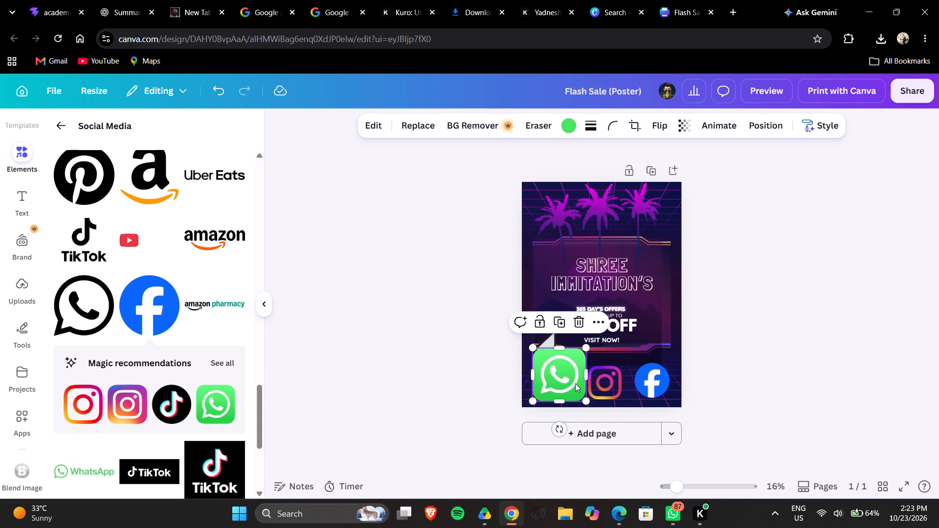
drag(530, 345, 558, 373)
drag(572, 389, 541, 386)
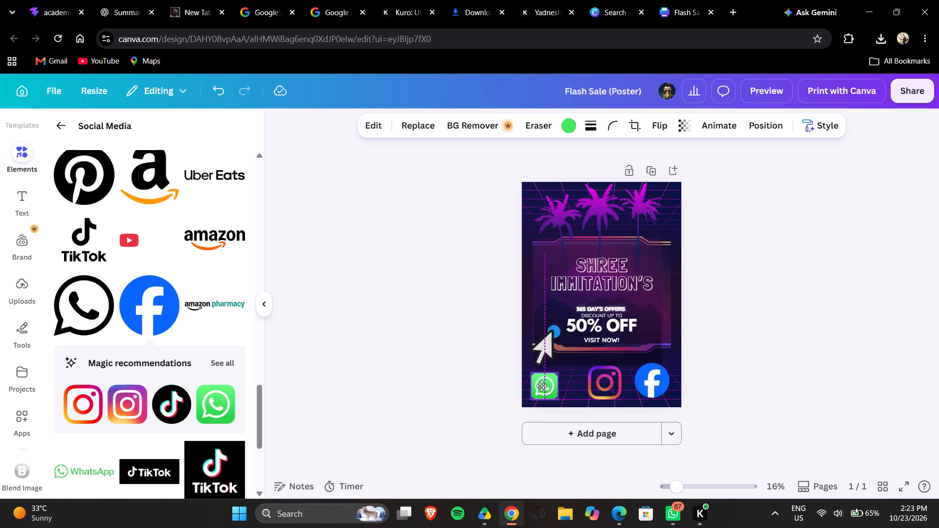
drag(541, 386, 537, 384)
Shrink the Instagram logo to match the WhatsApp icon and position it at the horizontal centre of the poster's bottom area.
drag(606, 386, 589, 384)
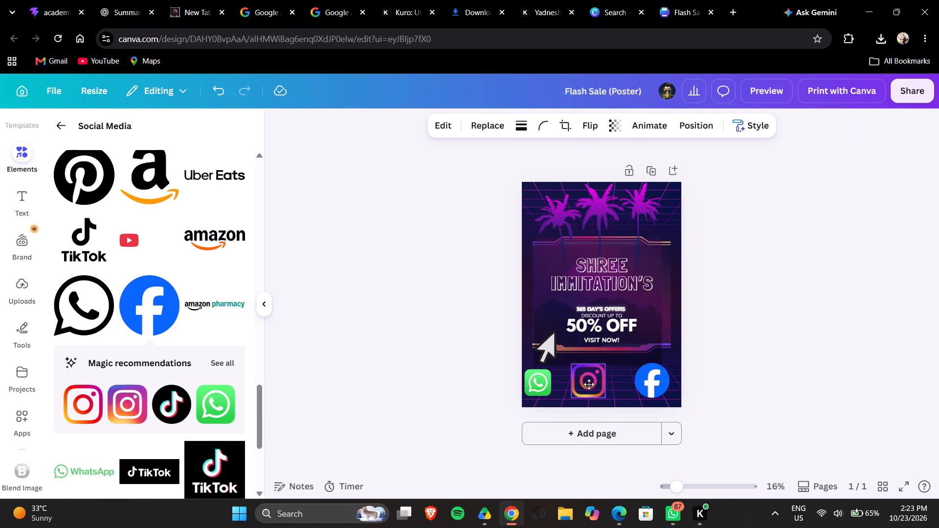
drag(589, 384, 586, 384)
drag(563, 361, 574, 369)
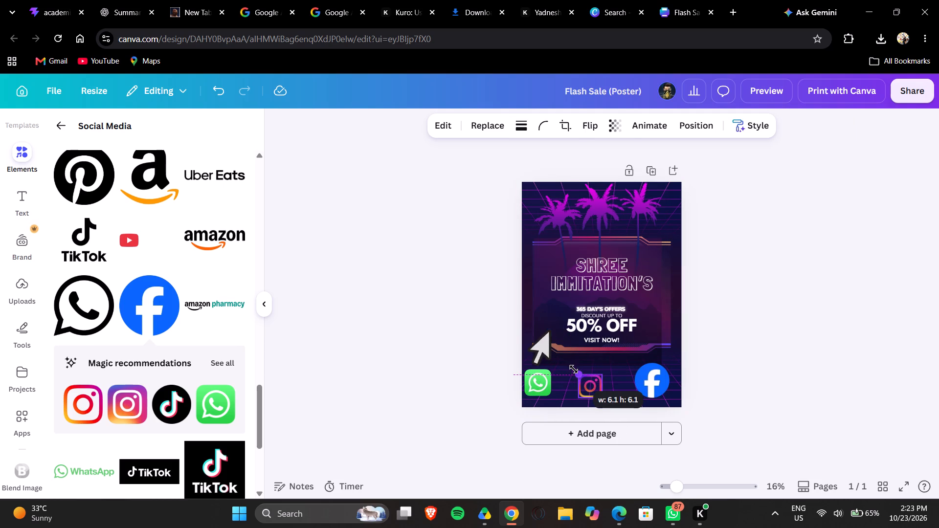
drag(574, 369, 571, 370)
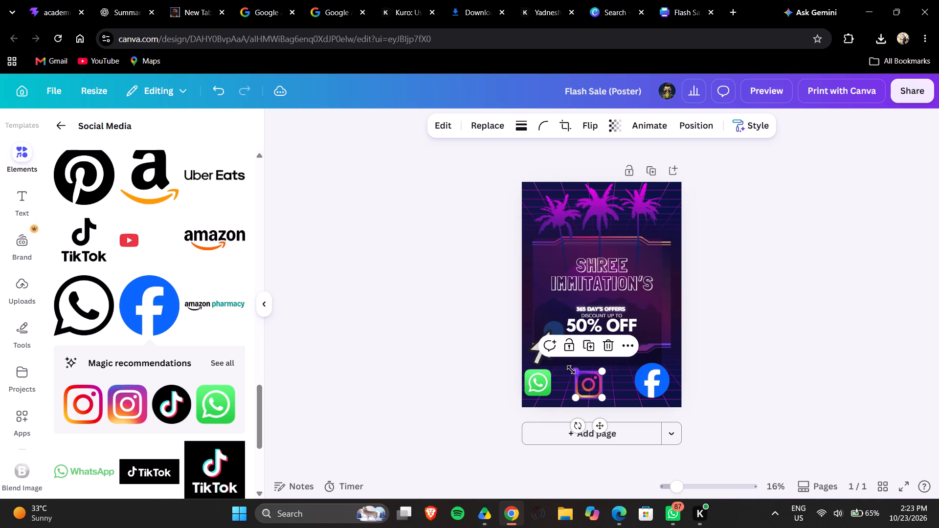
drag(593, 380, 604, 380)
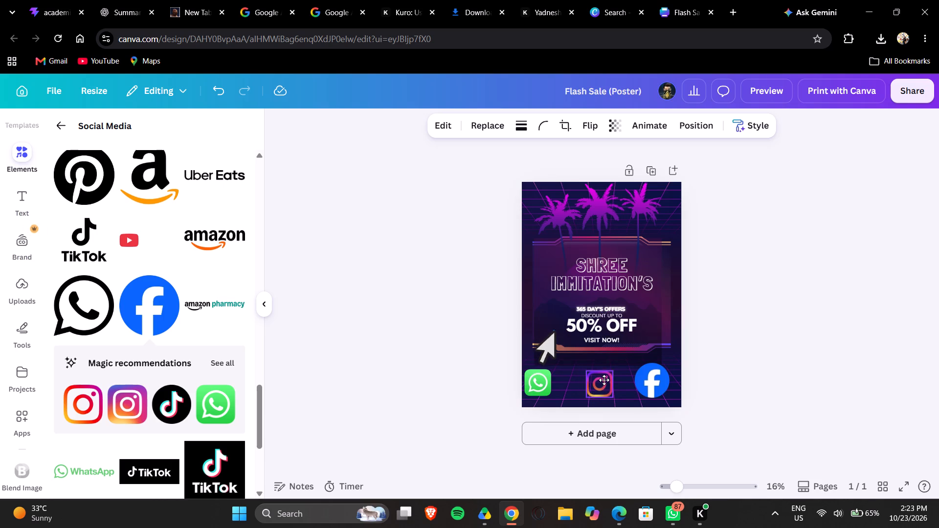
drag(604, 380, 606, 380)
Shrink the Facebook logo to about 6.6 by 6.6 and shift it up toward the poster's right edge.
click(640, 376)
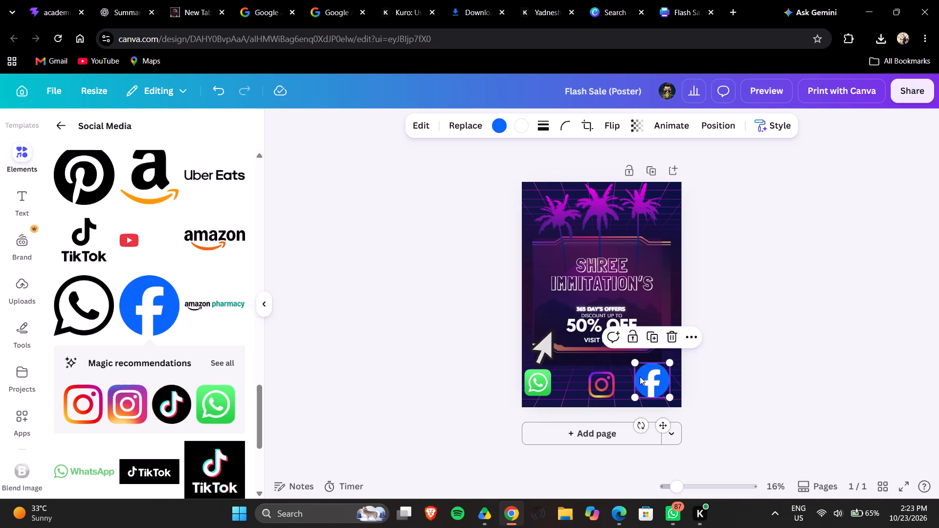
drag(633, 360, 645, 369)
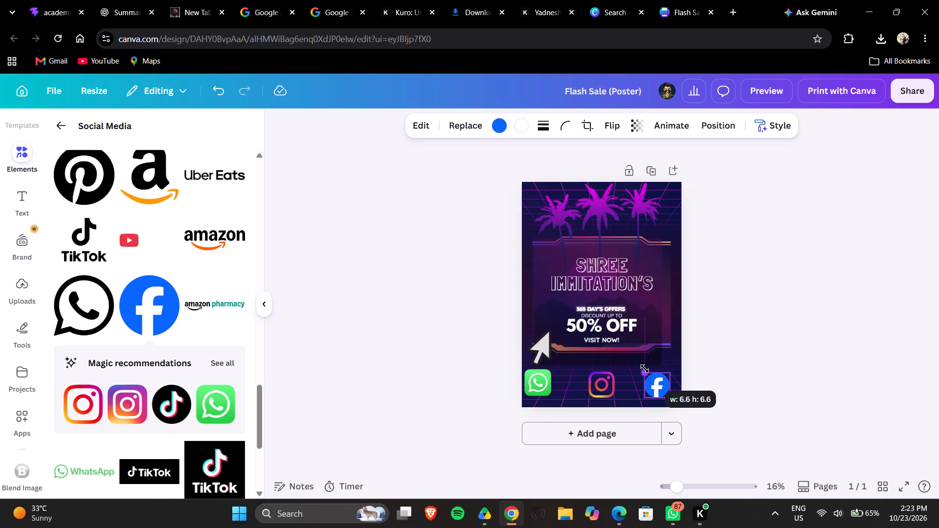
drag(645, 369, 641, 367)
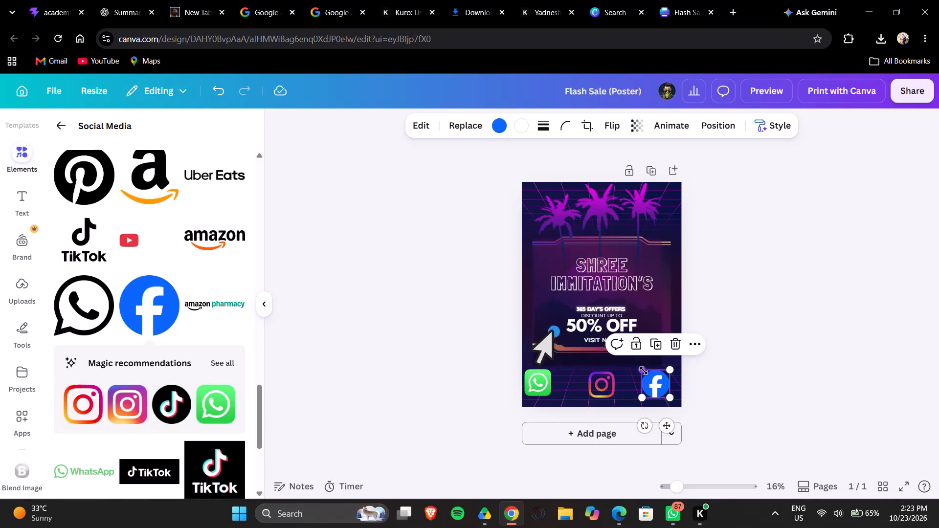
click(644, 370)
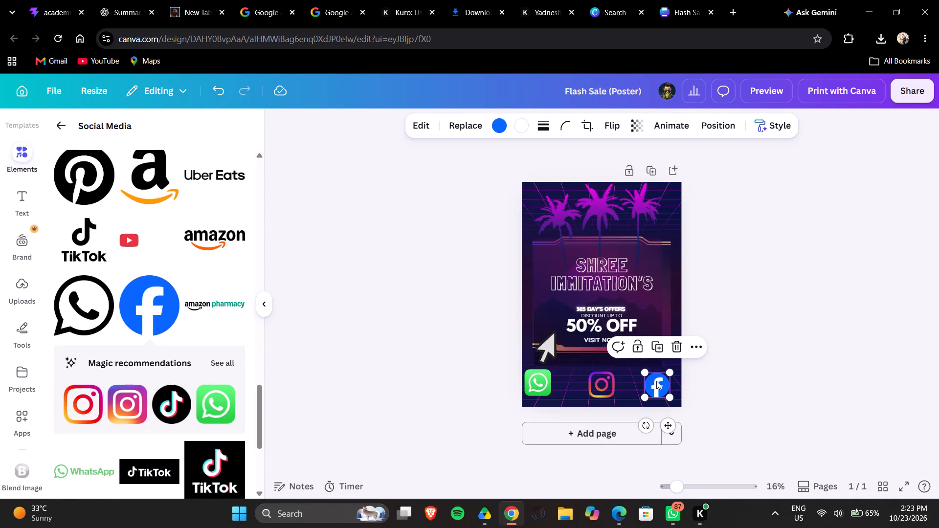
drag(656, 381, 662, 376)
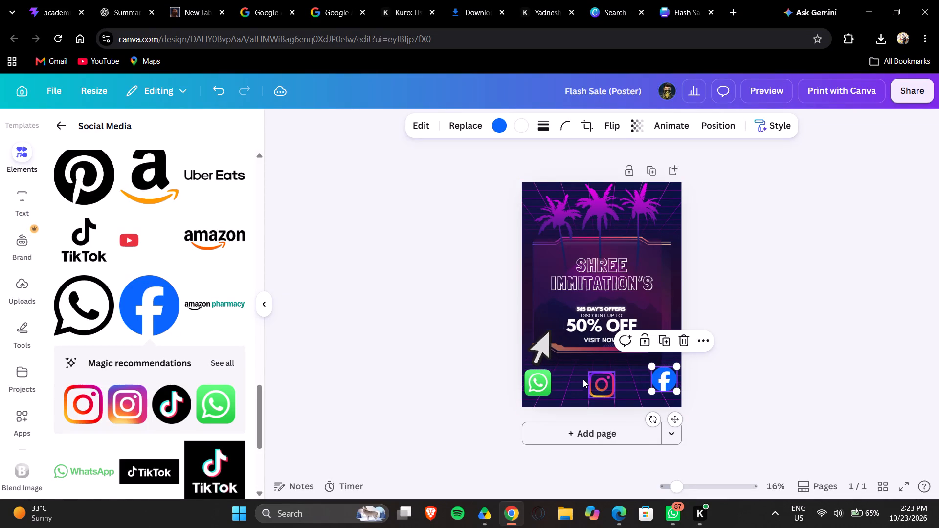
Raise the Instagram and WhatsApp icons slightly to line them up in a row with the Facebook logo.
drag(599, 387, 602, 383)
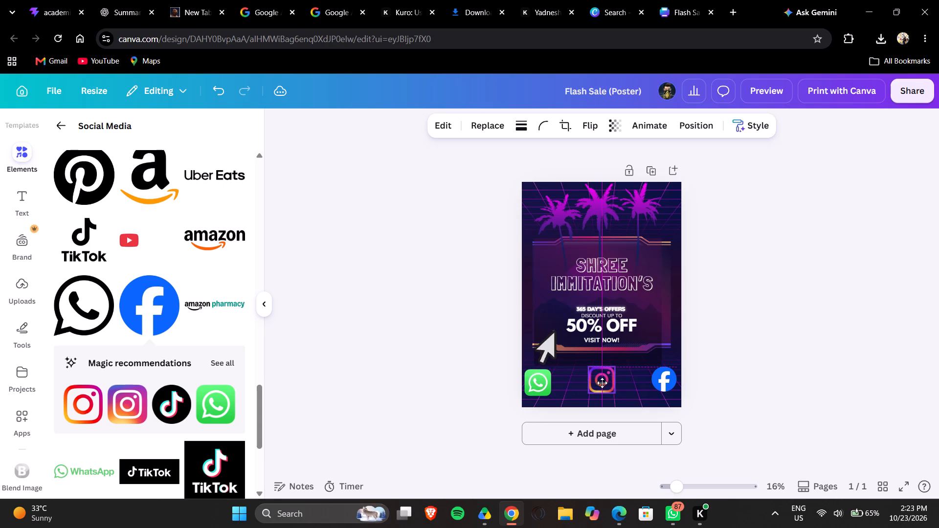
drag(602, 383, 603, 382)
drag(540, 378, 540, 374)
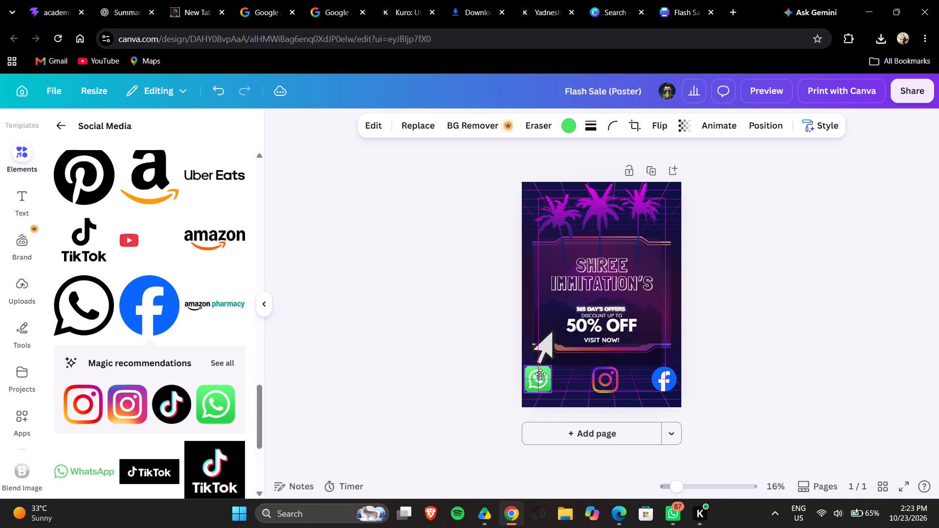
drag(540, 374, 540, 373)
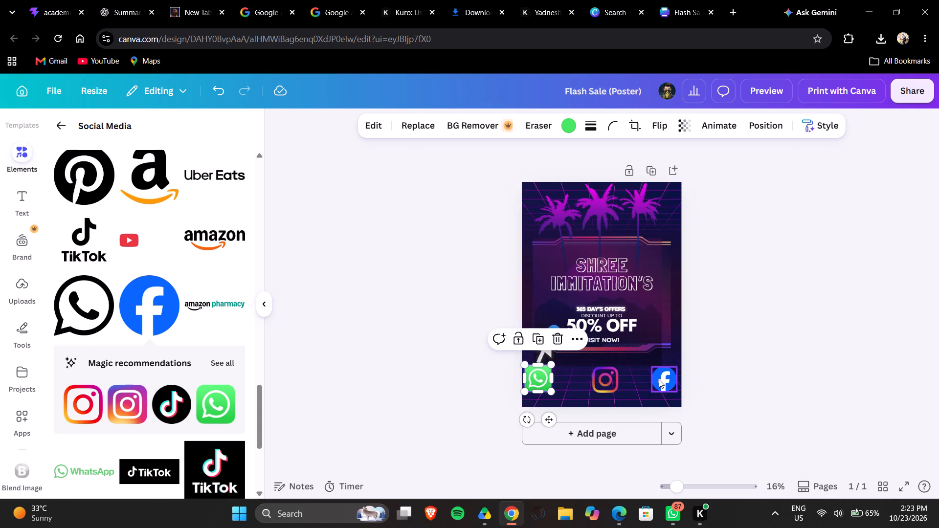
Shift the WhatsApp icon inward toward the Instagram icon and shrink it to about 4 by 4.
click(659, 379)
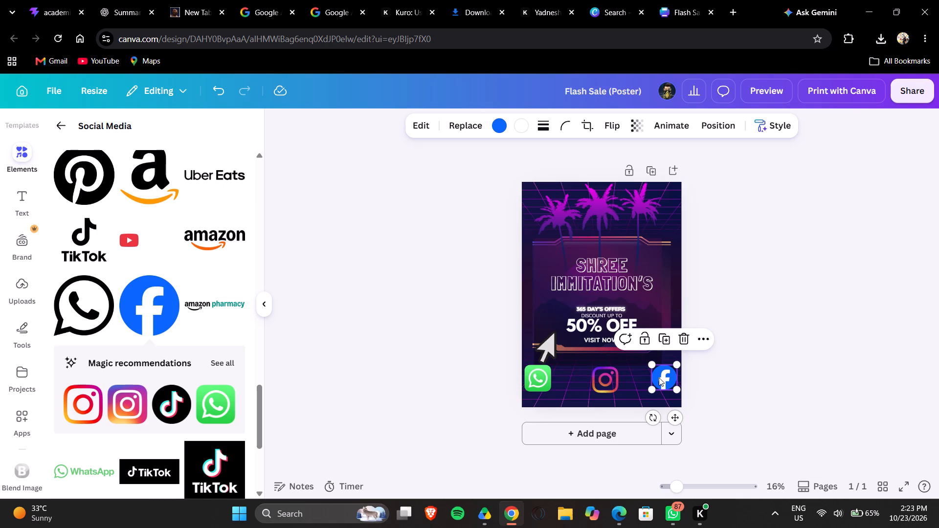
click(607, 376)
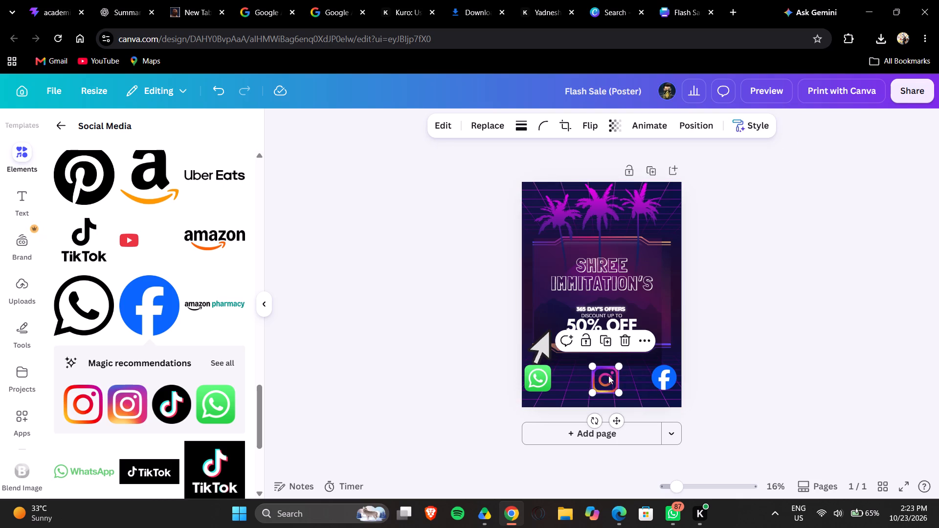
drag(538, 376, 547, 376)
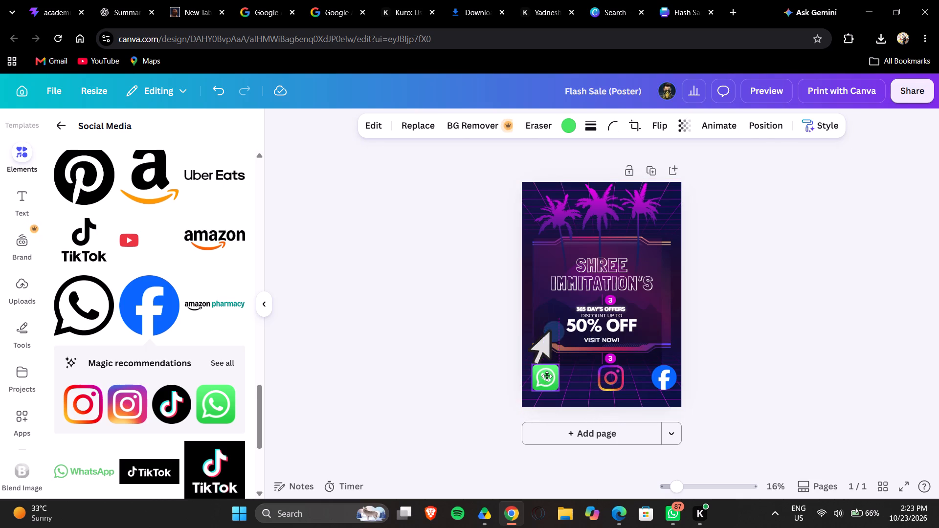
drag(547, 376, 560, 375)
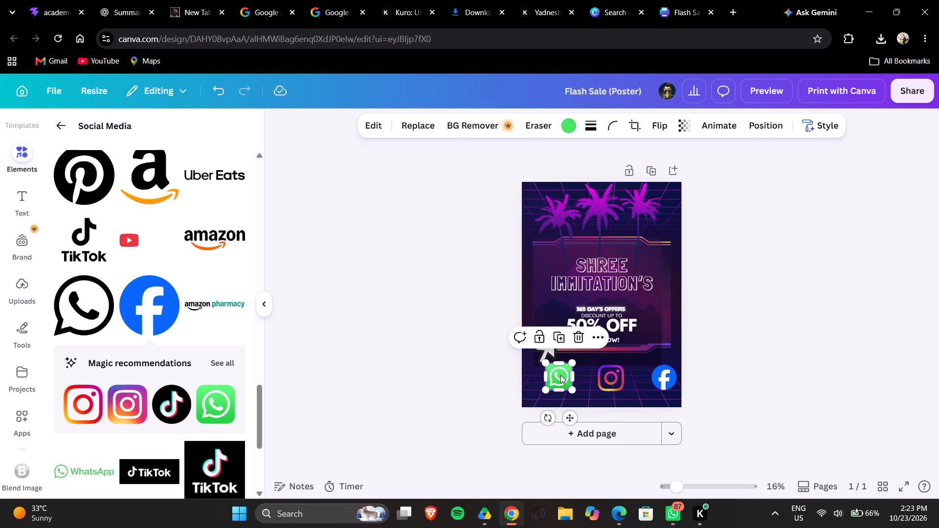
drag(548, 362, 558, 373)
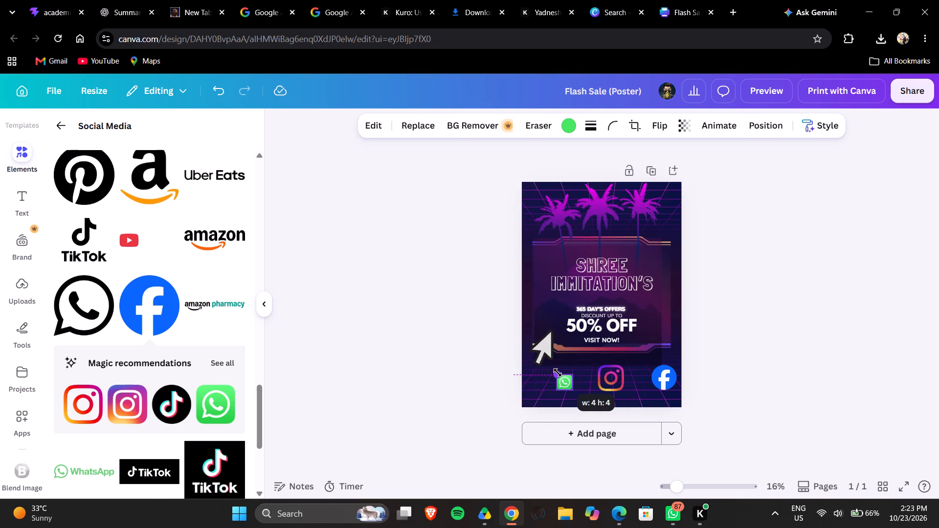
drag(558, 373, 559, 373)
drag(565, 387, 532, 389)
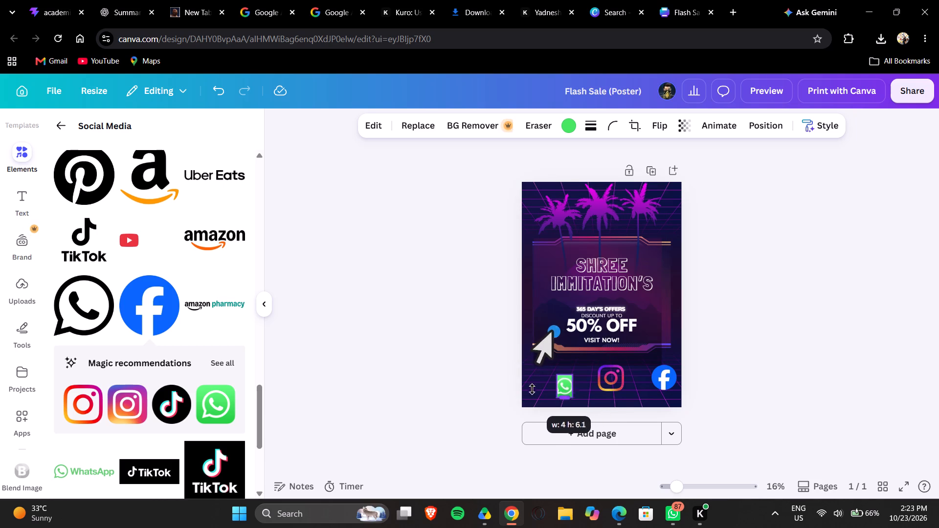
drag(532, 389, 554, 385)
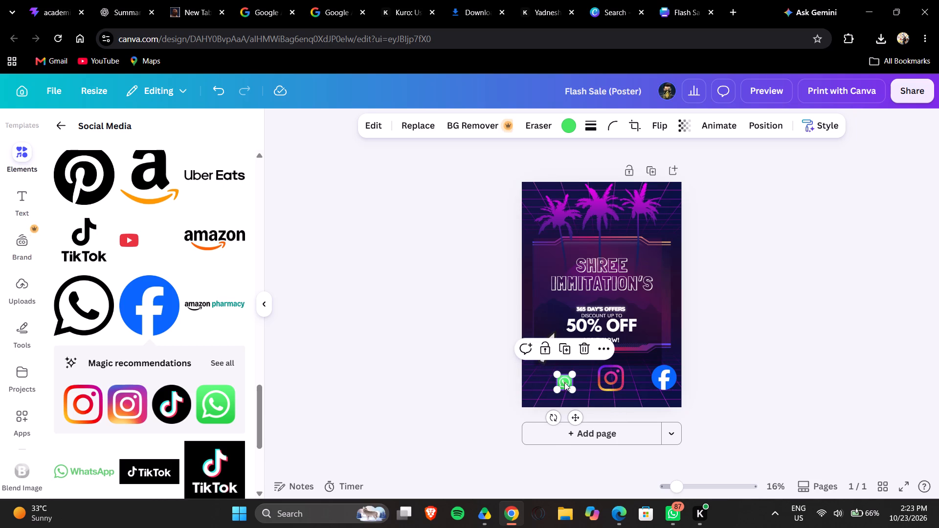
Delete the WhatsApp, Instagram and Facebook icons from the bottom of the poster.
click(584, 350)
click(612, 372)
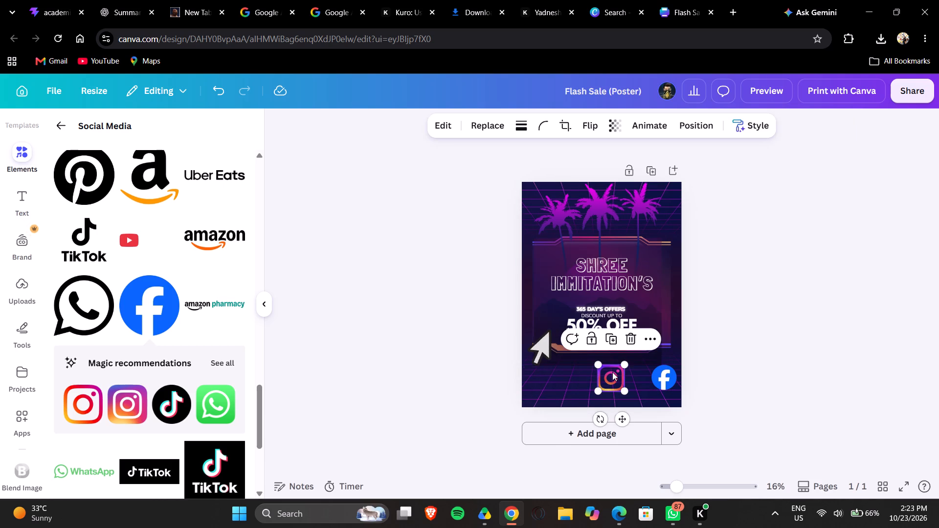
click(627, 341)
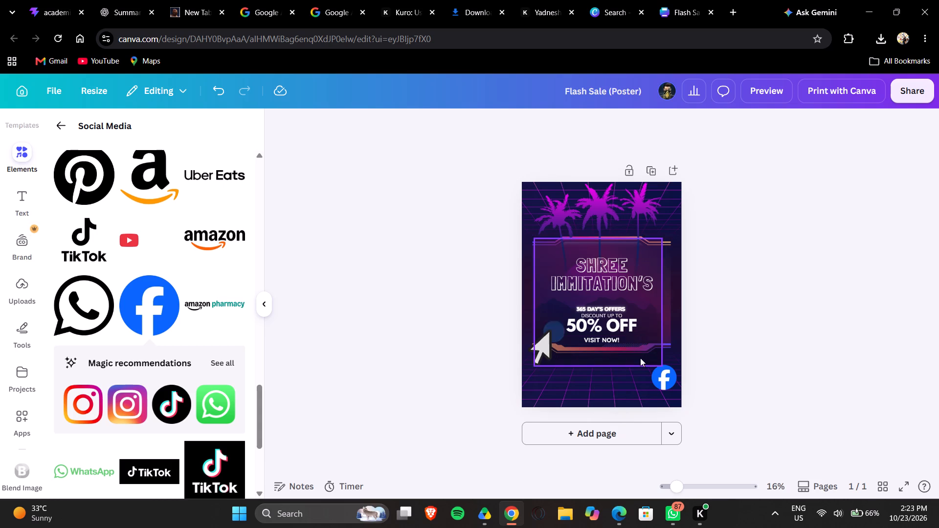
click(657, 374)
click(679, 340)
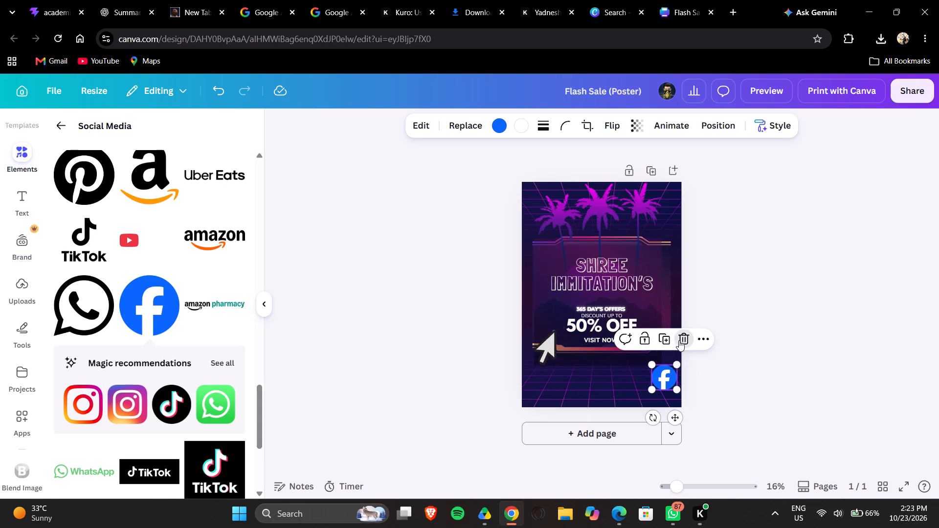
Look through the remaining logos in the Social Media graphics collection and return to the Graphics overview.
scroll(167, 411, down, 4)
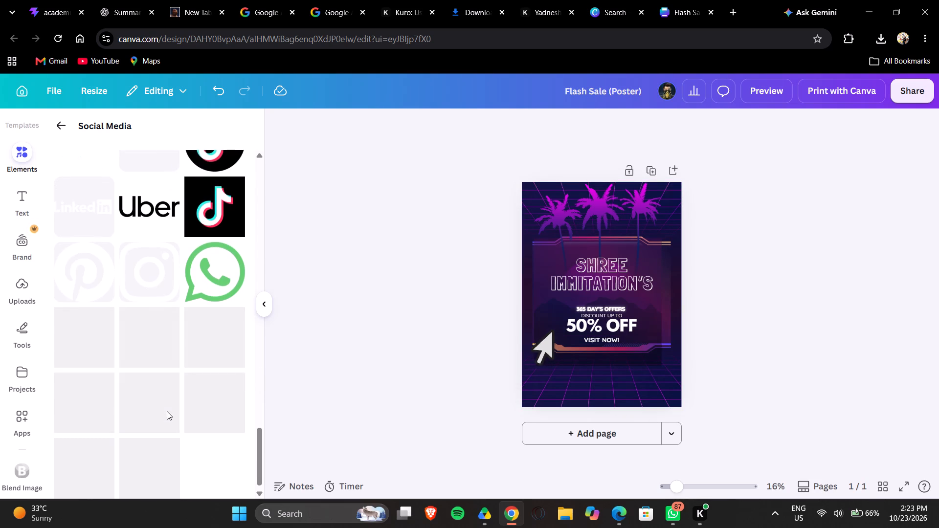
scroll(167, 411, down, 2)
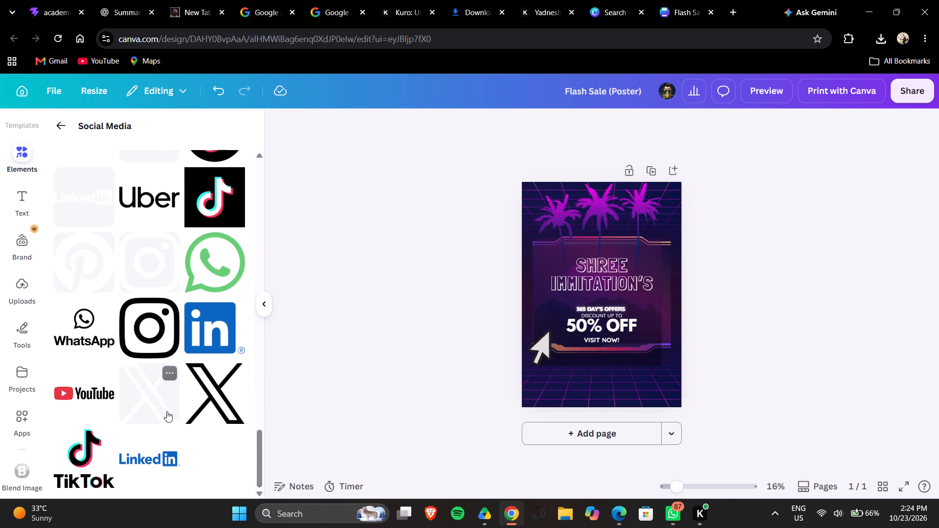
scroll(167, 411, down, 1)
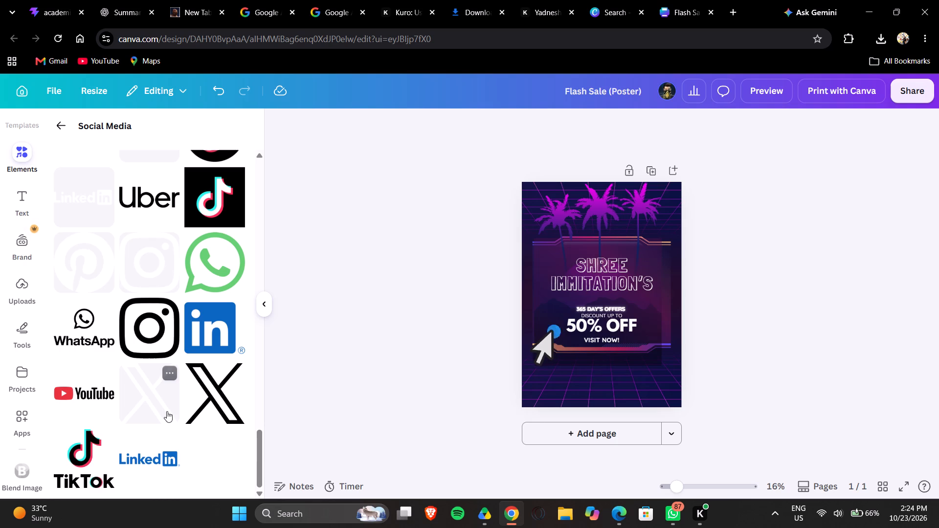
scroll(167, 411, up, 1)
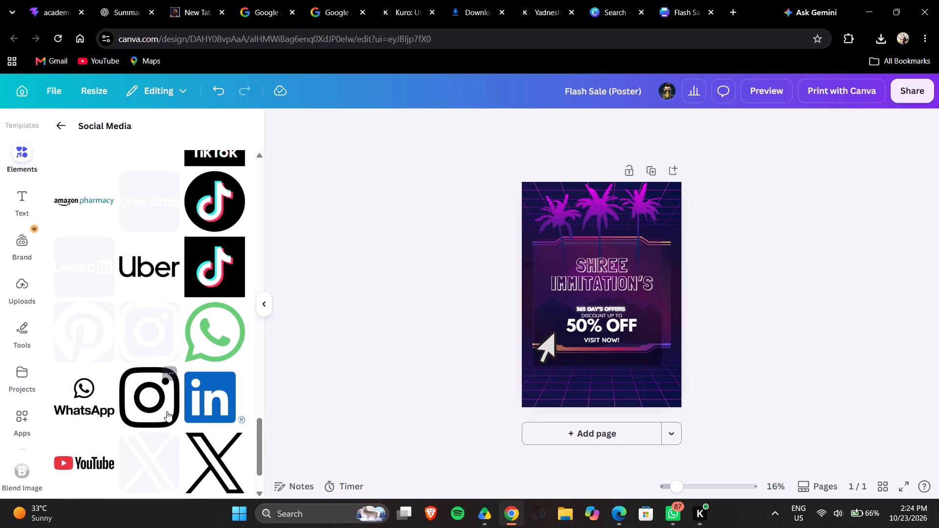
click(69, 134)
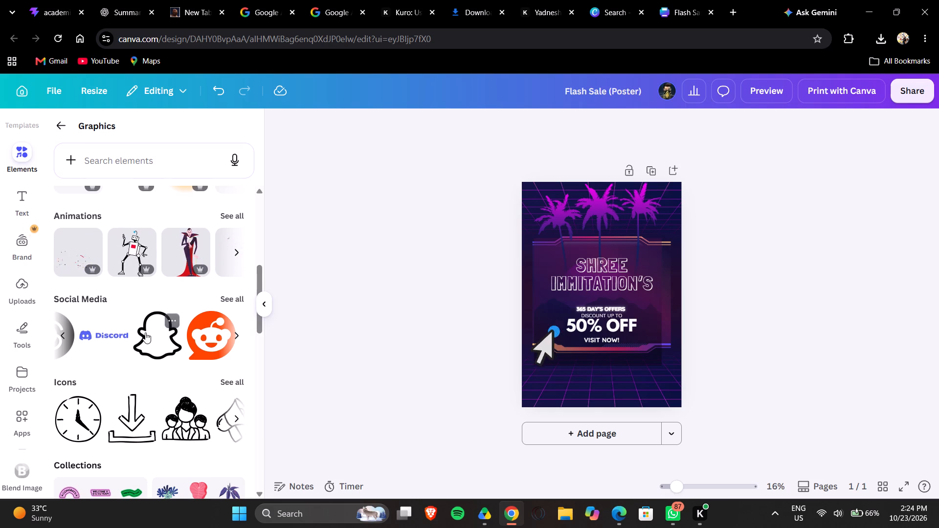
Browse the themed collections in Graphics for poster decorations and return to the main Elements categories.
scroll(145, 332, down, 4)
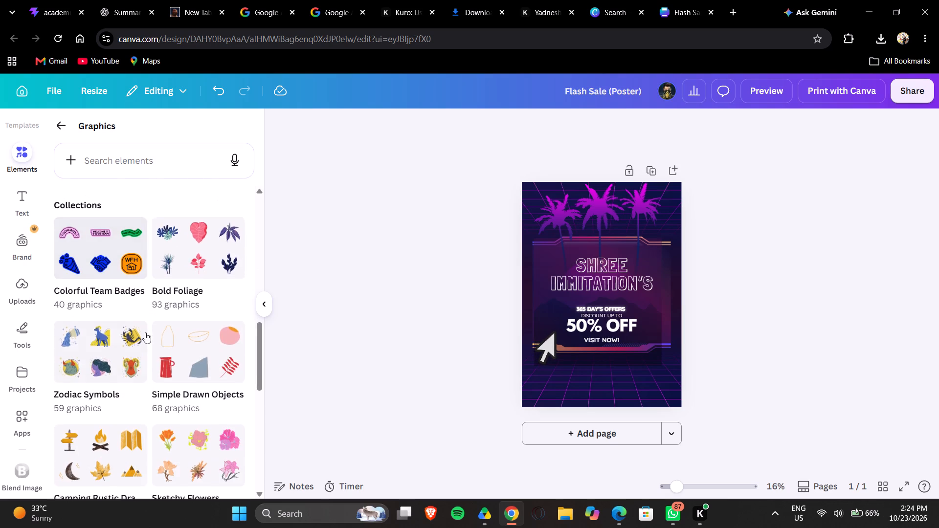
scroll(145, 332, down, 4)
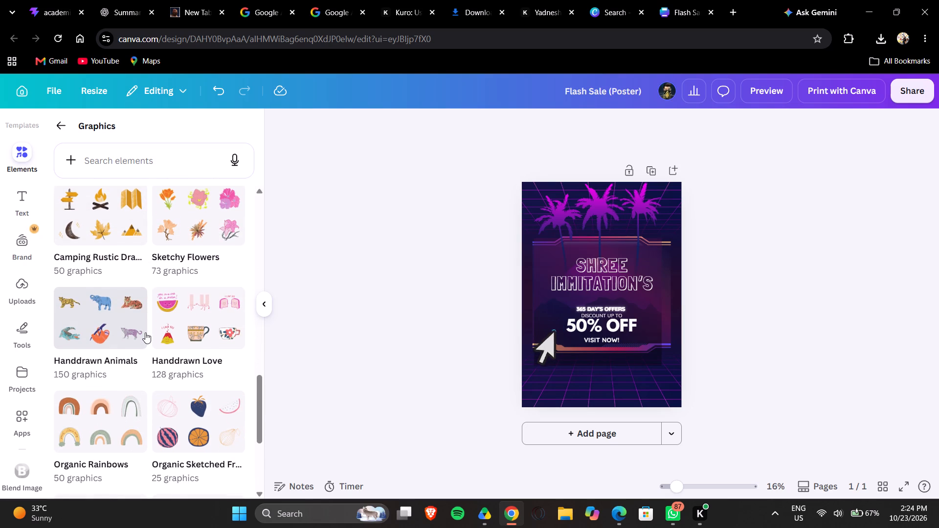
scroll(145, 332, down, 3)
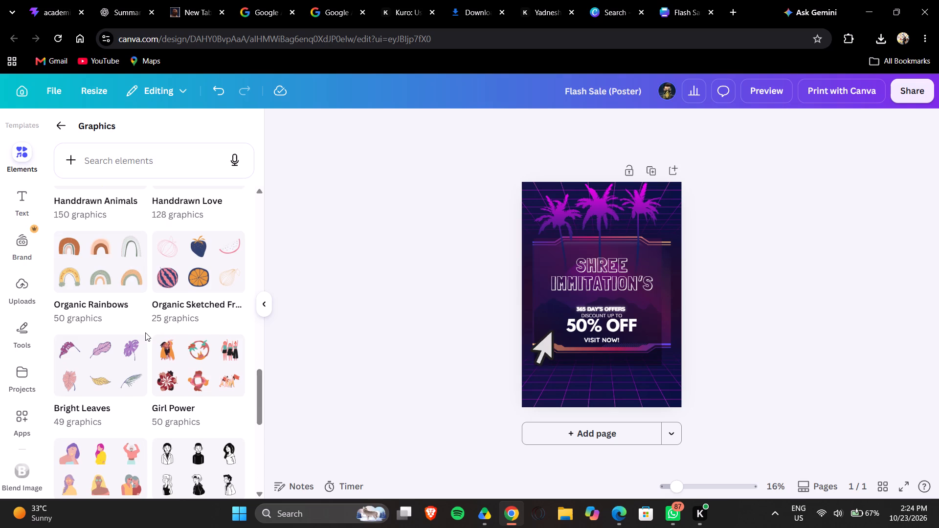
scroll(145, 332, down, 4)
scroll(145, 332, up, 3)
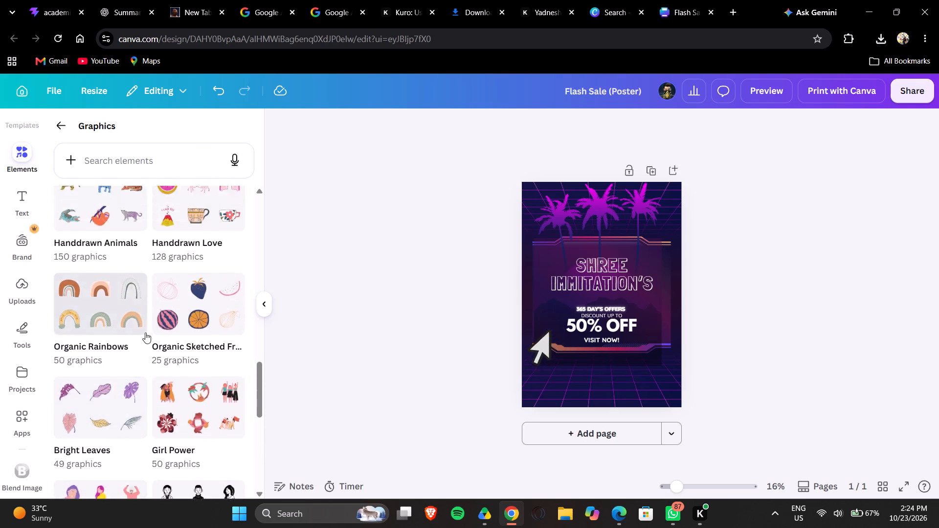
scroll(145, 332, up, 2)
click(65, 130)
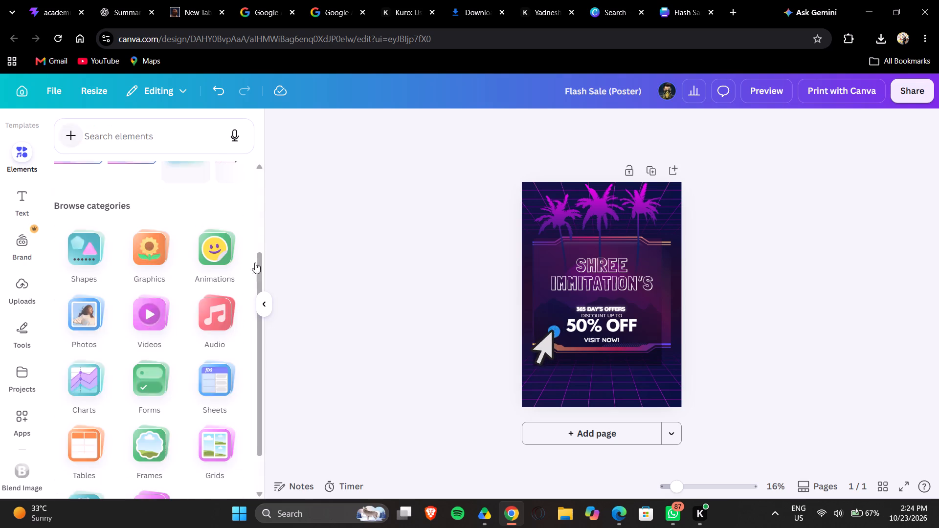
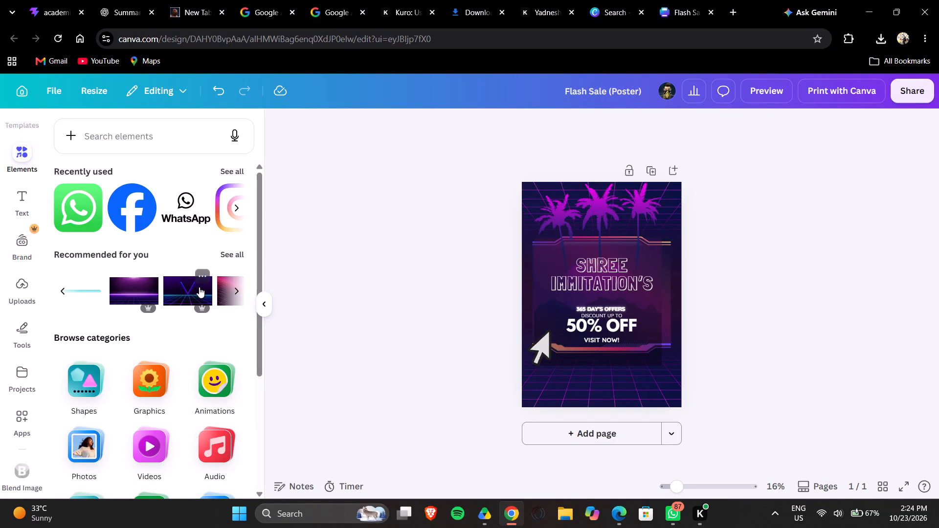
Look through the recommended elements for a background or decorative graphic that suits the neon poster.
scroll(199, 287, left, 1)
scroll(199, 287, right, 1)
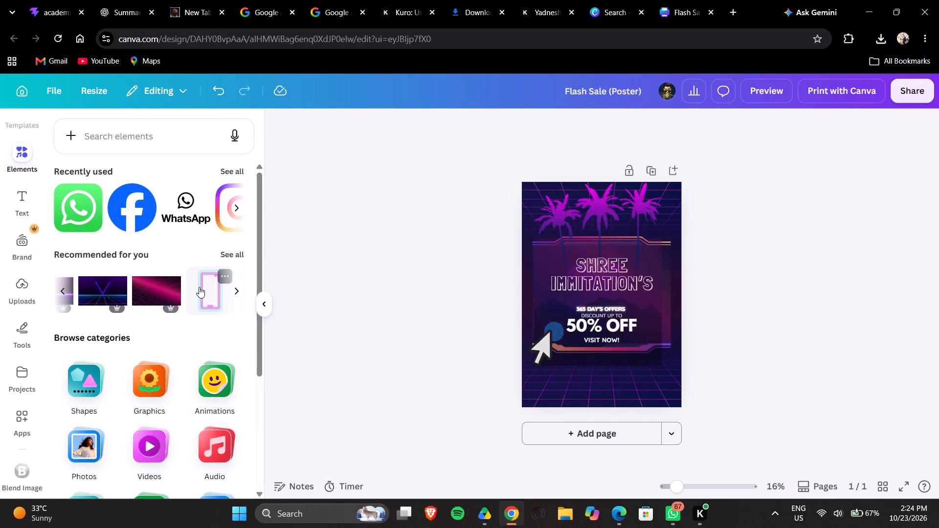
scroll(199, 287, right, 2)
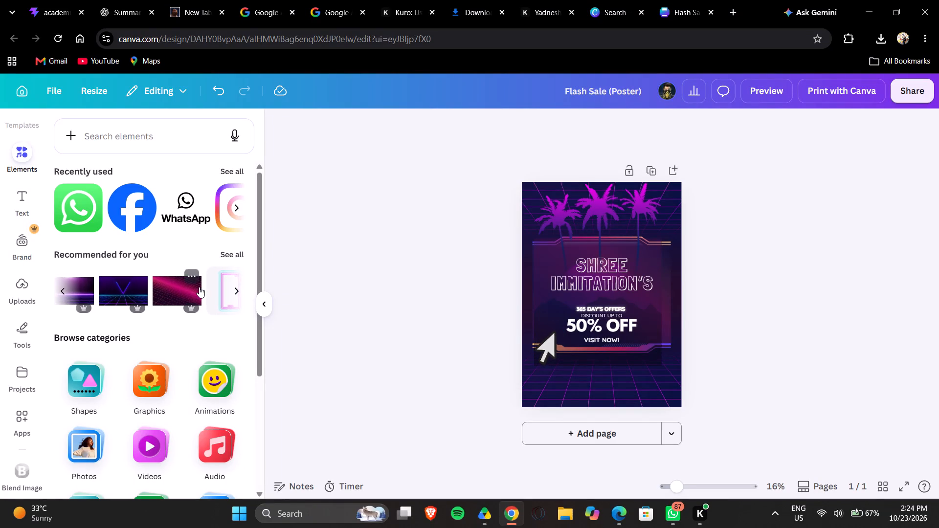
scroll(199, 287, right, 1)
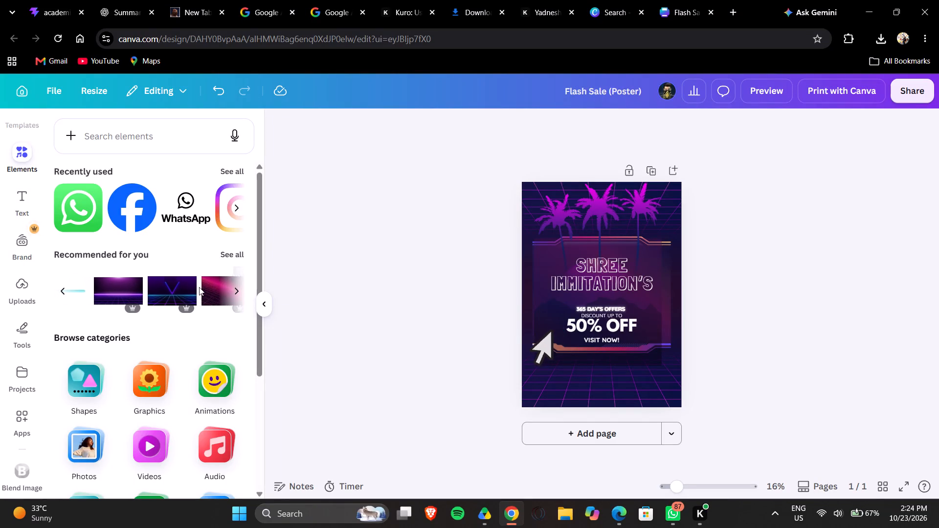
scroll(199, 287, right, 1)
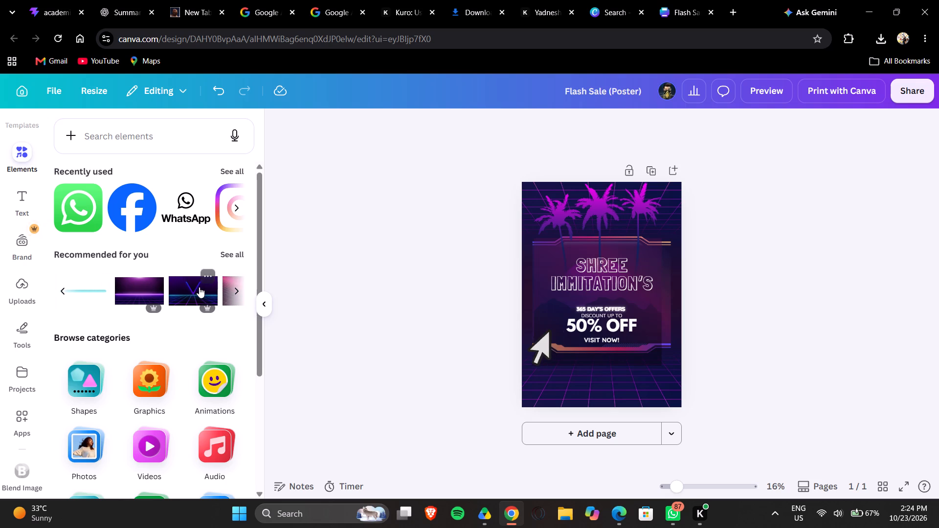
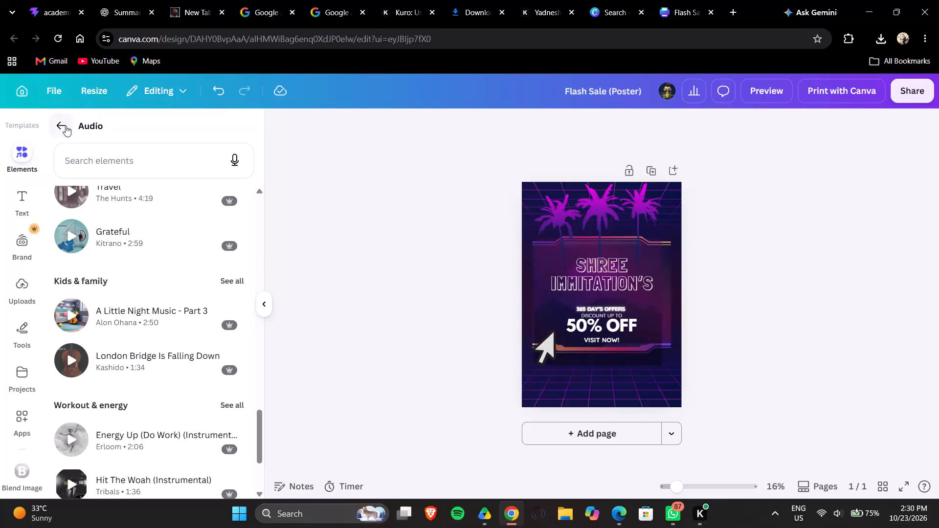
Look through the element categories and recommended graphics for another decoration that suits the neon poster.
click(66, 126)
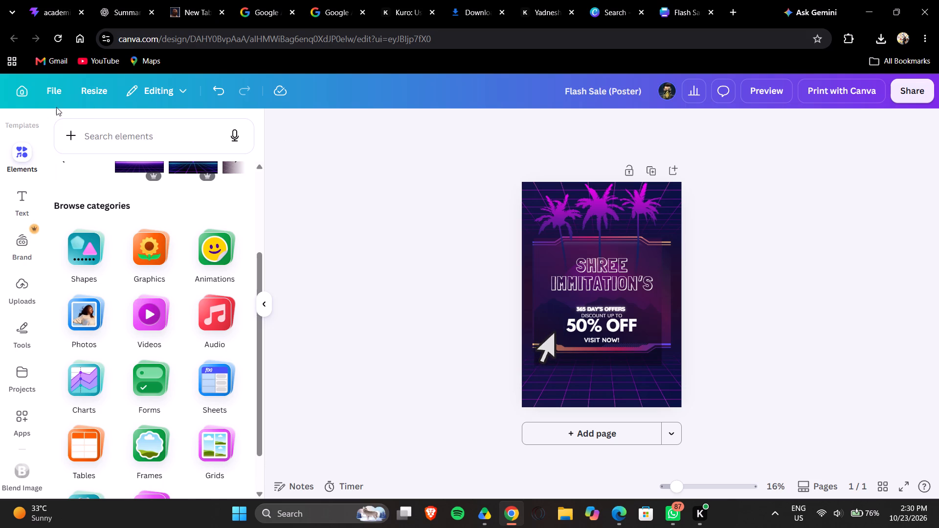
click(161, 89)
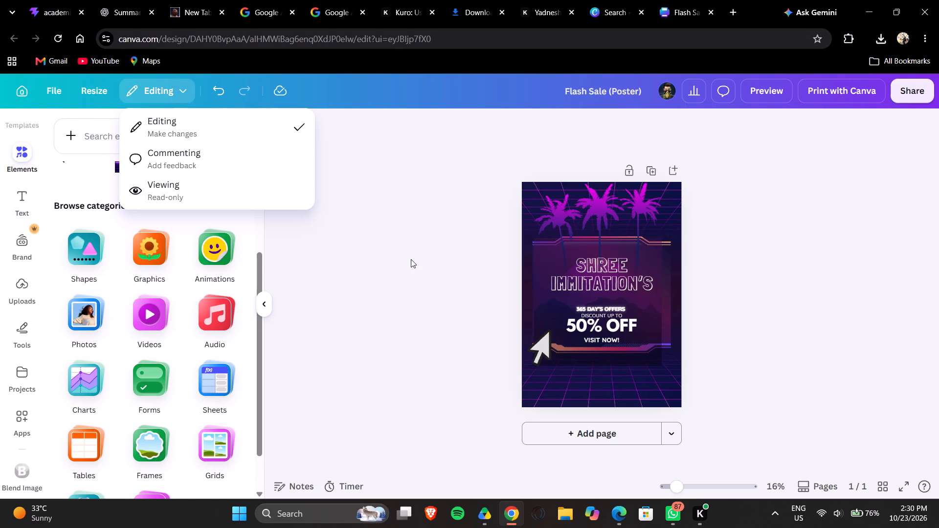
click(415, 261)
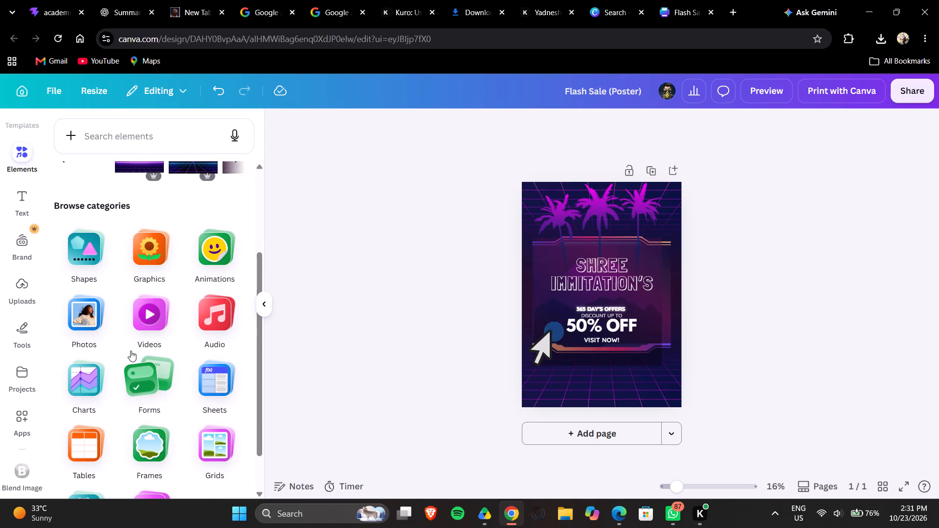
scroll(131, 351, up, 1)
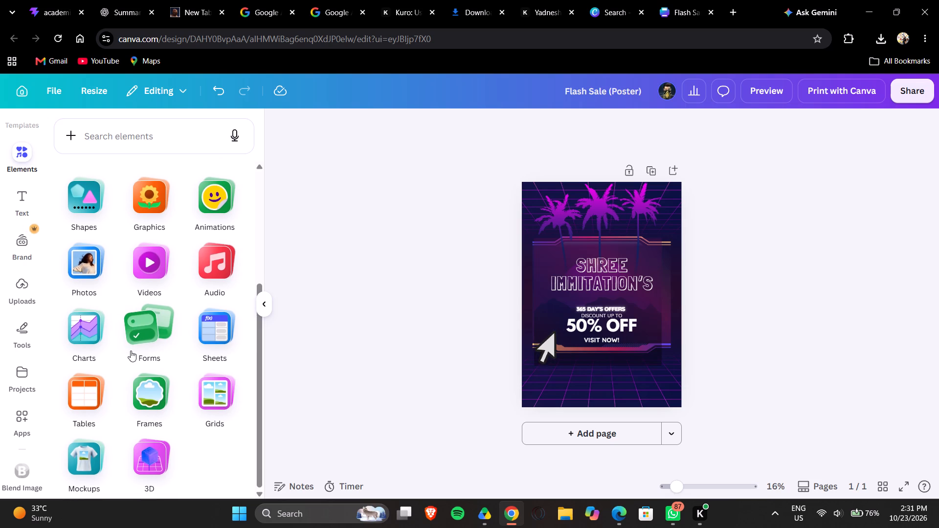
scroll(131, 351, up, 2)
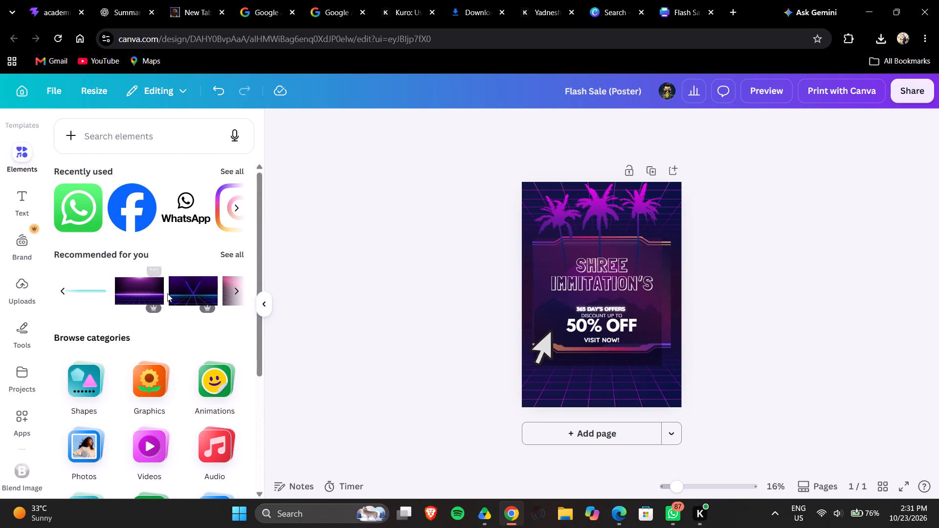
scroll(167, 293, left, 4)
scroll(232, 291, right, 1)
scroll(151, 314, left, 3)
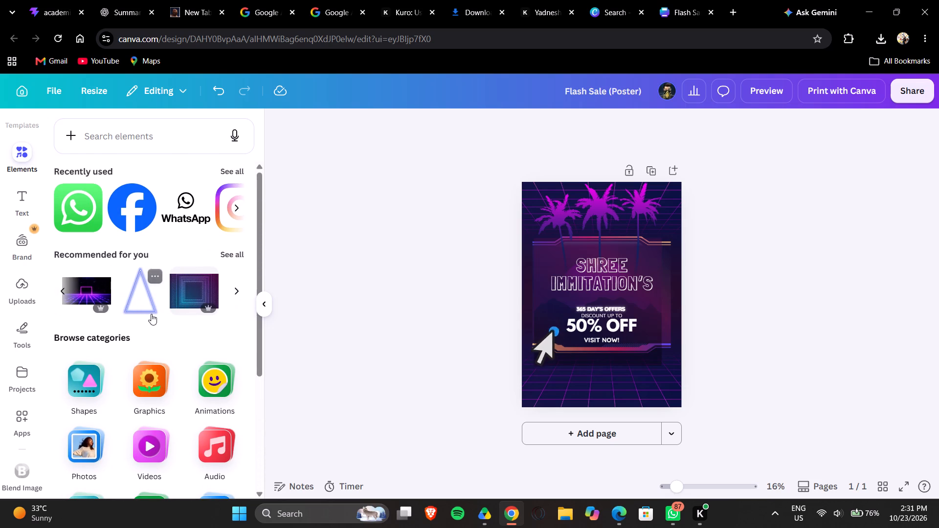
scroll(159, 308, right, 1)
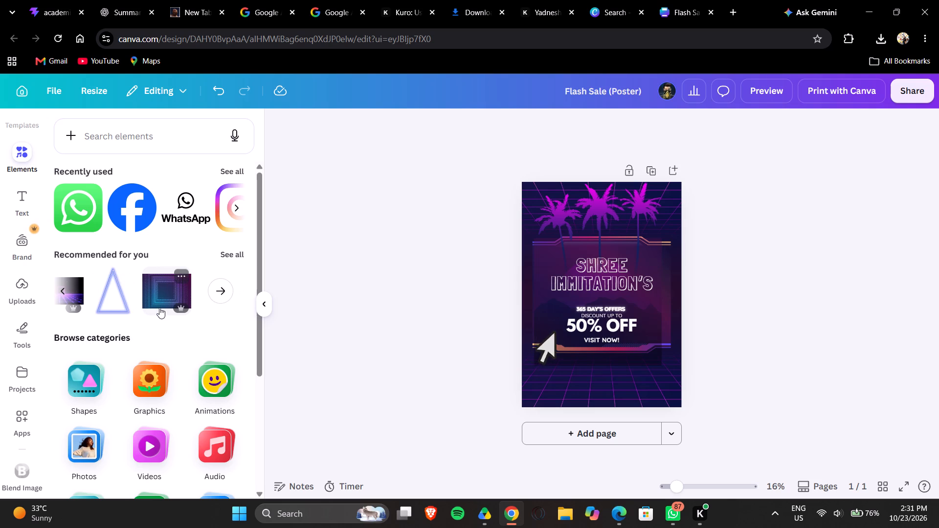
scroll(159, 308, right, 3)
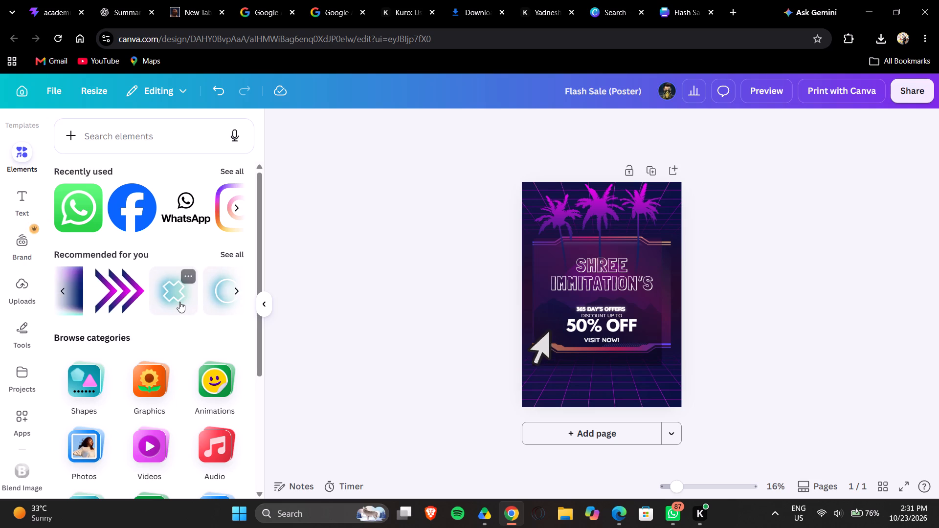
scroll(179, 302, right, 3)
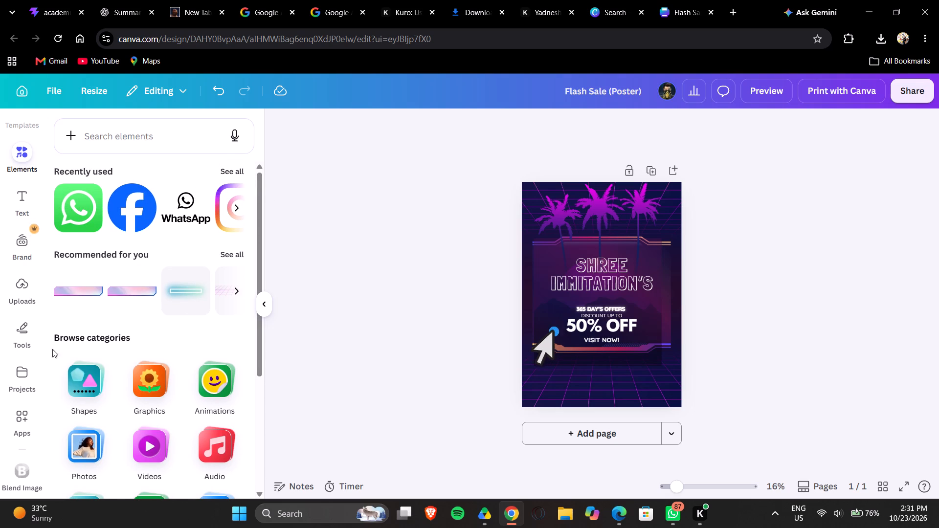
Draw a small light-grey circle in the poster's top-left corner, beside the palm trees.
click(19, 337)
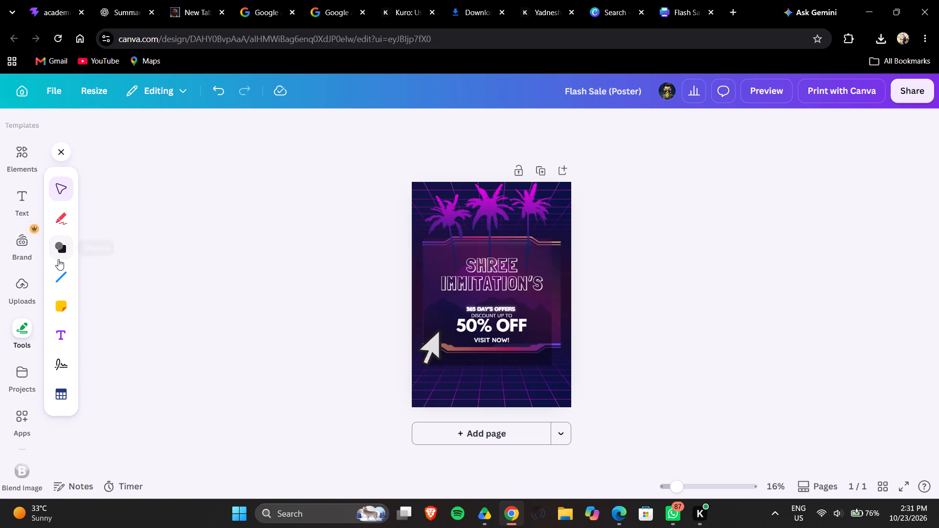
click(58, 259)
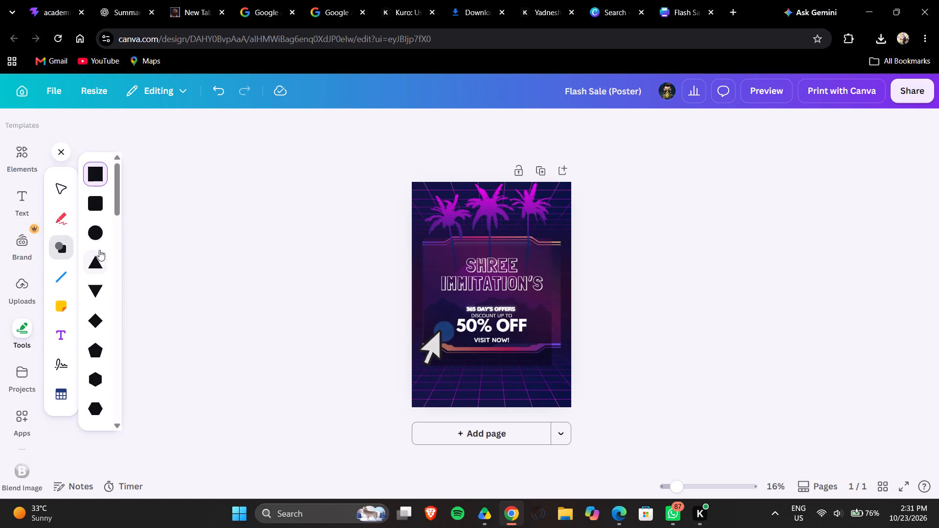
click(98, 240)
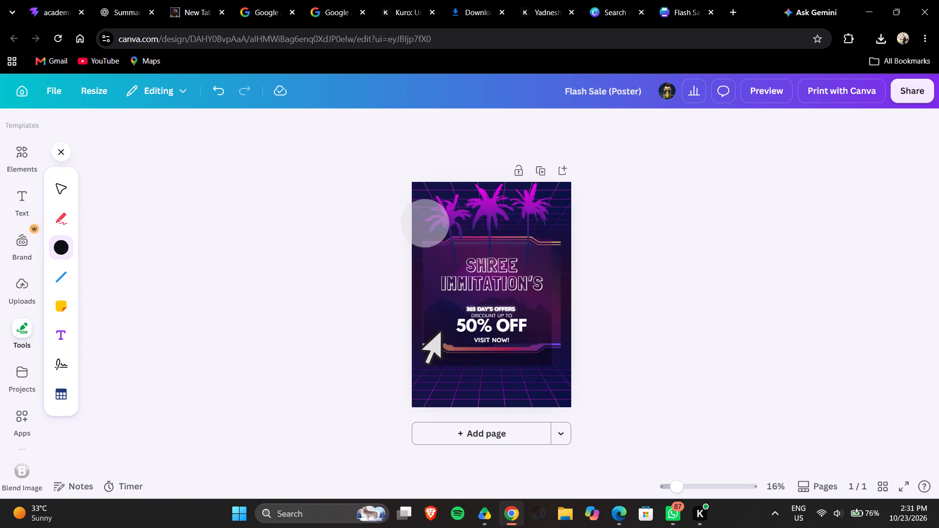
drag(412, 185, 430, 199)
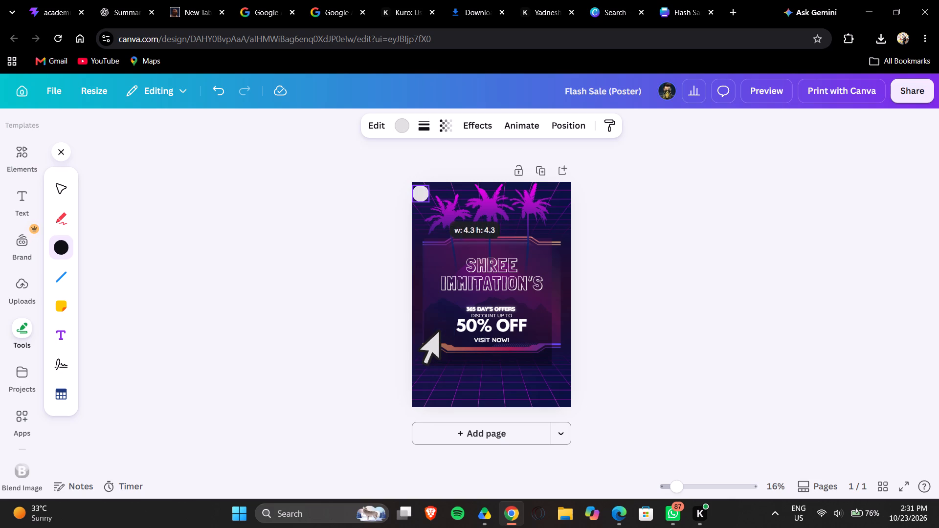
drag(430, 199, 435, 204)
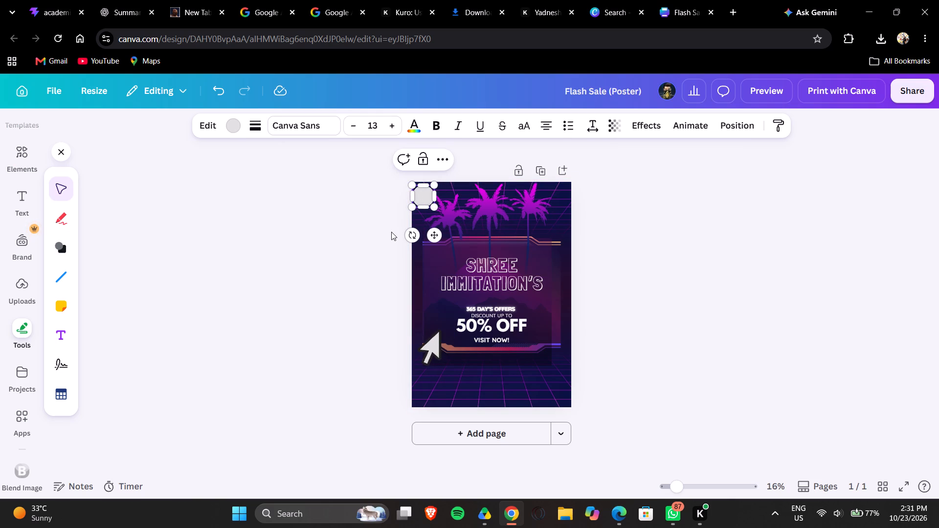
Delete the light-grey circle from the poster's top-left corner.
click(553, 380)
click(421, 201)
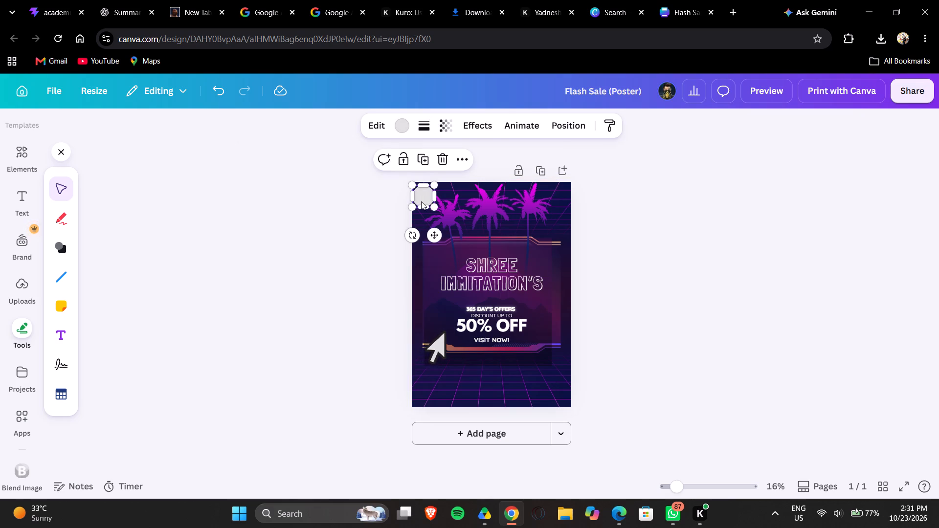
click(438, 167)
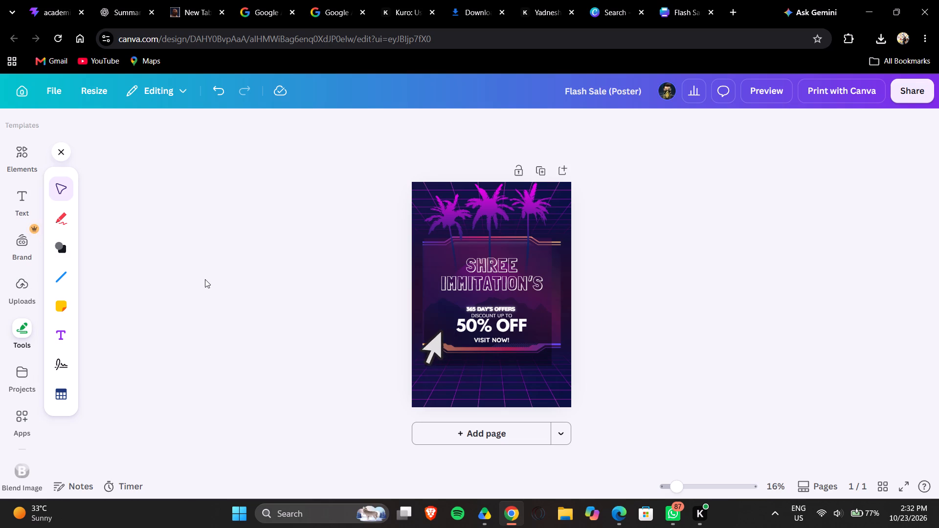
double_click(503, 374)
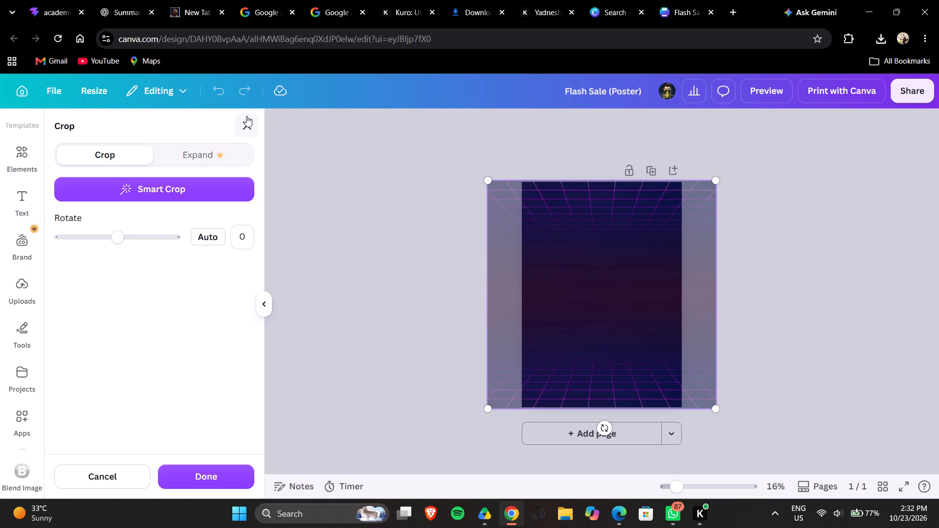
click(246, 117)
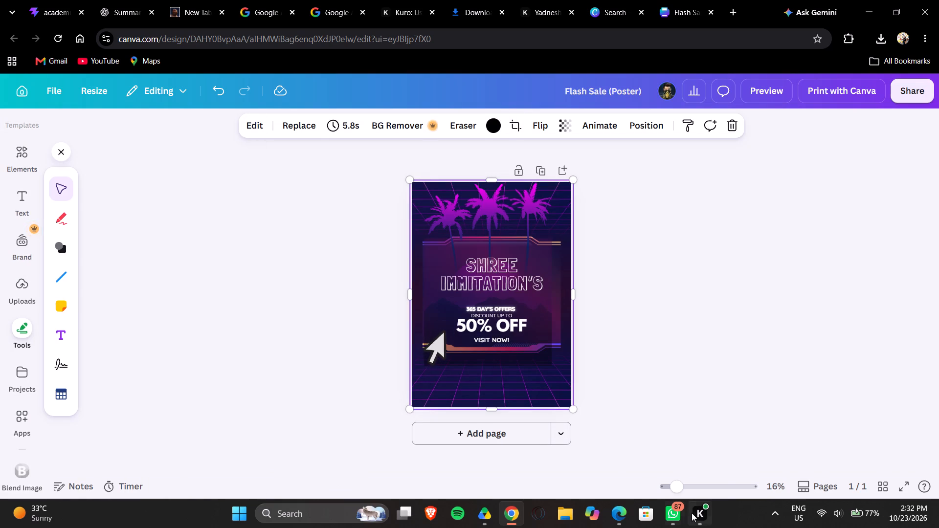
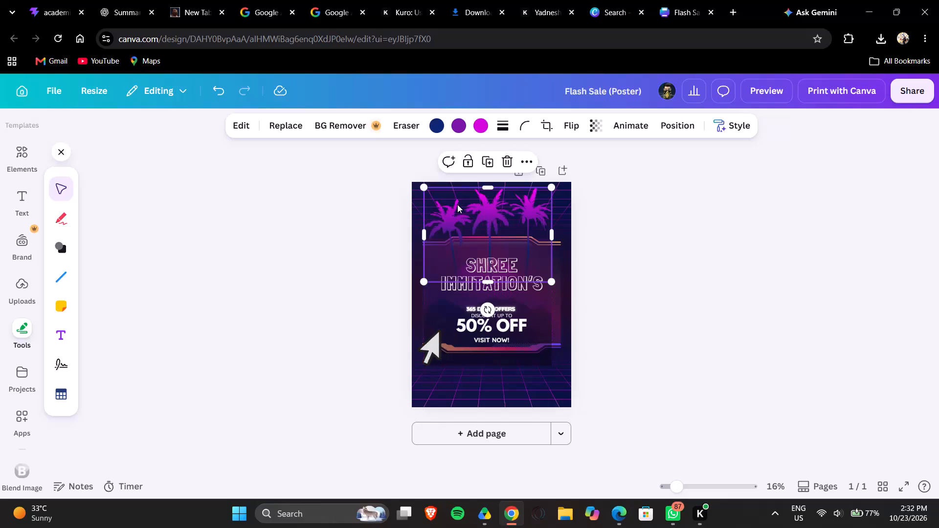
Look through the available apps and the brand kit assets for something else that suits the neon poster.
click(629, 259)
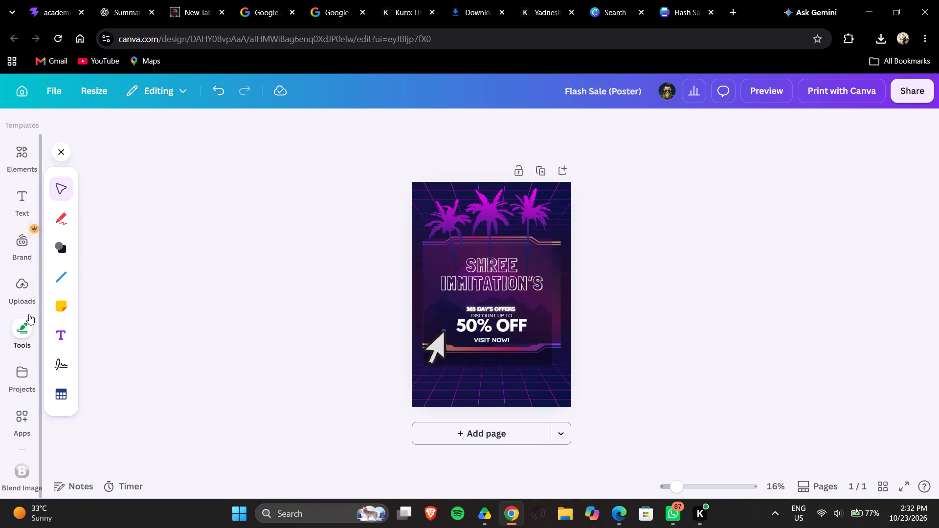
click(20, 418)
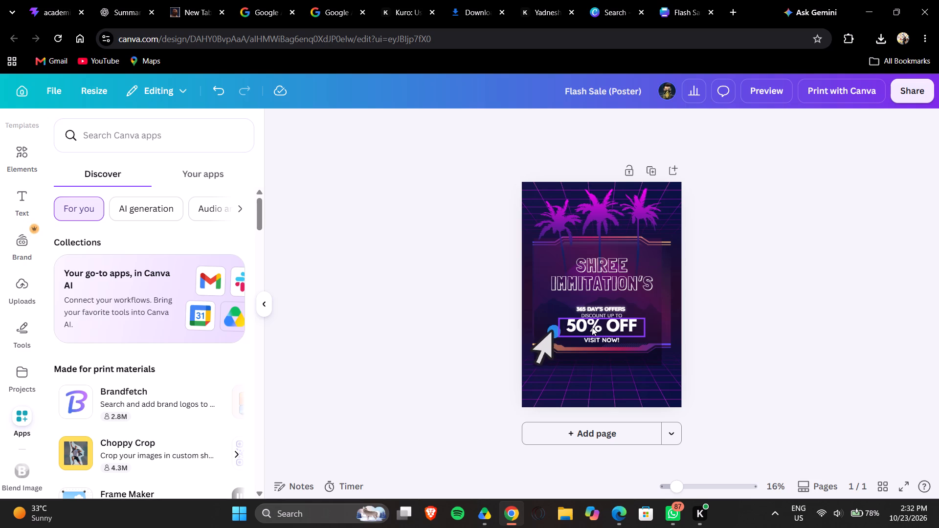
click(468, 397)
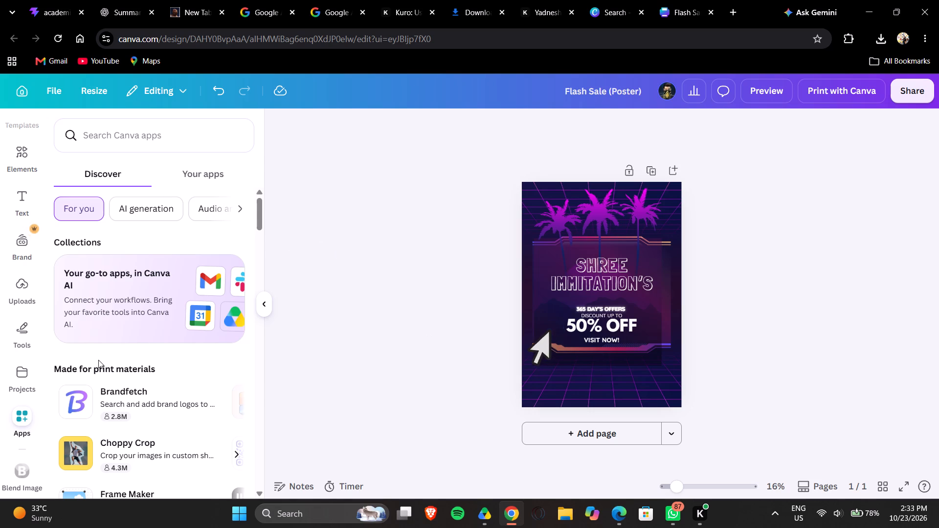
scroll(98, 360, down, 5)
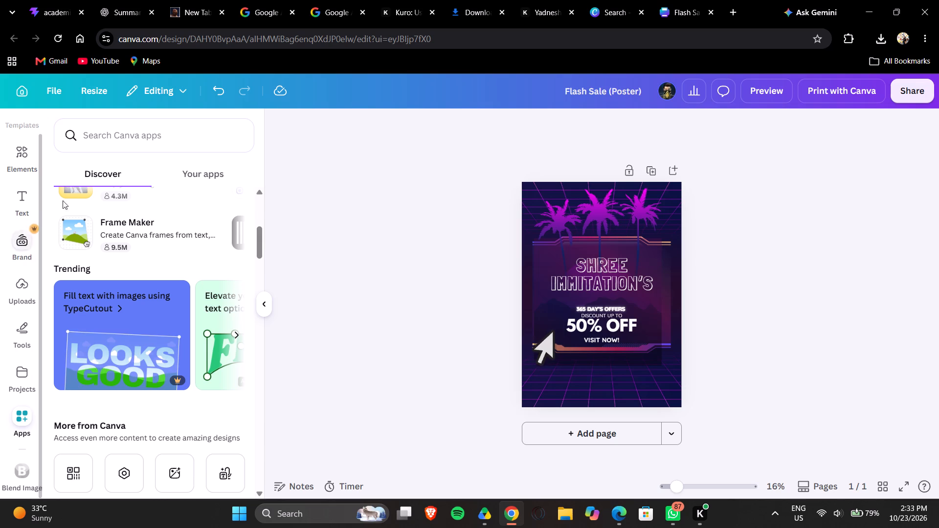
click(7, 242)
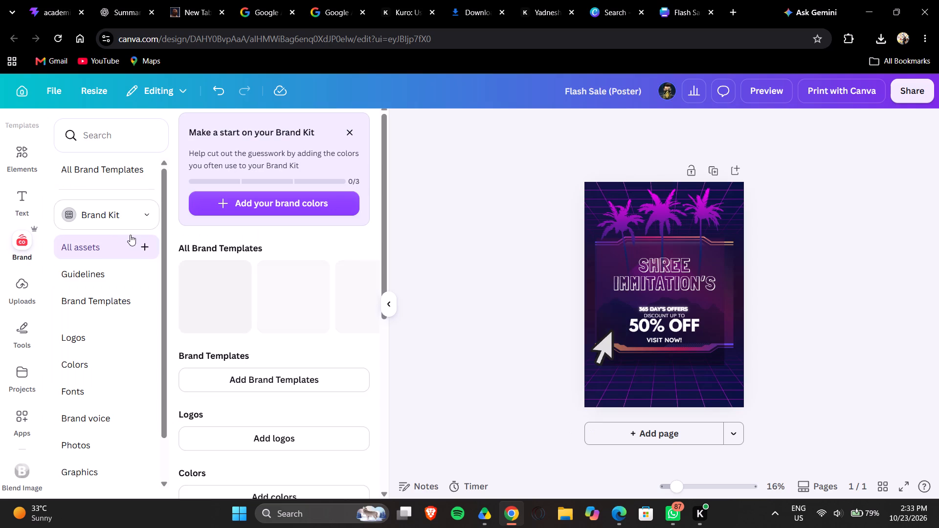
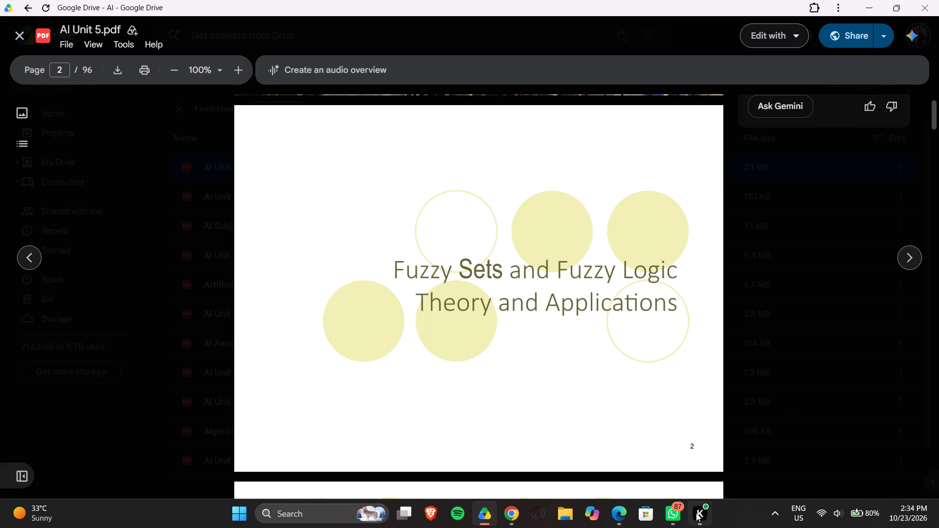
Switch to the Canva poster in Chrome and look through the uploaded images and designs.
click(500, 507)
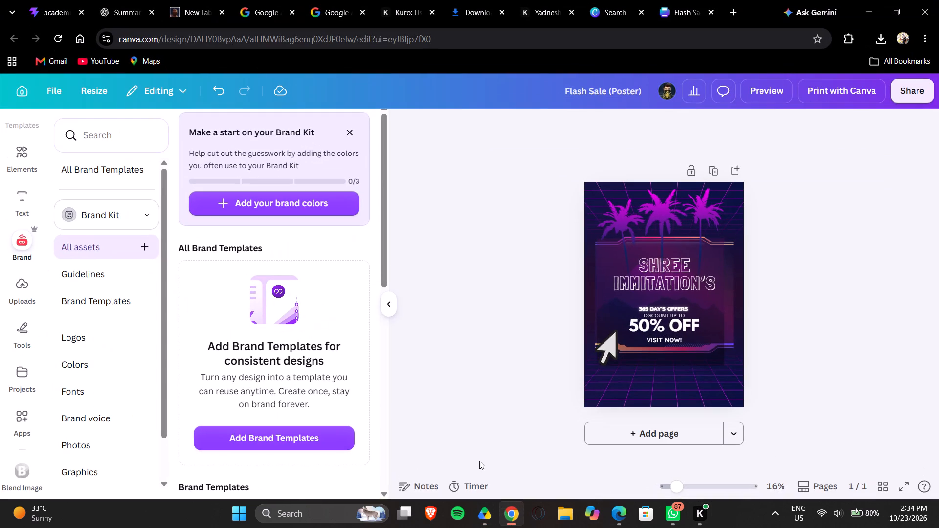
click(13, 288)
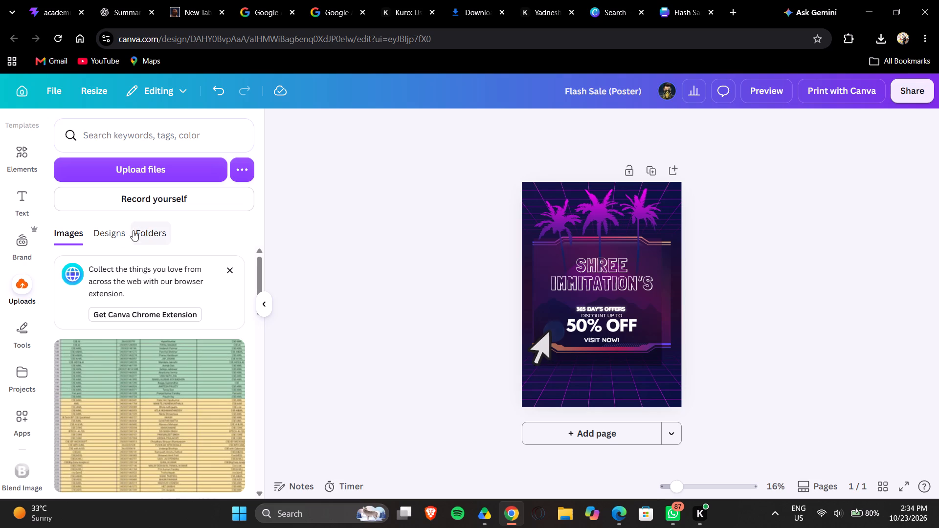
click(110, 238)
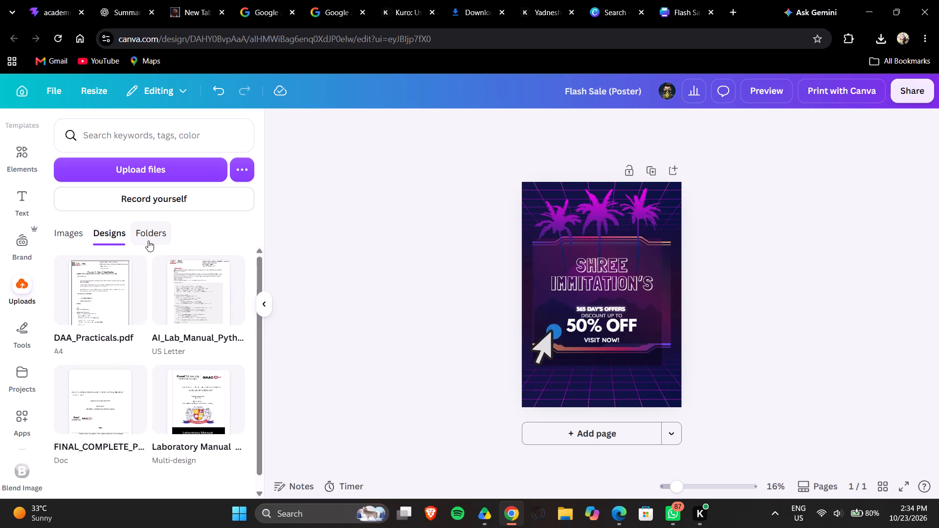
Browse the ready-made text combinations for a lettering style that suits the neon poster.
click(22, 206)
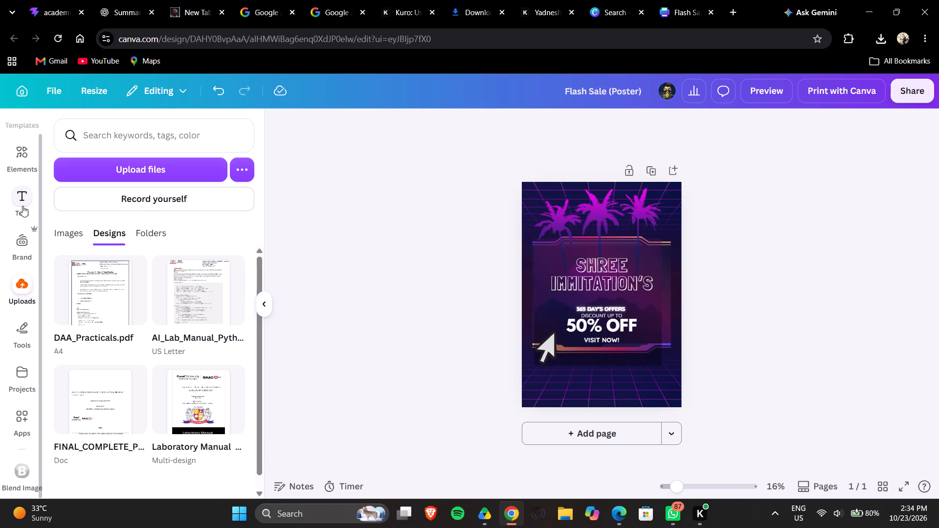
scroll(154, 288, down, 2)
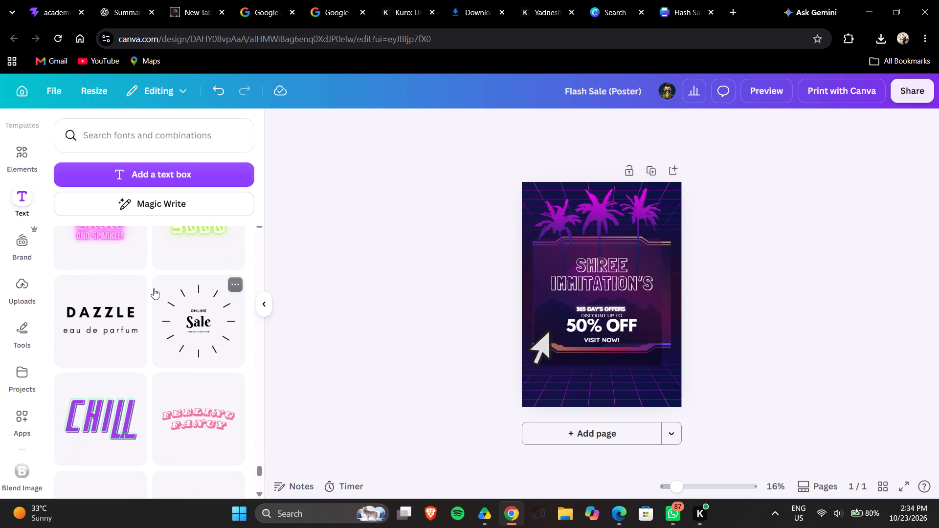
scroll(189, 385, down, 4)
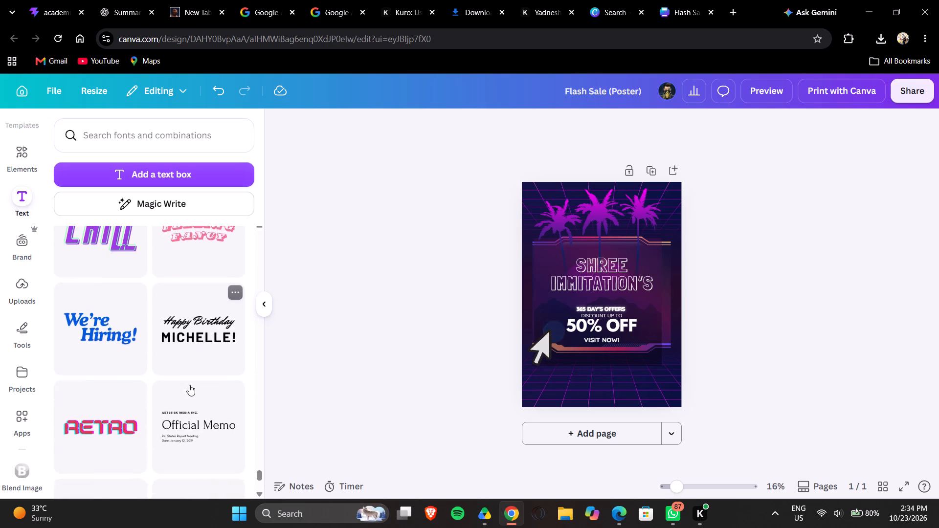
scroll(189, 385, down, 5)
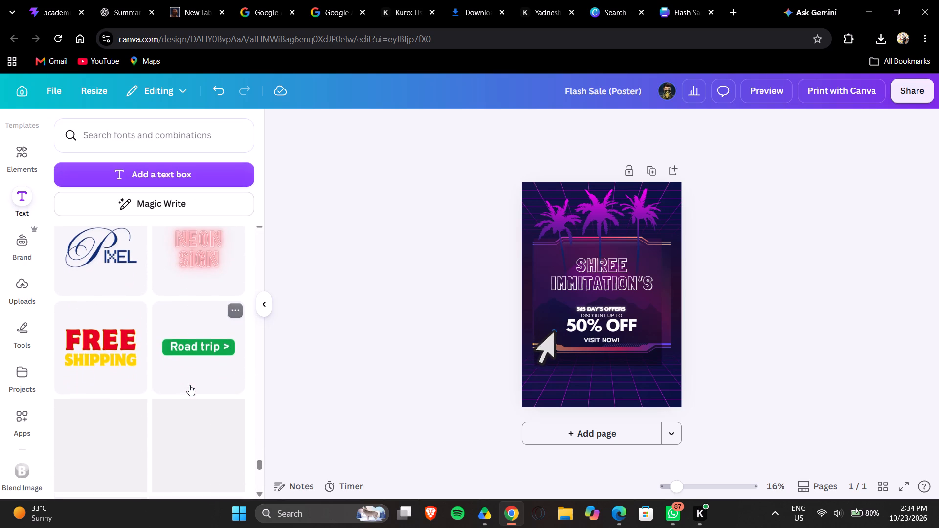
scroll(189, 385, down, 1)
scroll(139, 388, down, 4)
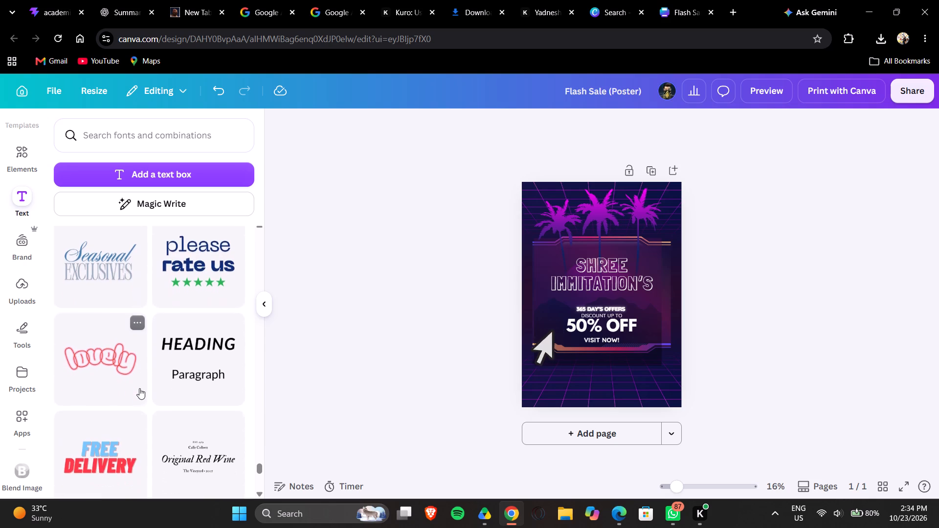
scroll(139, 388, down, 5)
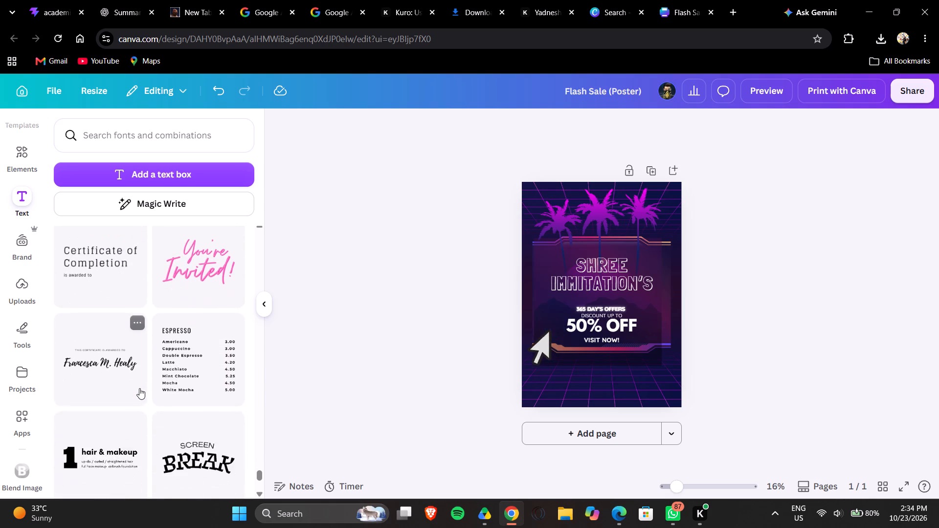
scroll(139, 388, down, 3)
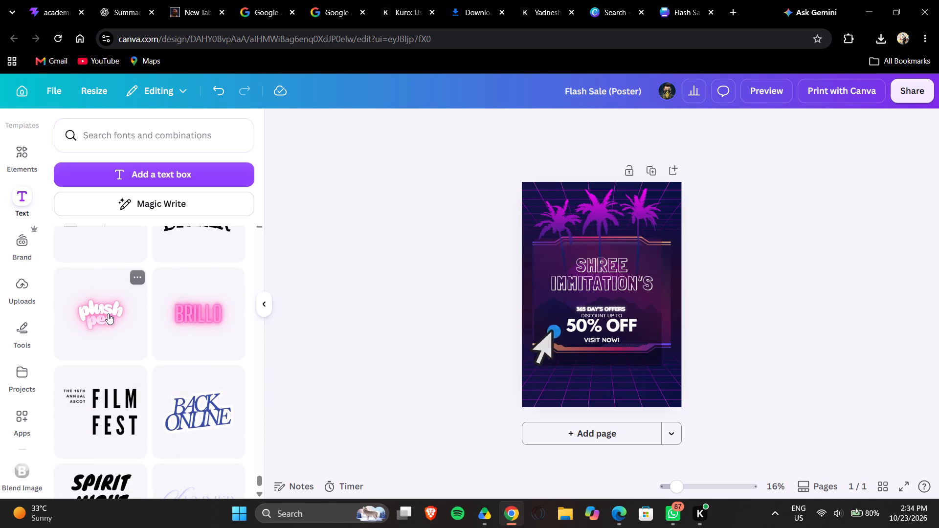
scroll(119, 385, down, 2)
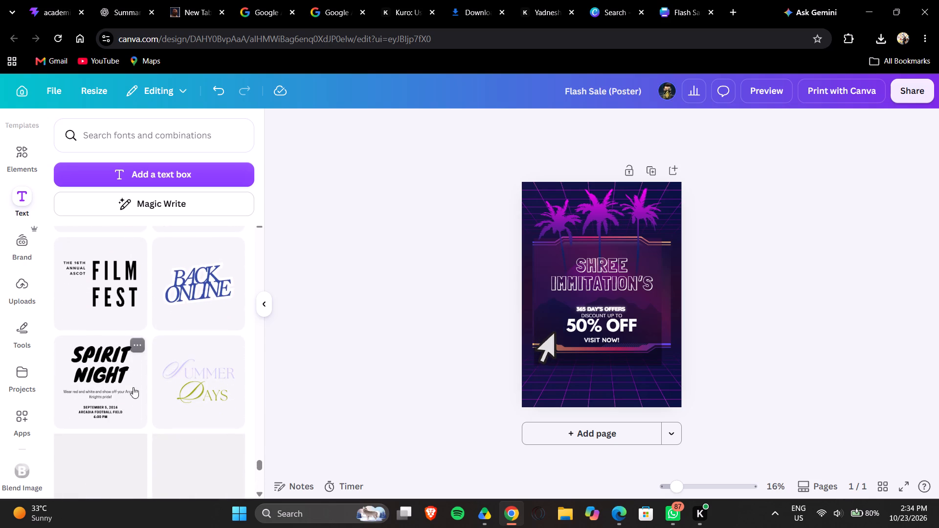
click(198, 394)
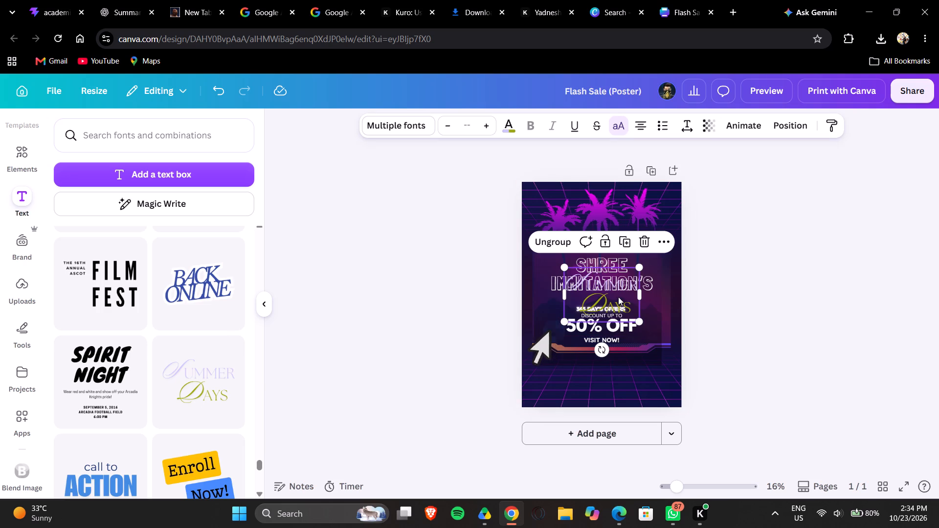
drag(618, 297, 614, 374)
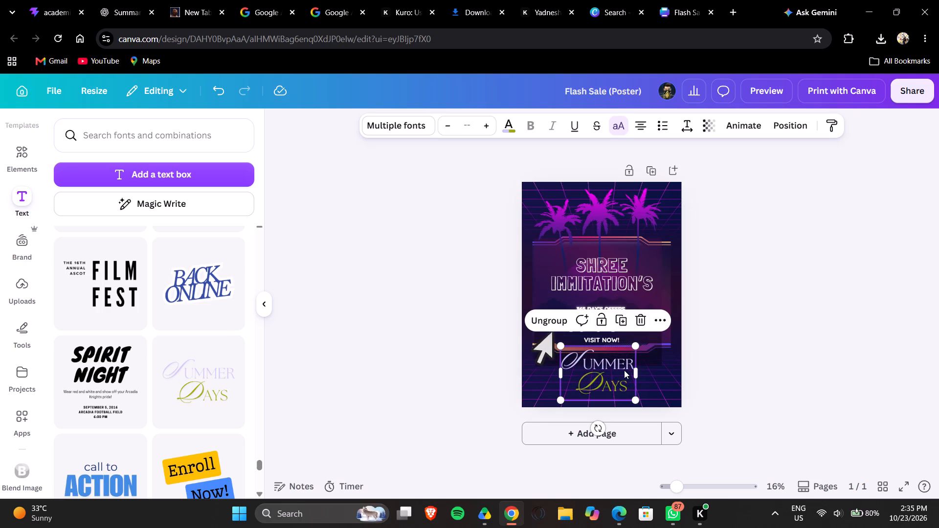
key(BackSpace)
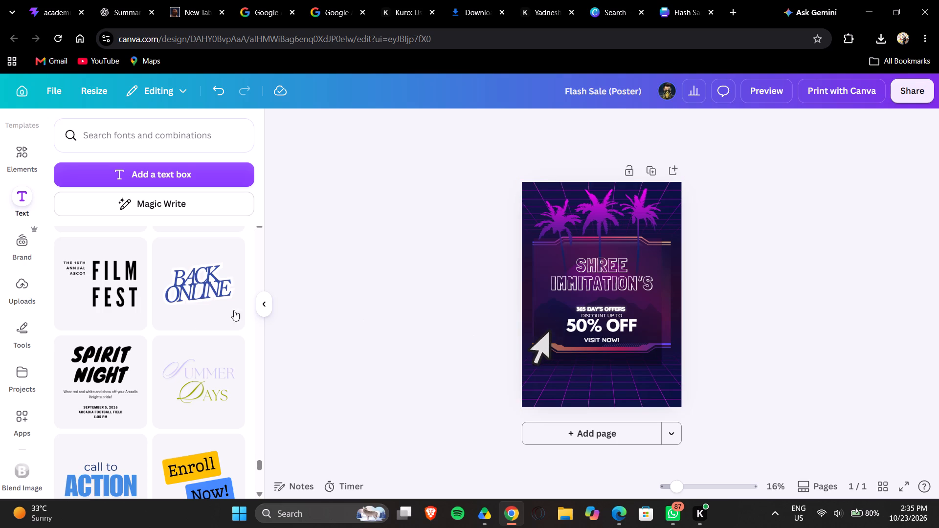
Add the "Summer Days" text combination and place it centred below the framed panel, near the poster's bottom edge.
click(203, 382)
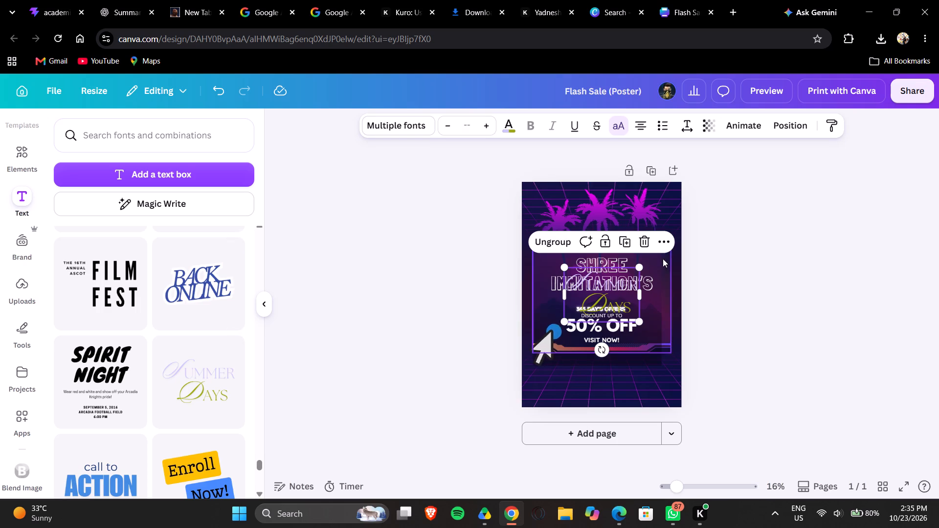
drag(617, 300, 616, 382)
triple_click(616, 382)
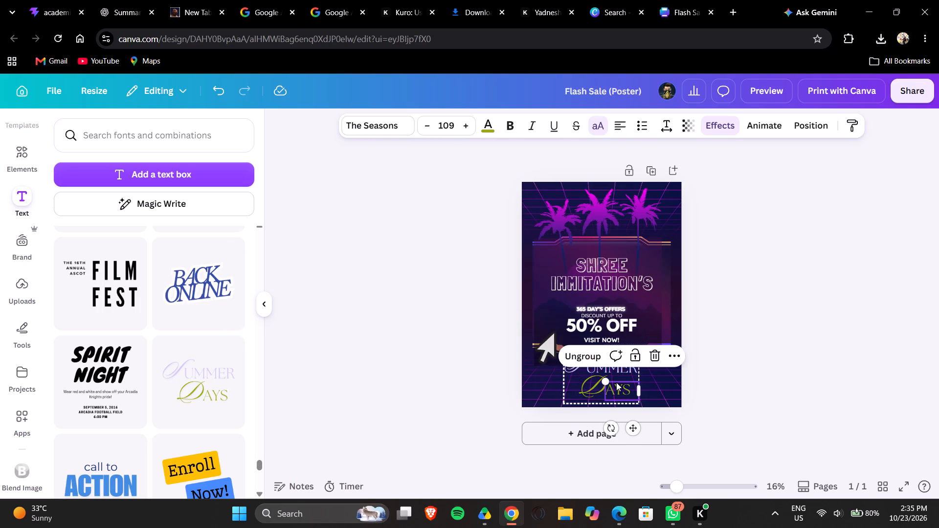
click(586, 362)
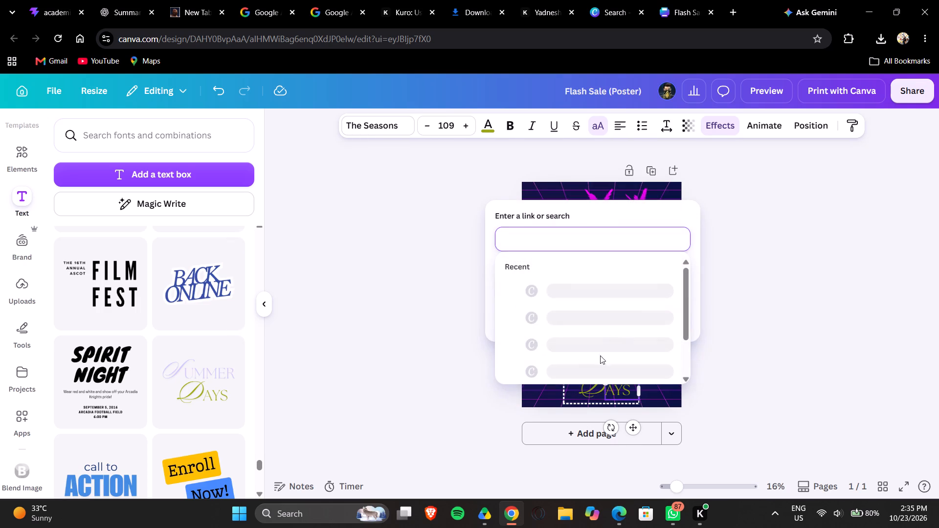
click(446, 323)
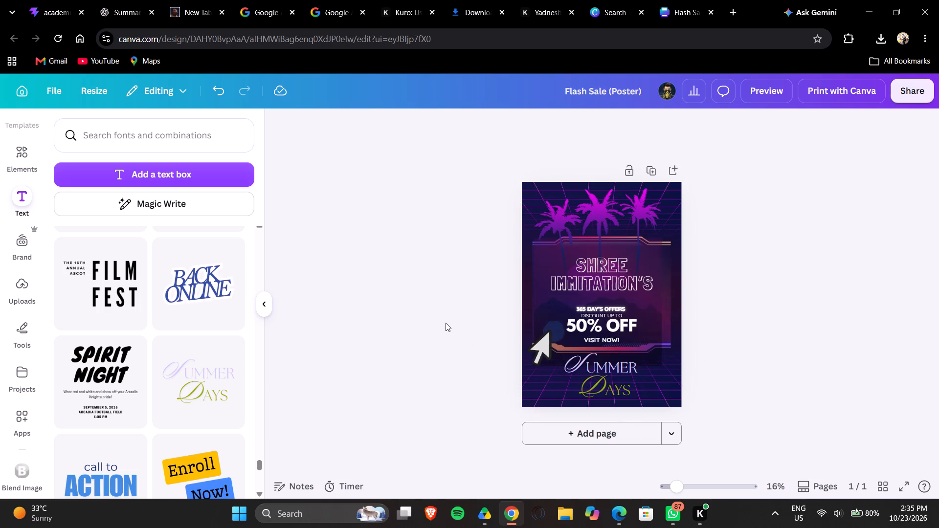
Replace the decorative initial S of "Summer" with the letter L.
click(610, 359)
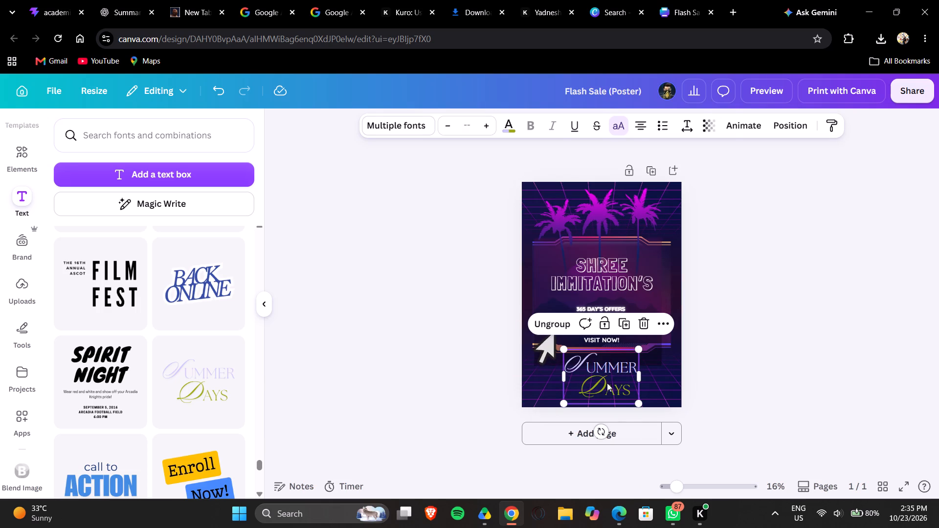
double_click(607, 383)
click(592, 380)
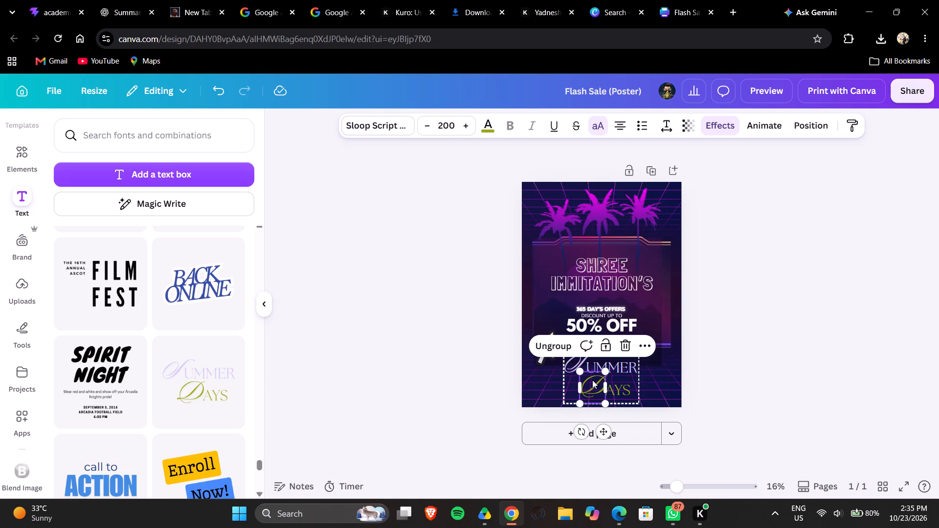
click(621, 362)
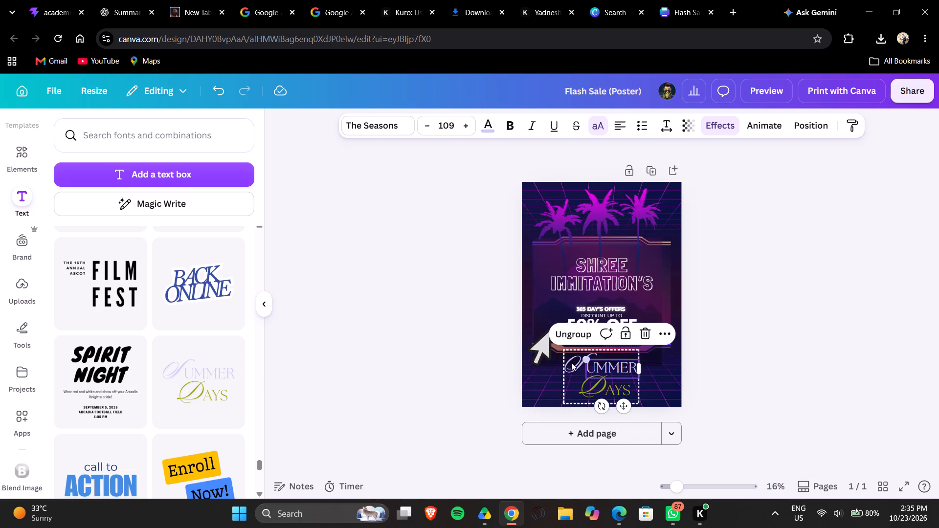
click(570, 362)
click(591, 353)
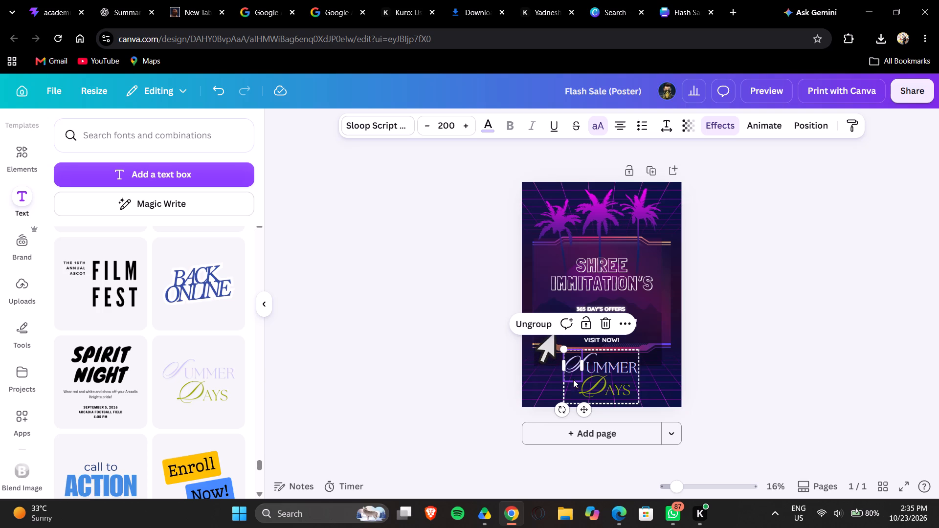
double_click(573, 365)
key(BackSpace)
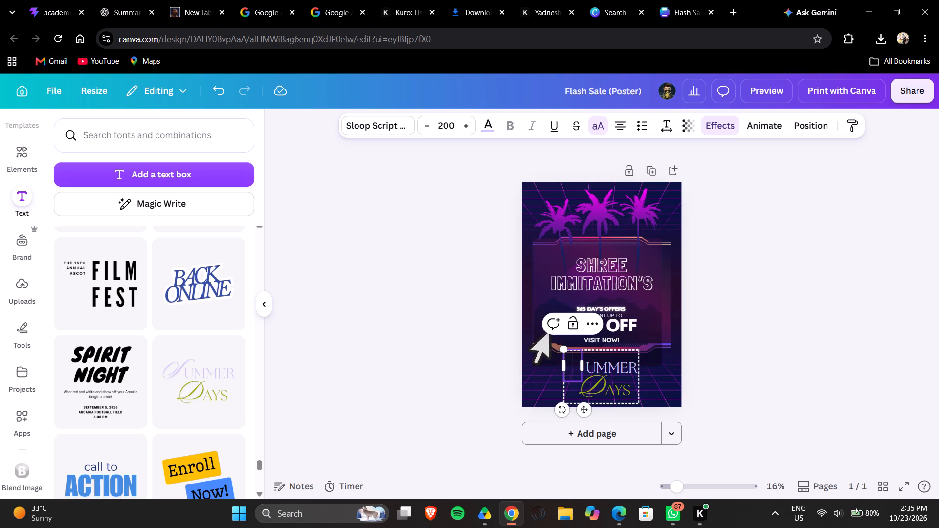
key(v)
key(BackSpace)
key(l)
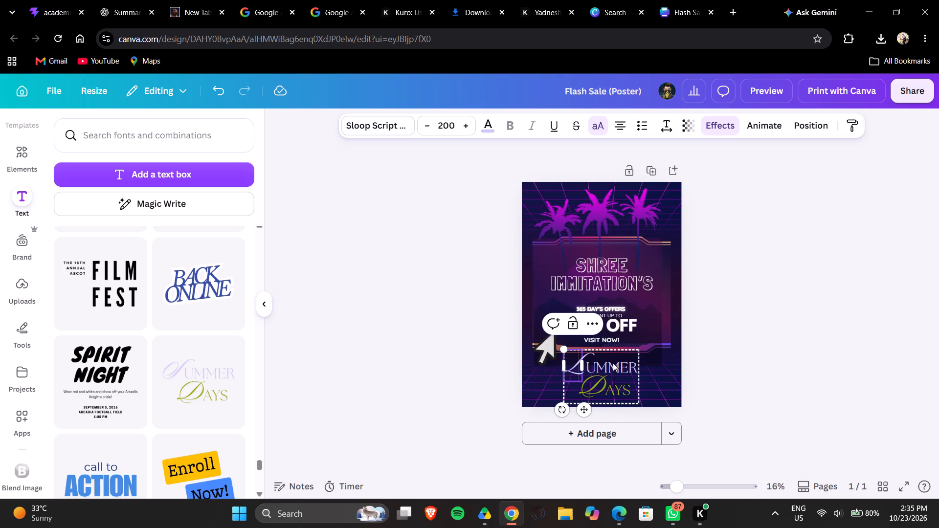
Replace the letters "UMMER" with "IMITED" so the first line reads "Limited".
click(613, 363)
double_click(613, 363)
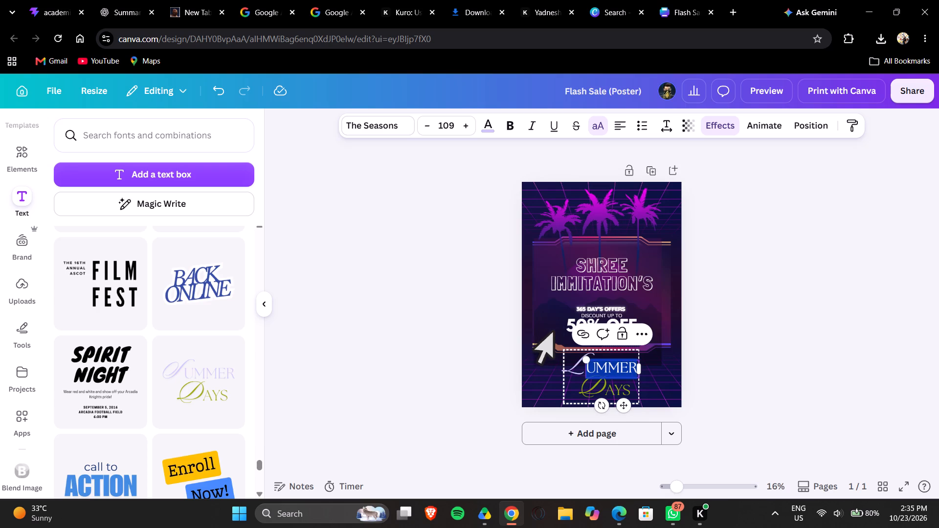
key(BackSpace)
key(i)
text(MITED)
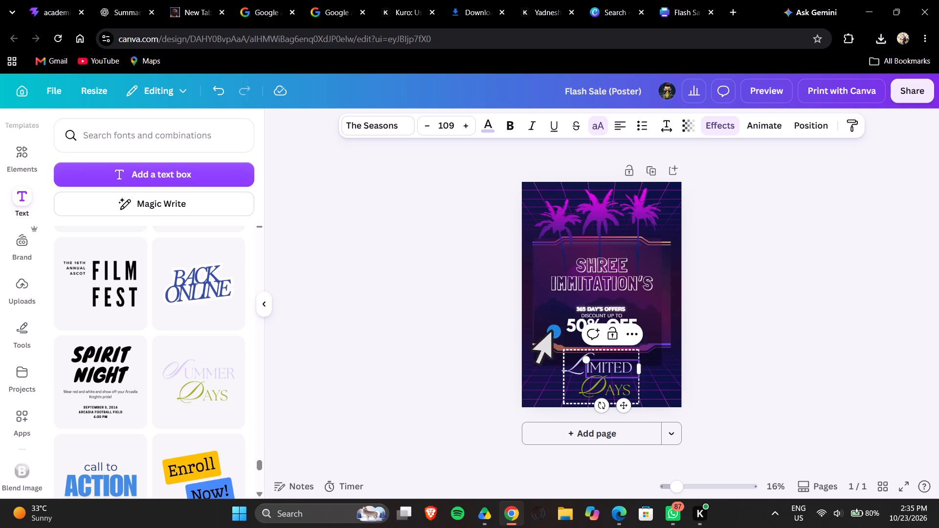
Change "Days" to "Stock" by replacing its decorative initial with S and the remaining letters with "TOCK".
click(582, 389)
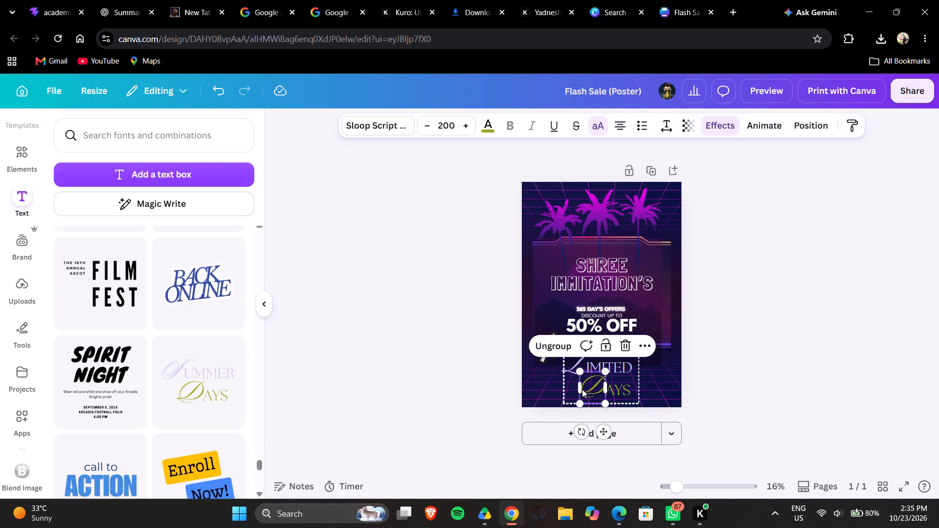
double_click(587, 390)
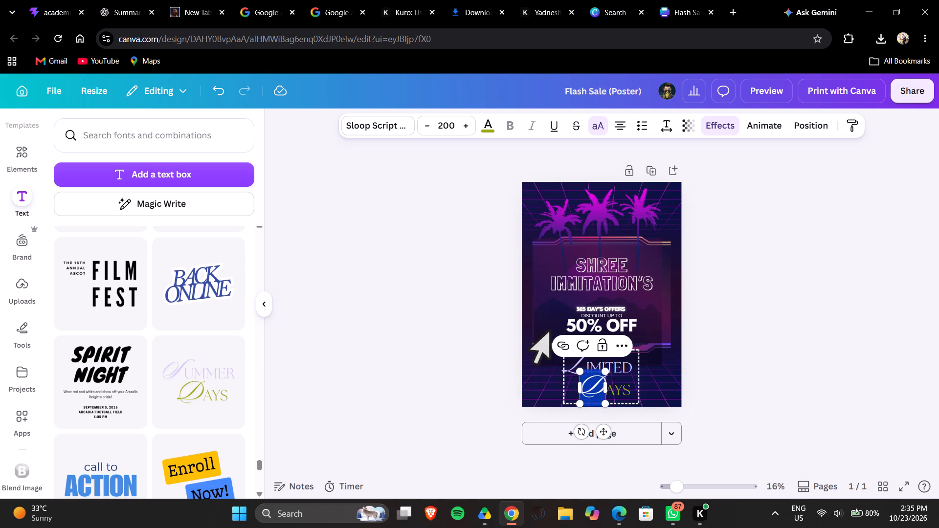
key(BackSpace)
key(s)
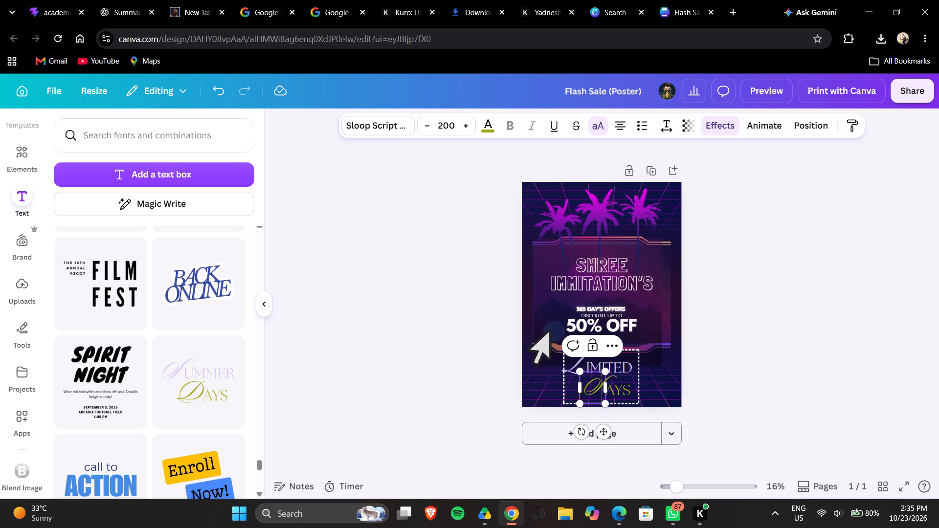
double_click(623, 391)
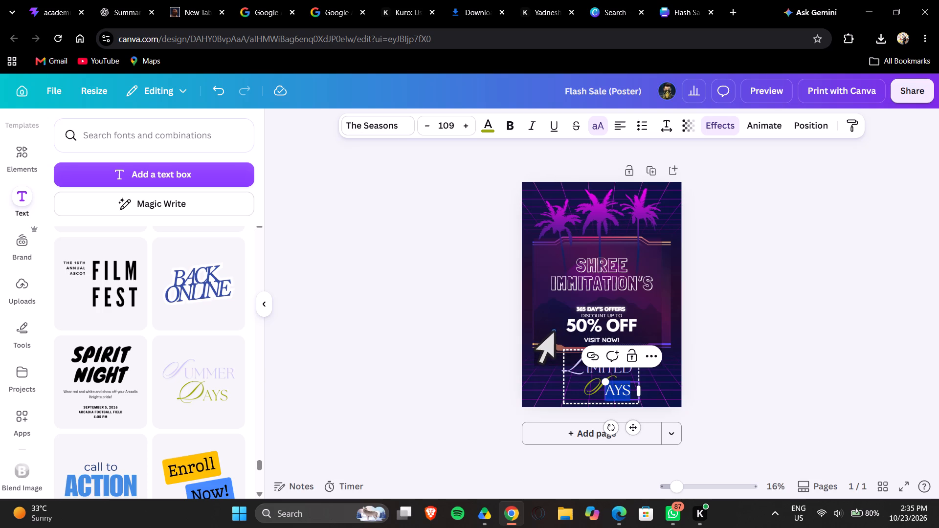
text(TO)
text(CK)
click(550, 385)
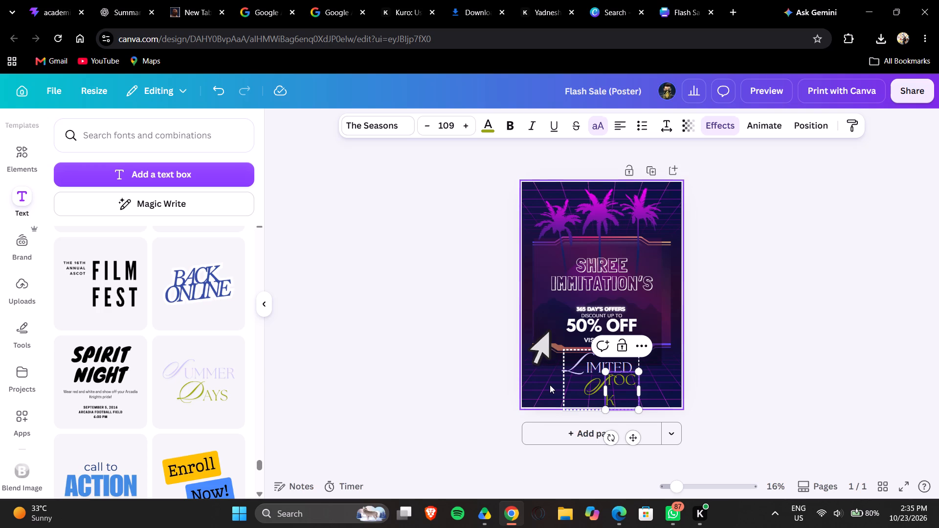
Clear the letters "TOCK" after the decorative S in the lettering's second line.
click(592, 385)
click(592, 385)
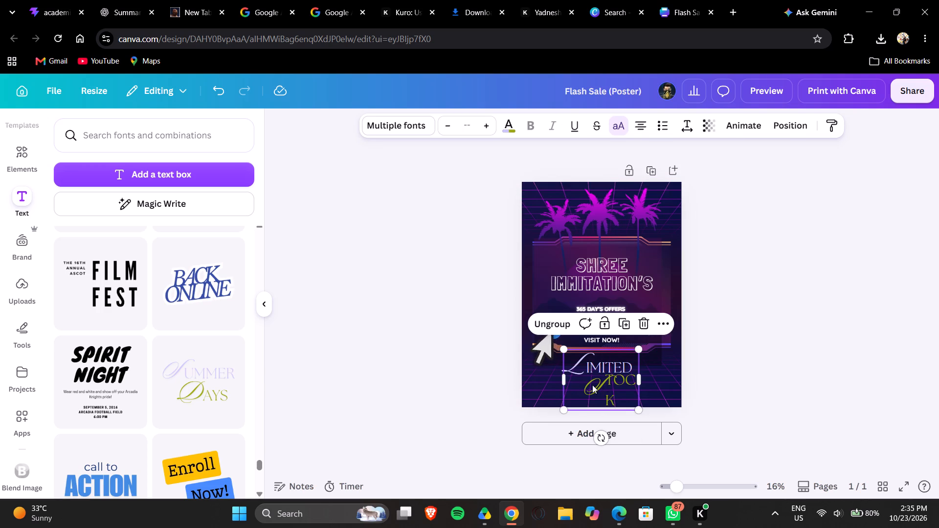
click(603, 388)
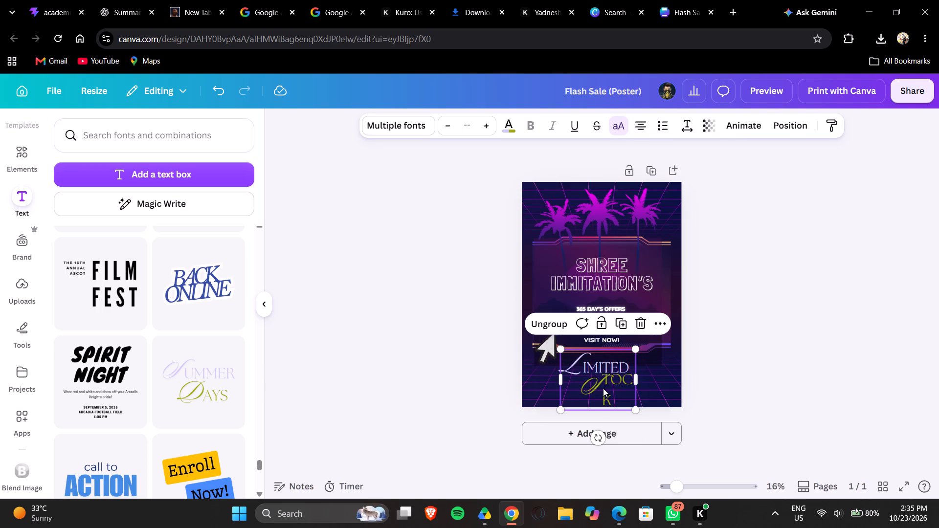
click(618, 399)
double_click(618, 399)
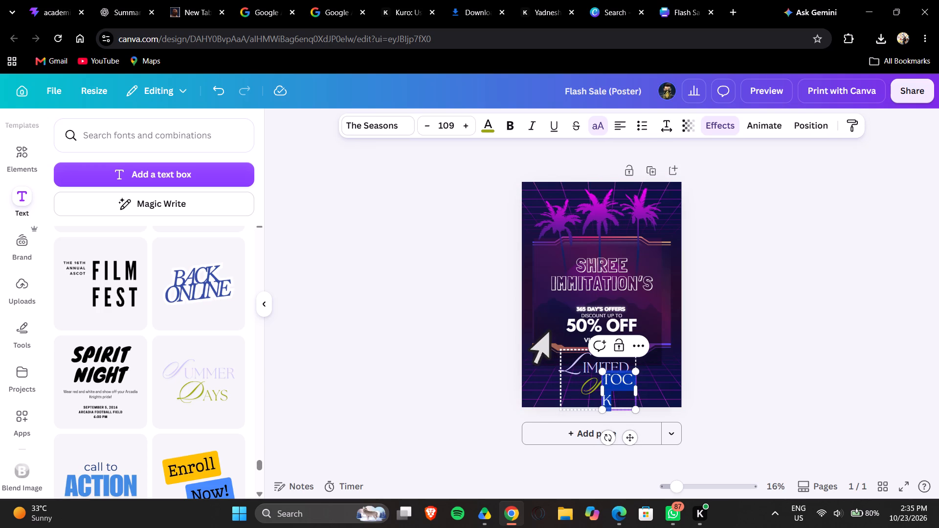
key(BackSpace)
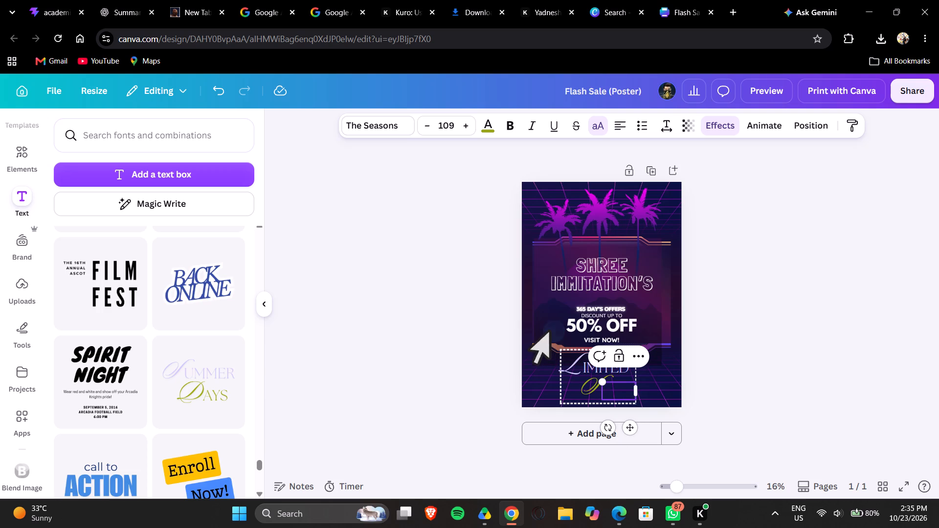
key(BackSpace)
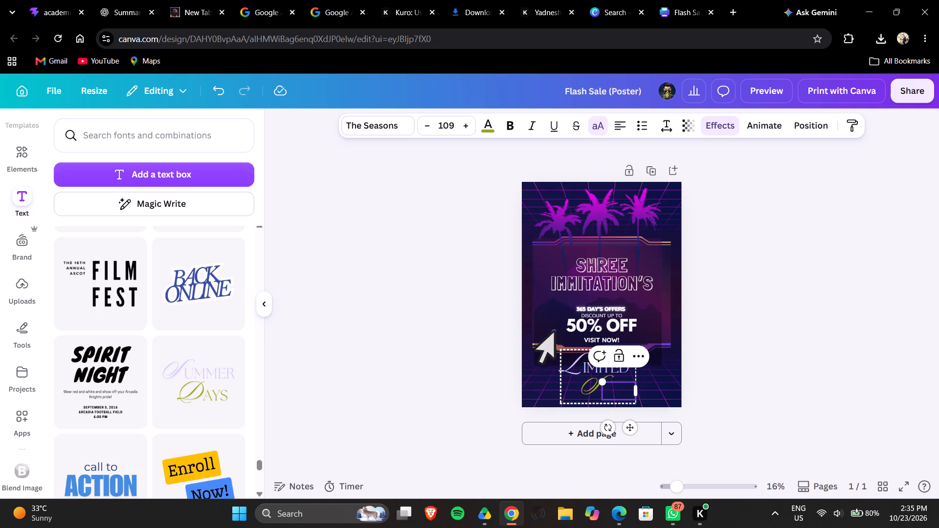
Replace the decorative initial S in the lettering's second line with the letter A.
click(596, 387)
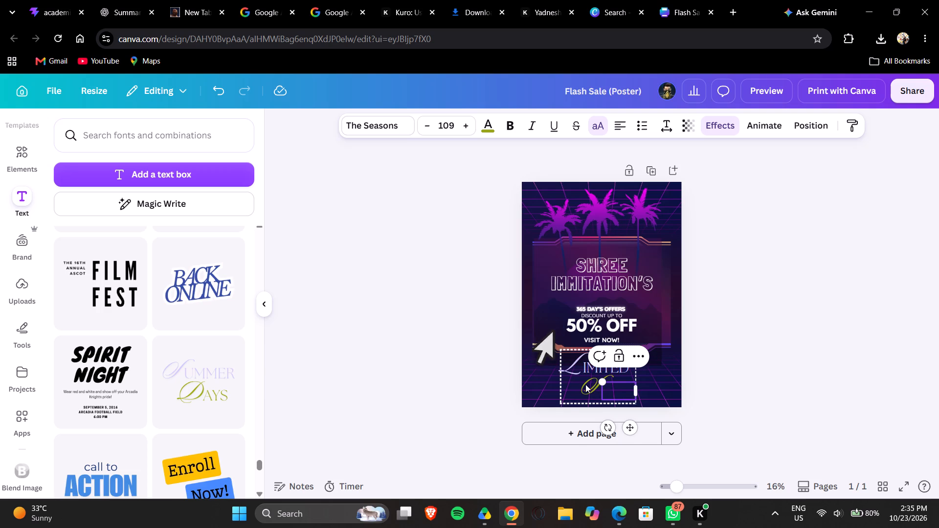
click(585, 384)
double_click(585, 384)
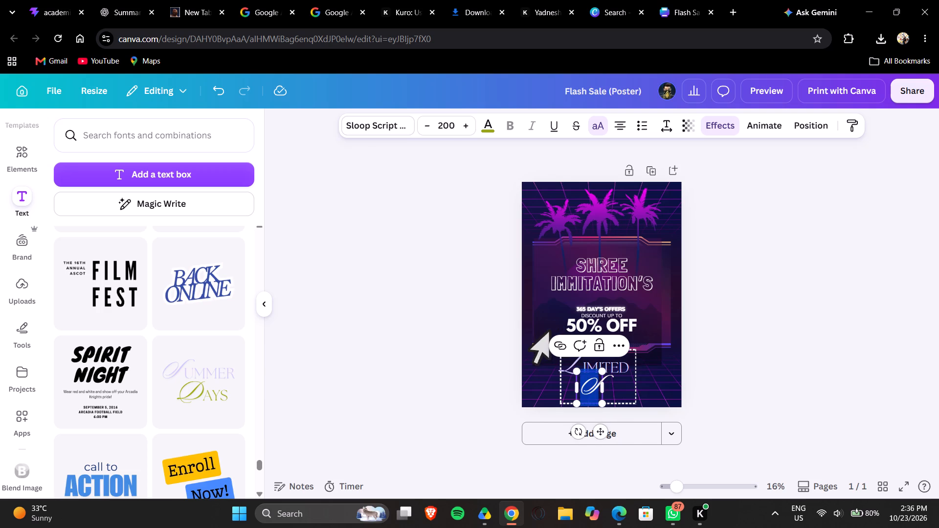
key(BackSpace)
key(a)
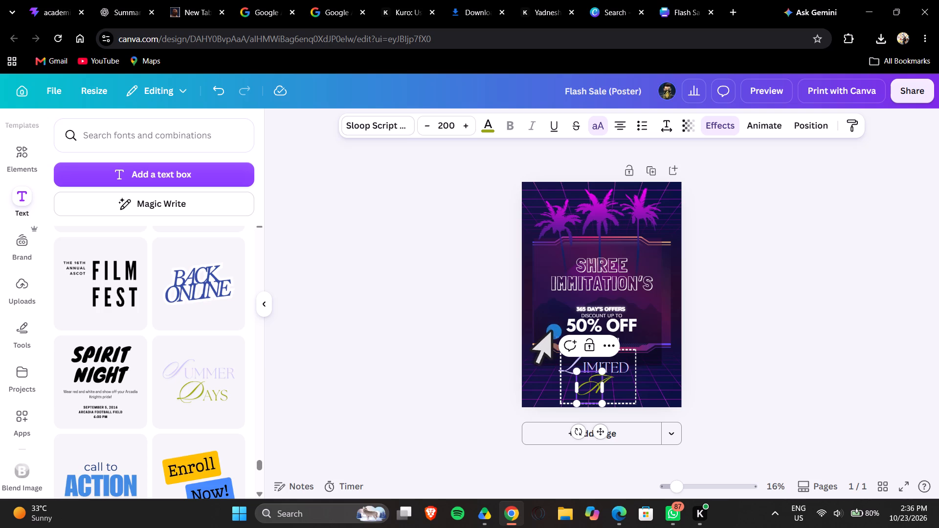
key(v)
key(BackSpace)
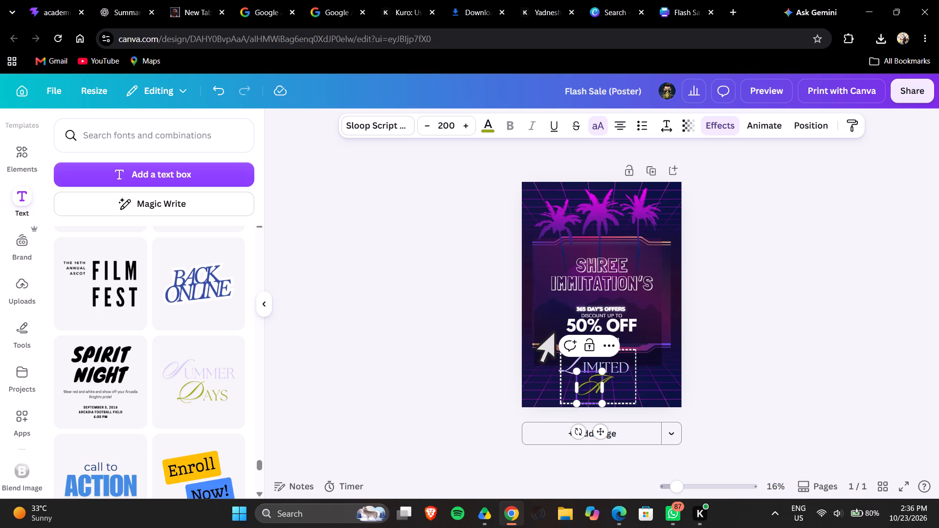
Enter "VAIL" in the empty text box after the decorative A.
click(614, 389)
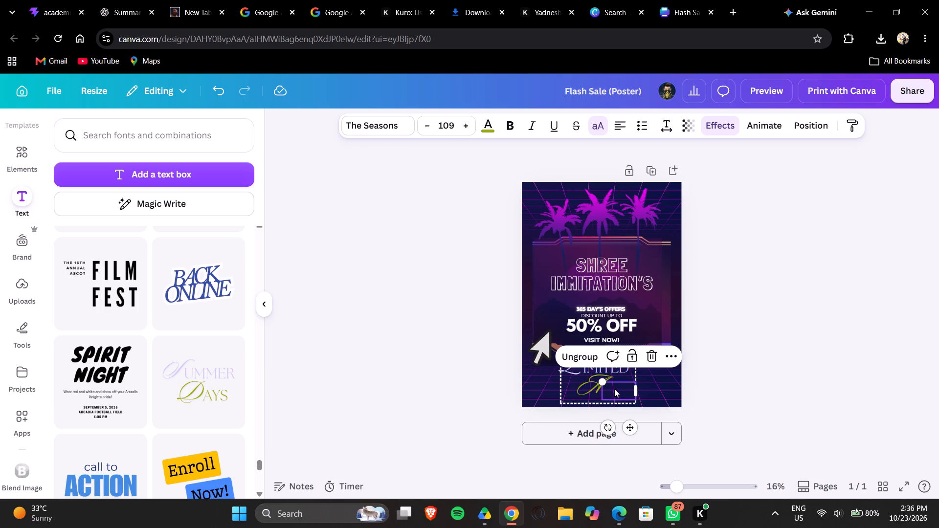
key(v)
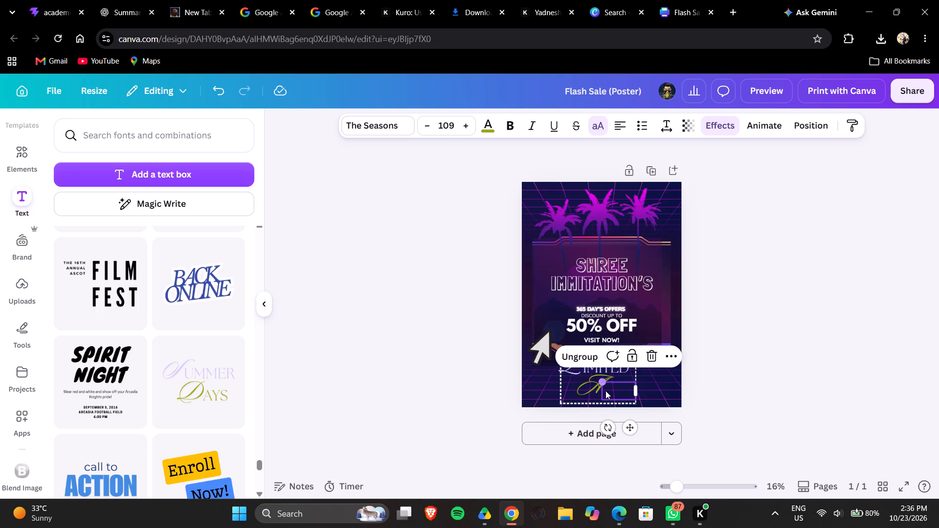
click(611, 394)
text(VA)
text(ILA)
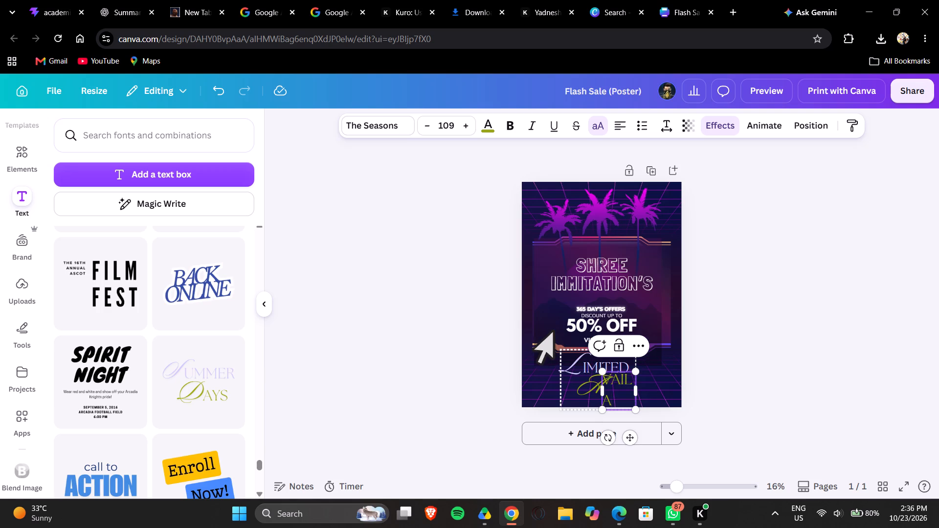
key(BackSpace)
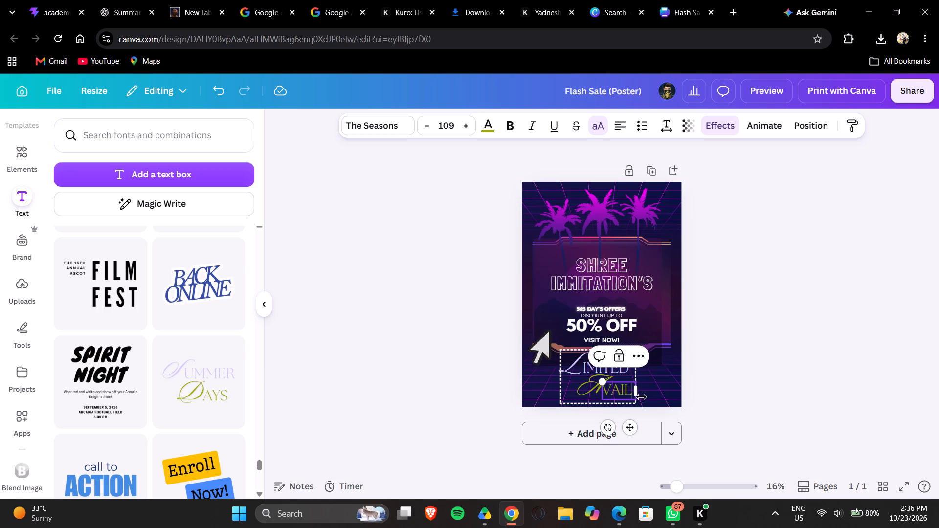
Widen the second line's text box to the right so it holds more letters on one line.
drag(638, 394, 653, 393)
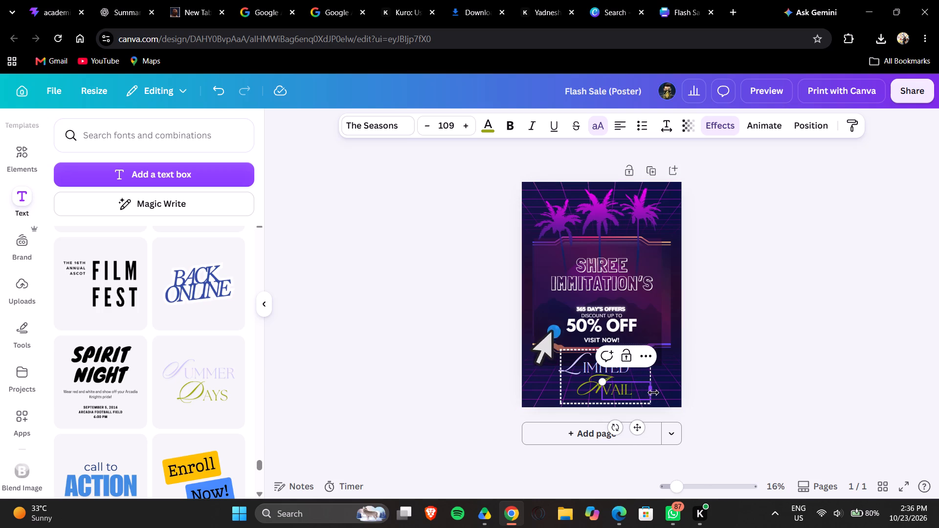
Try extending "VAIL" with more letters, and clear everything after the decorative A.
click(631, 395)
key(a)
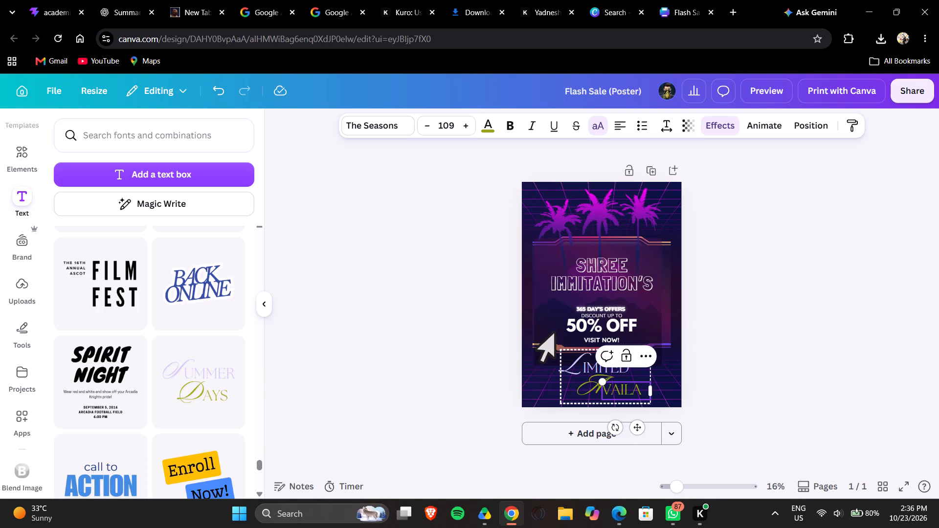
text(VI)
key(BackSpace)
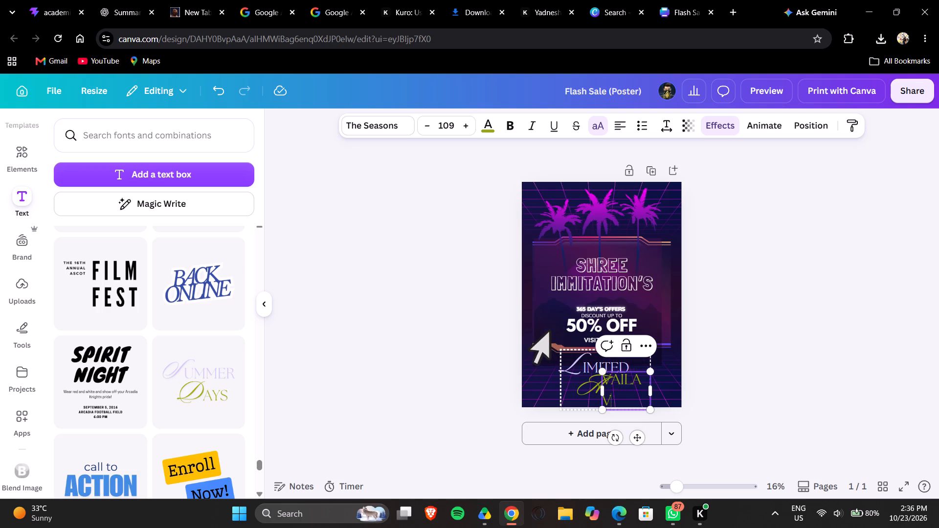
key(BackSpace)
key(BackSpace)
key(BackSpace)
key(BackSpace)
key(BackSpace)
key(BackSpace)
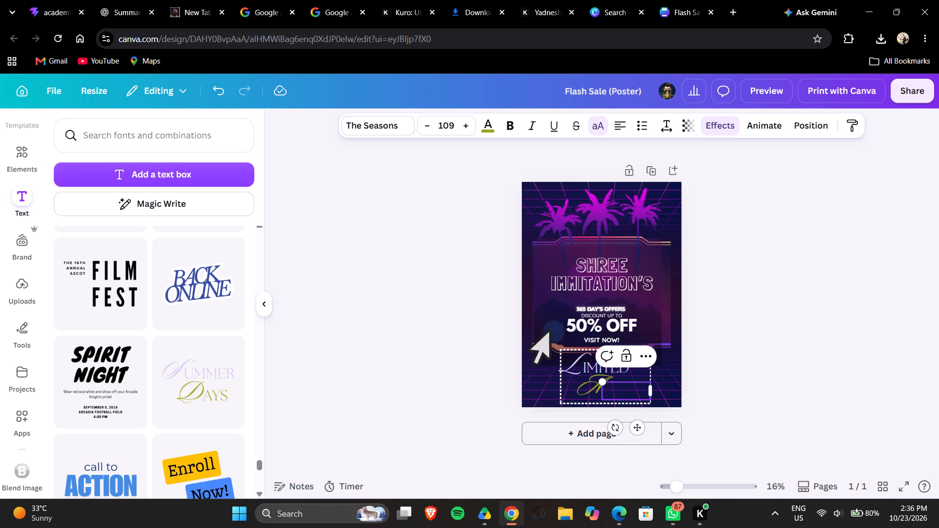
Change the second line back to "Stock" with a decorative initial S followed by "TOCK".
click(594, 394)
click(593, 386)
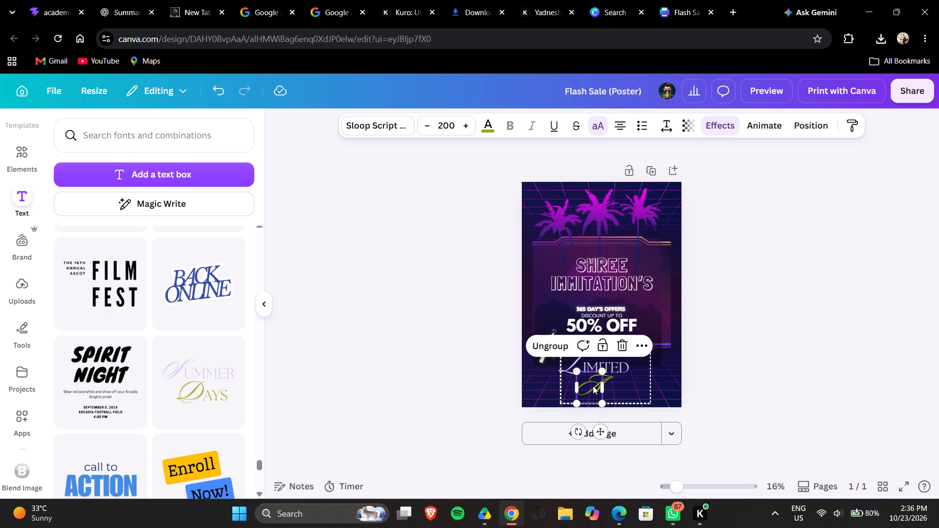
double_click(593, 386)
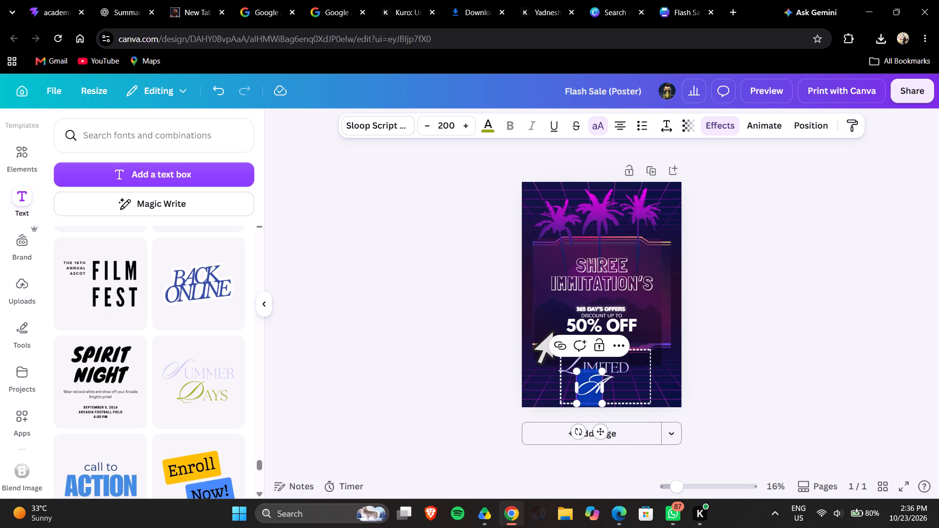
key(BackSpace)
key(s)
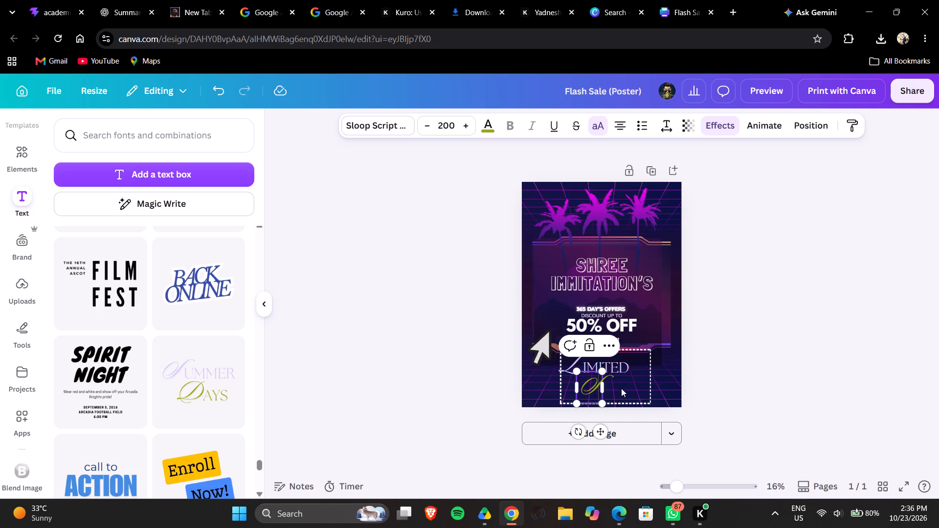
click(621, 388)
click(621, 388)
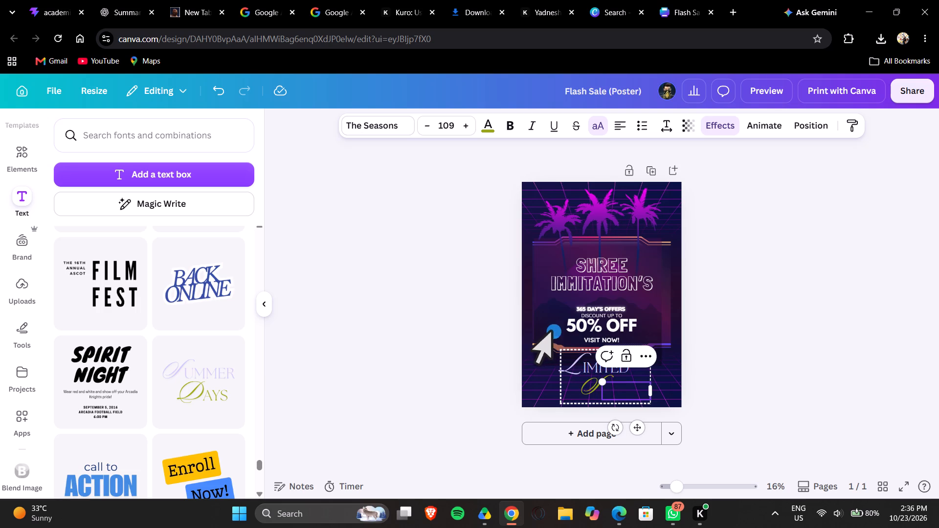
key(t)
text(OCK)
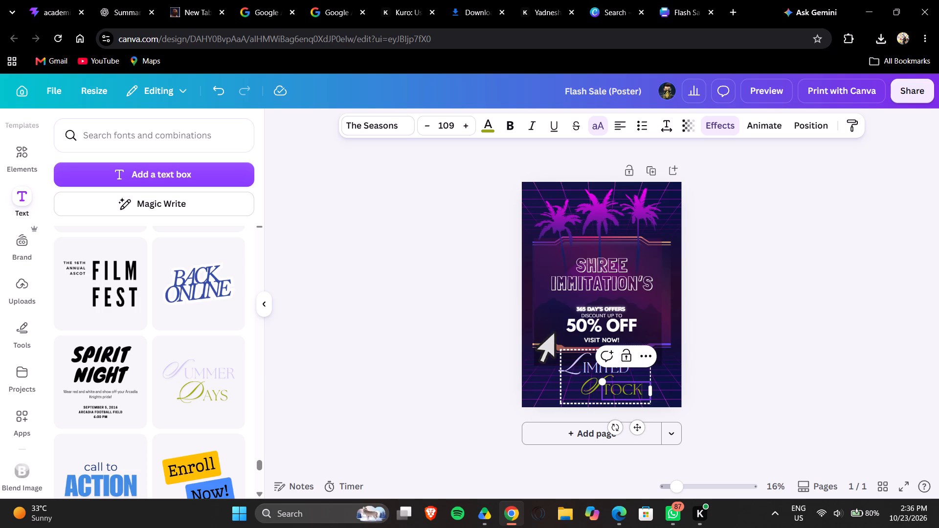
Move the "Limited Stock" lettering group slightly down, clear of the framed panel's lower border.
click(558, 380)
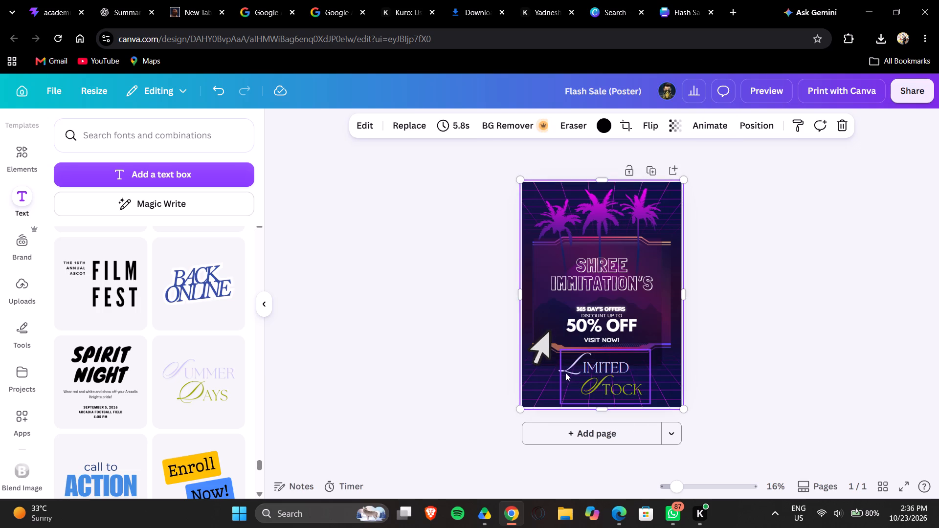
drag(577, 376, 575, 381)
click(547, 389)
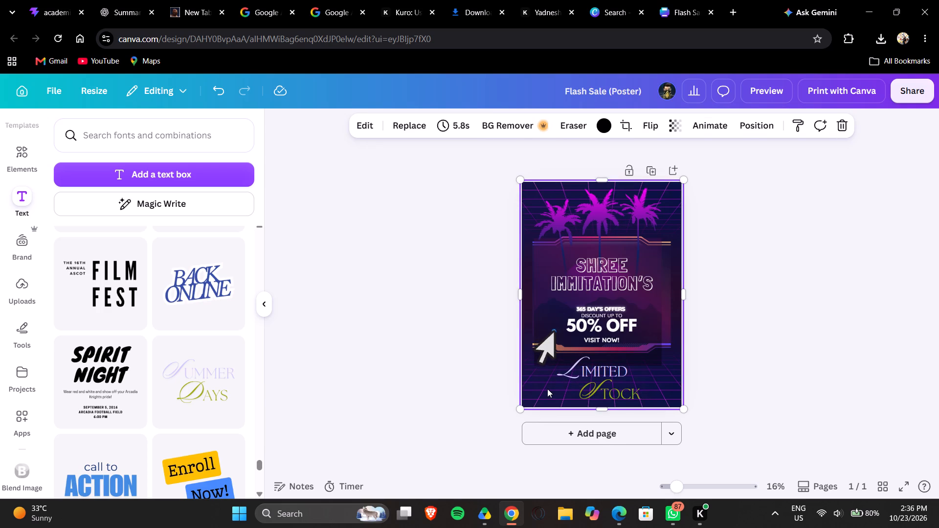
Move the "50% OFF" text slightly down, away from the "DISCOUNT UP TO" line.
click(591, 206)
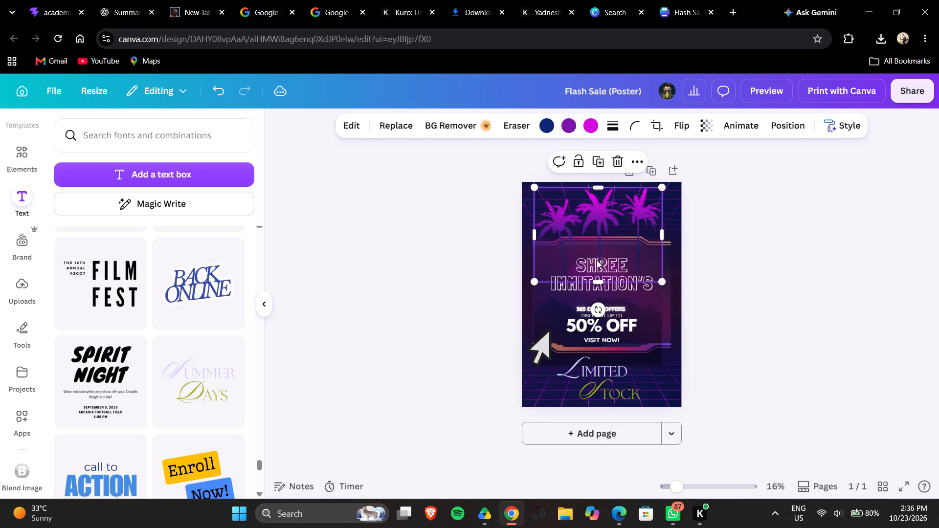
click(552, 294)
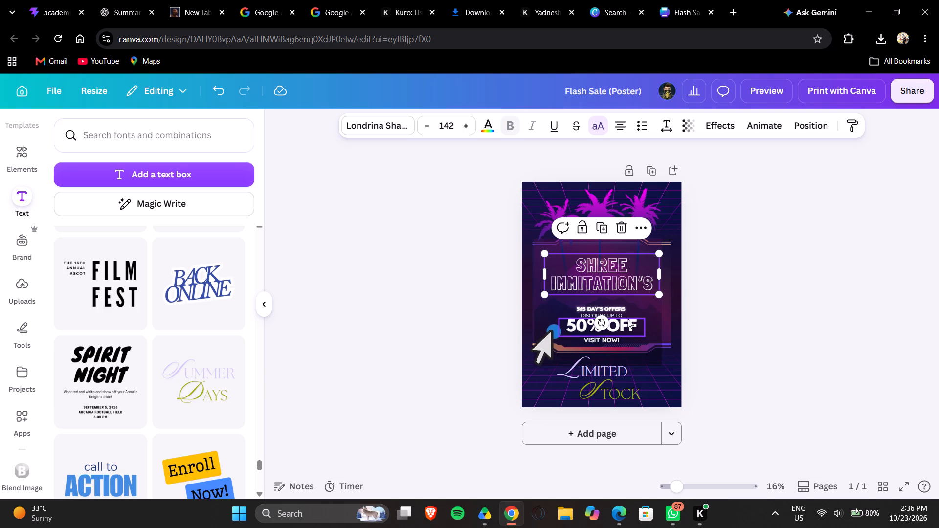
drag(632, 317, 633, 323)
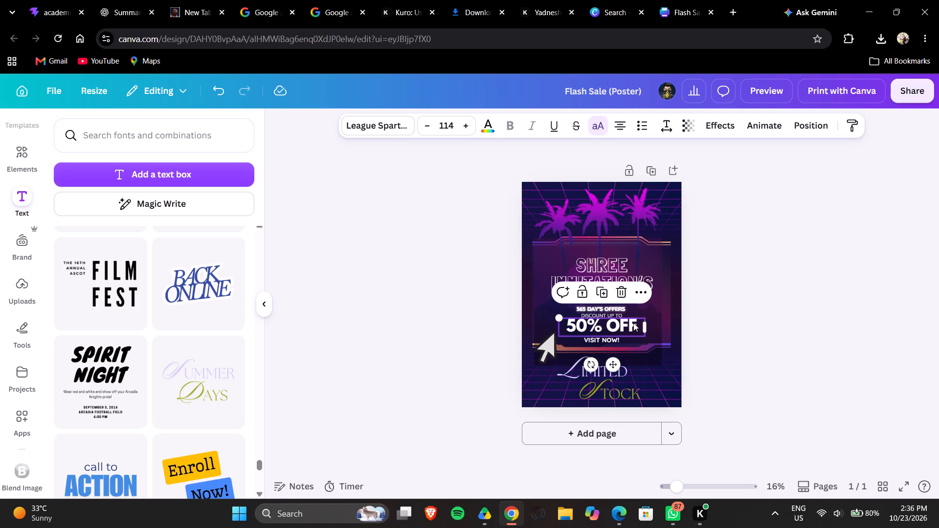
drag(633, 323, 633, 330)
click(625, 326)
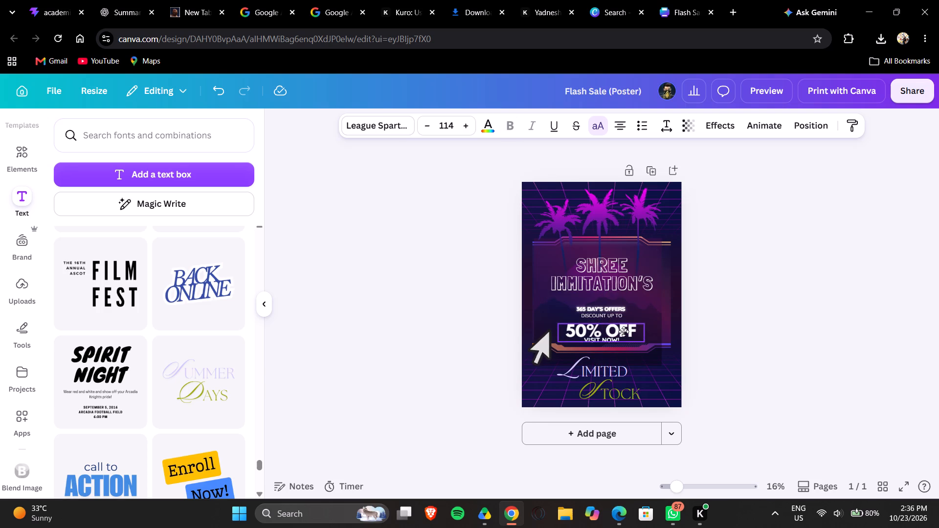
Replace the "DISCOUNT UP TO" line above "50% OFF" with "GET UP TO!".
click(609, 315)
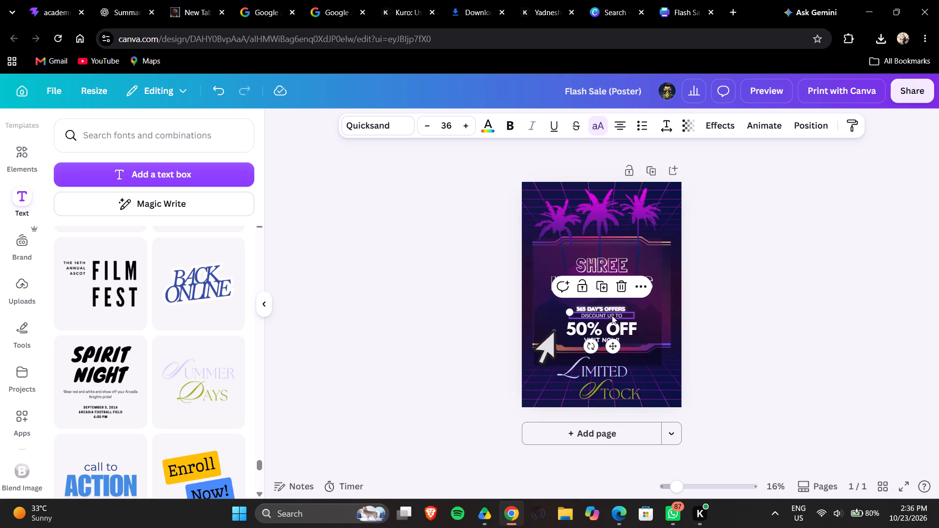
double_click(610, 315)
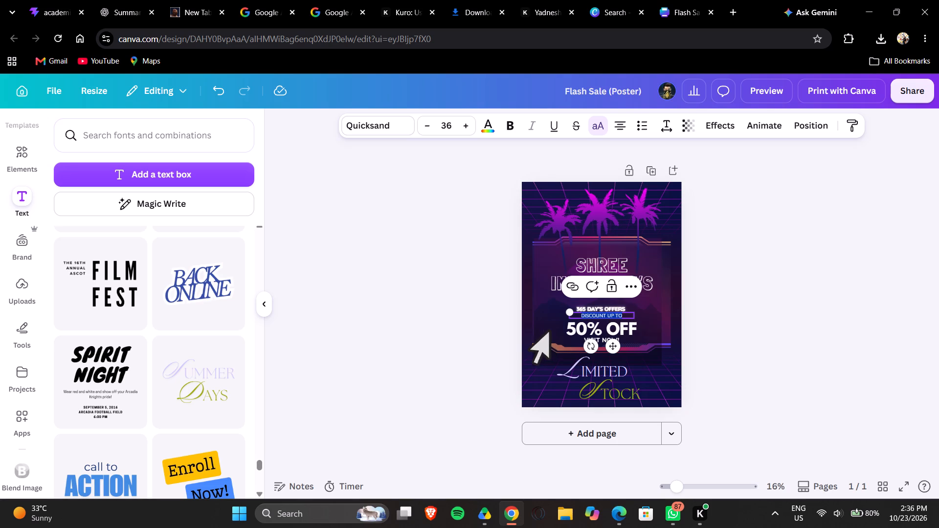
double_click(627, 313)
double_click(624, 315)
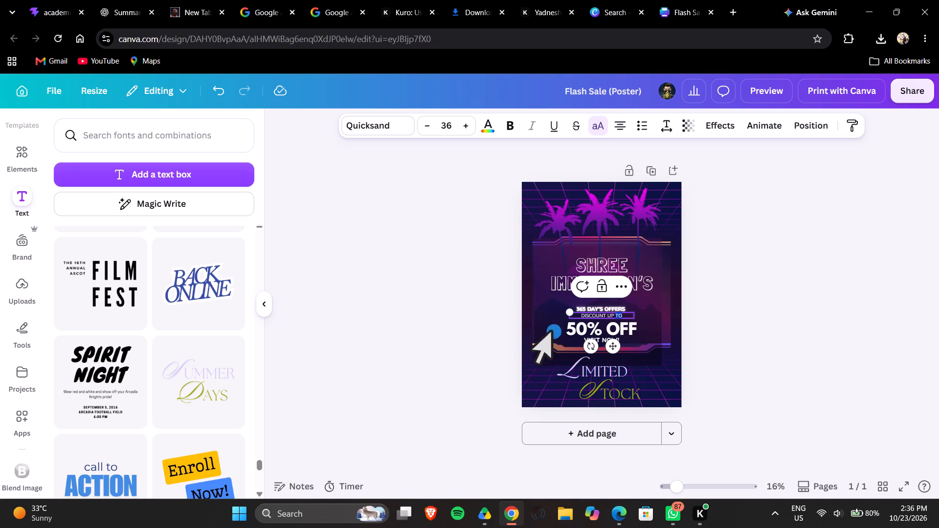
key(BackSpace)
key(BackSpace)
key(BackSpace)
key(BackSpace)
key(BackSpace)
key(BackSpace)
key(BackSpace)
key(BackSpace)
key(BackSpace)
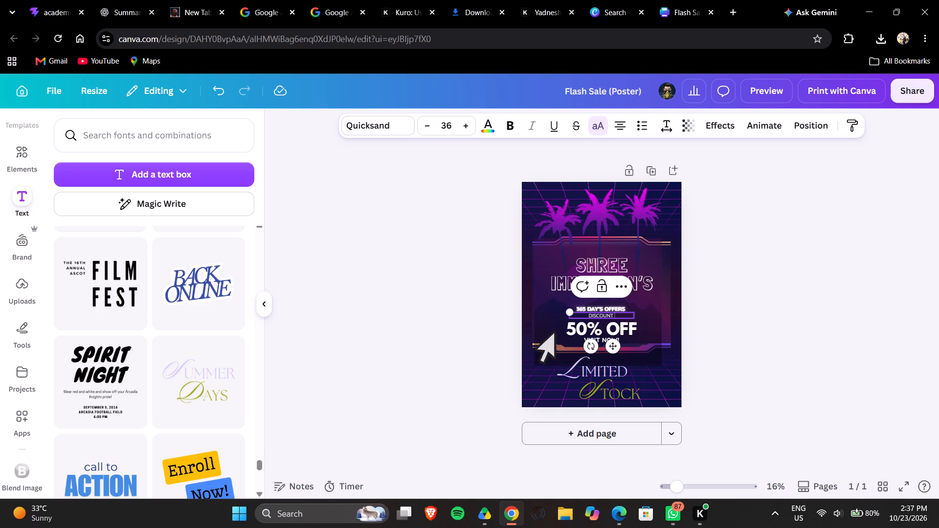
key(BackSpace)
key(BackSpace)
key(BackSpace)
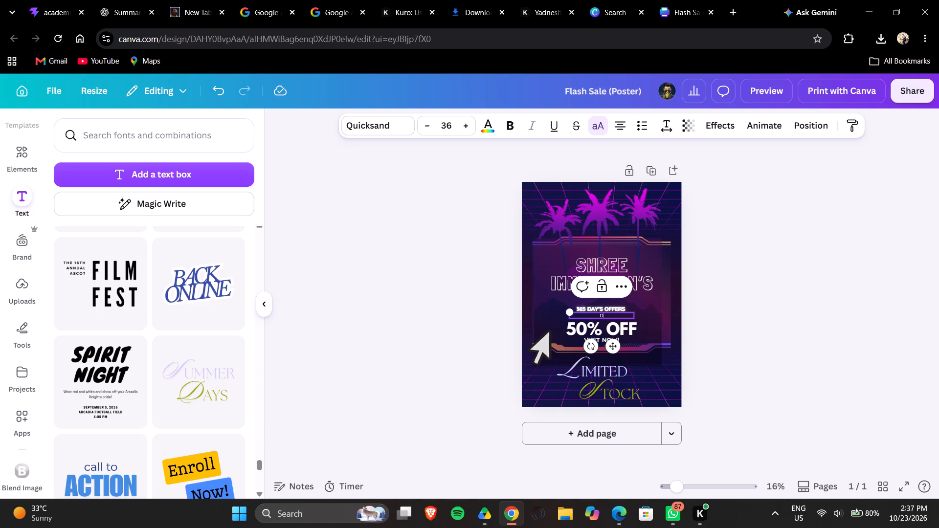
key(BackSpace)
text(GET)
key(space)
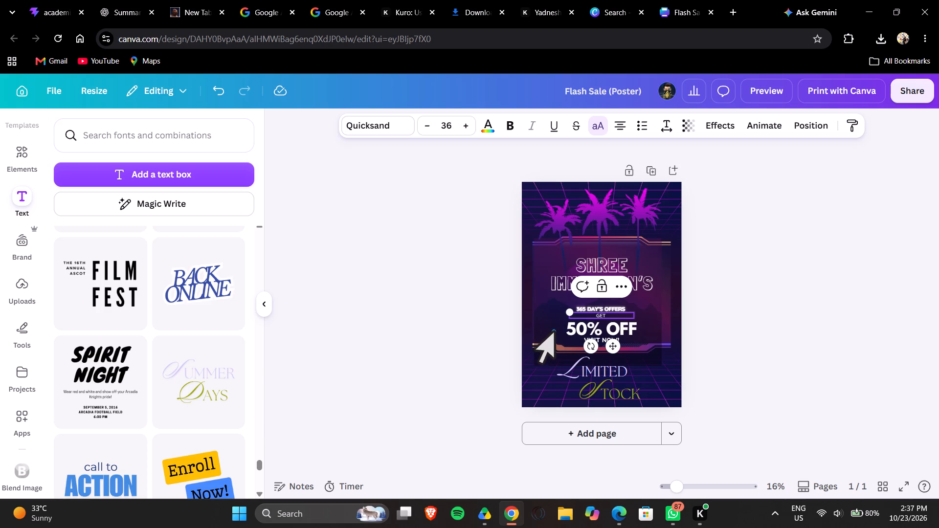
text(UO)
key(BackSpace)
text(P)
key(space)
text(TO)
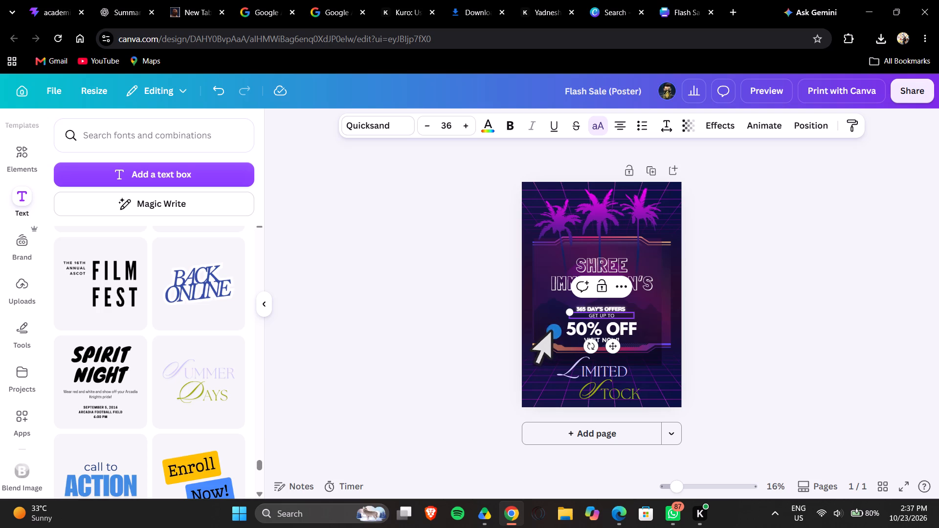
key(shift+exclam)
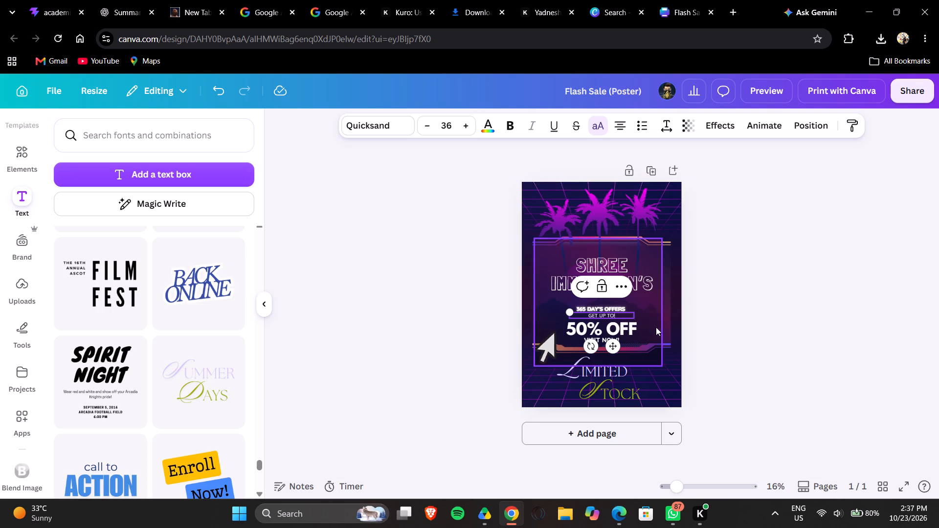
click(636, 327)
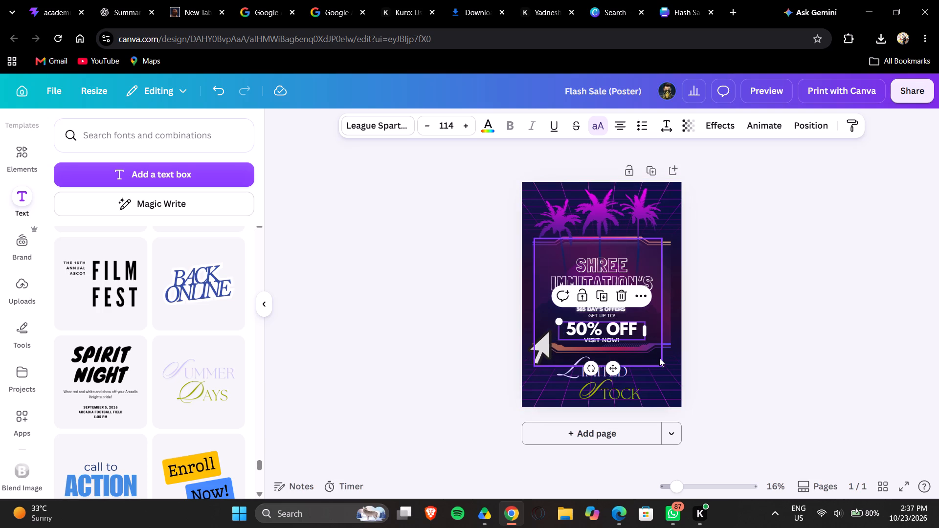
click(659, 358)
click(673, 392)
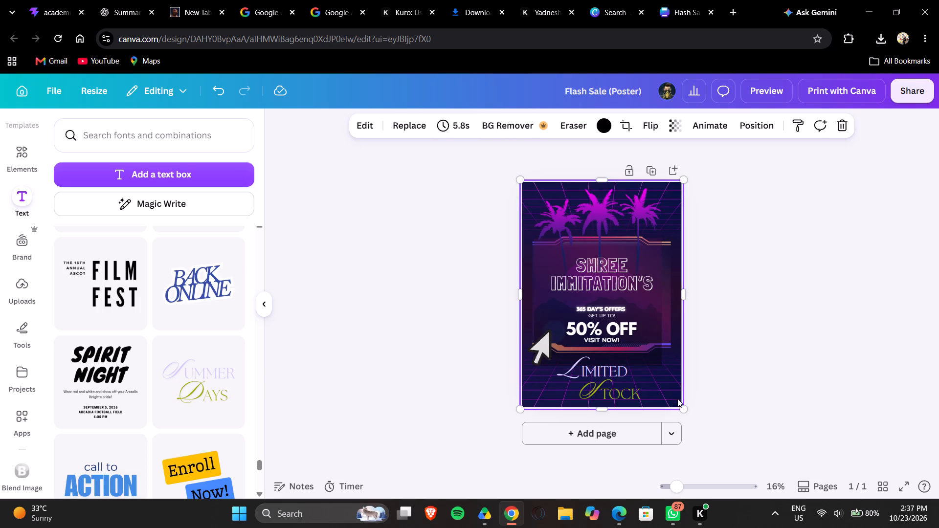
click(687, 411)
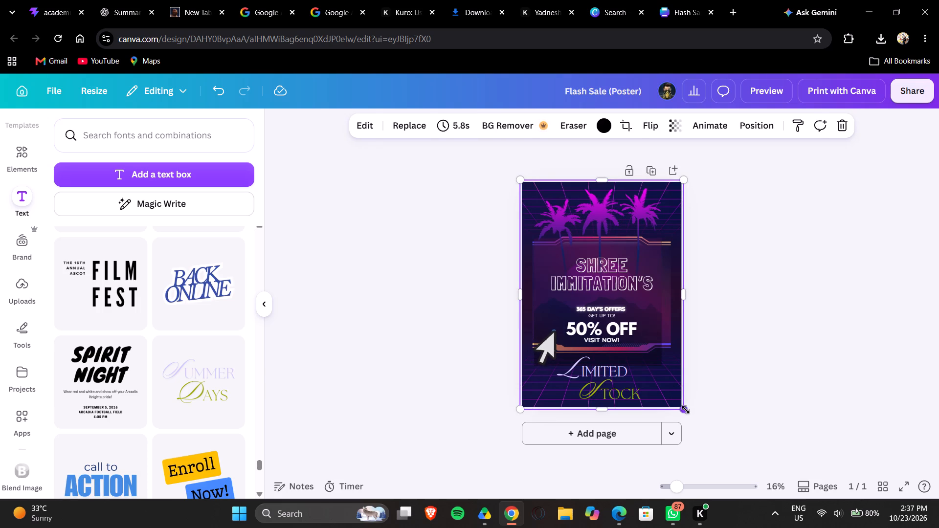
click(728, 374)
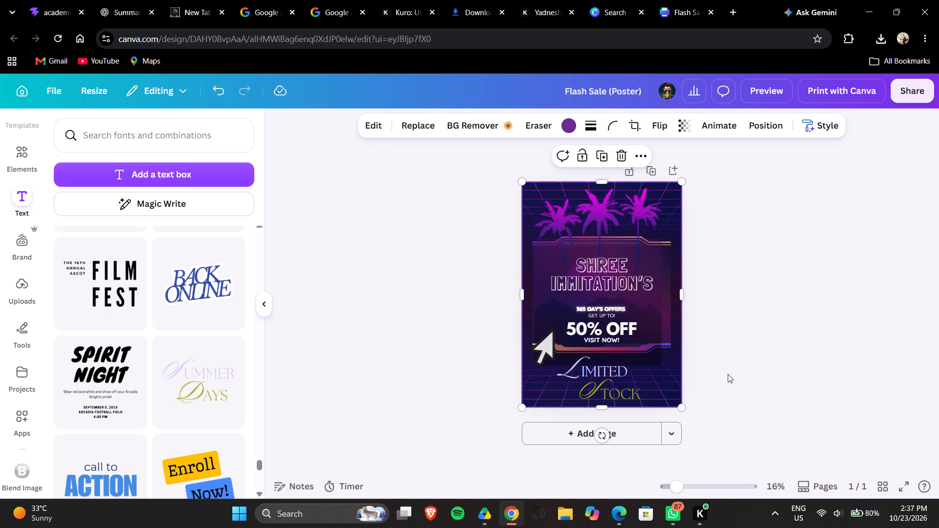
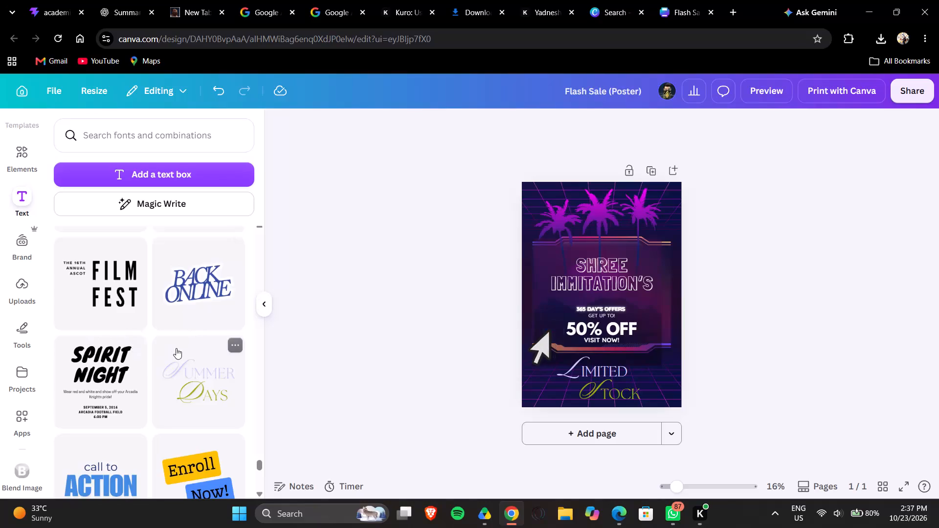
Browse the ready-made font combinations for further text styles.
scroll(176, 348, down, 3)
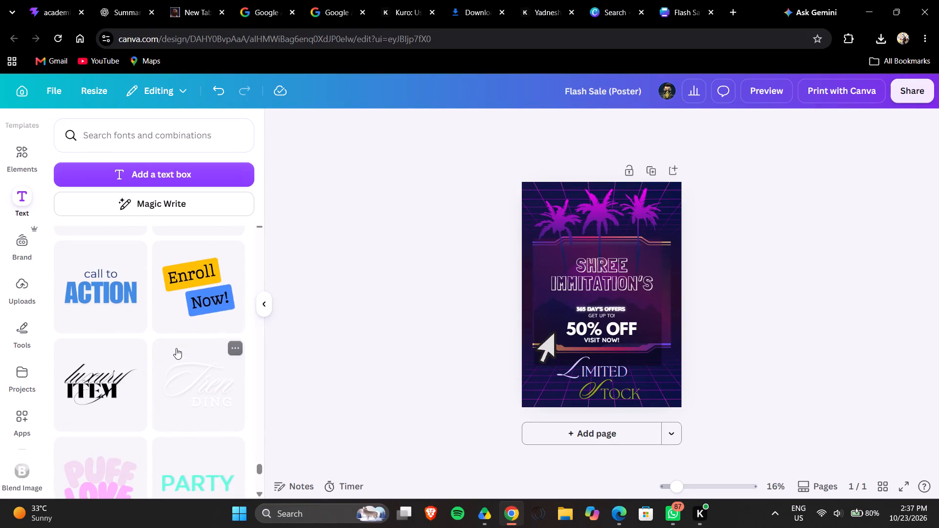
scroll(176, 348, down, 3)
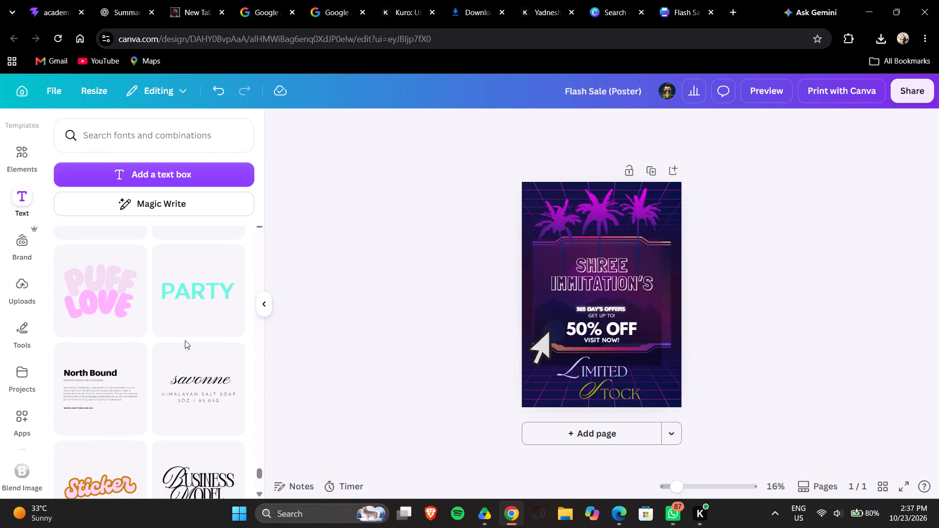
scroll(185, 340, down, 6)
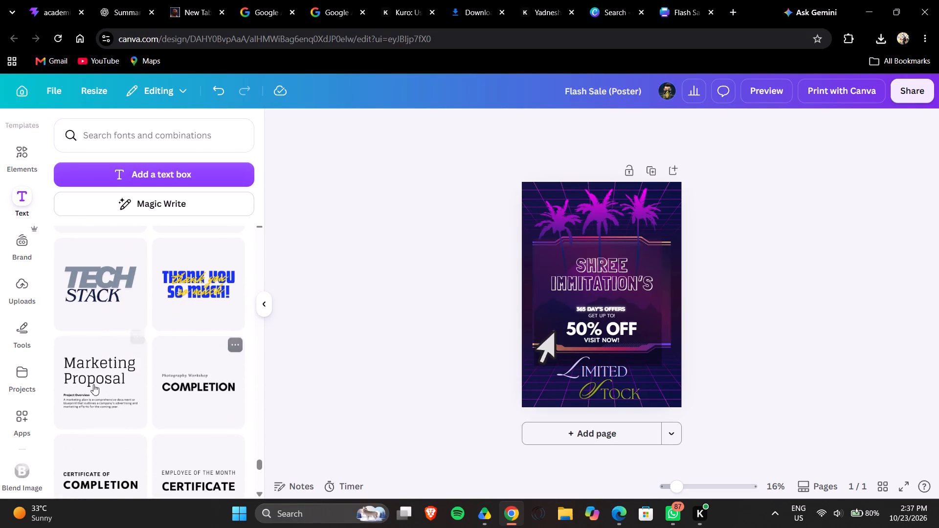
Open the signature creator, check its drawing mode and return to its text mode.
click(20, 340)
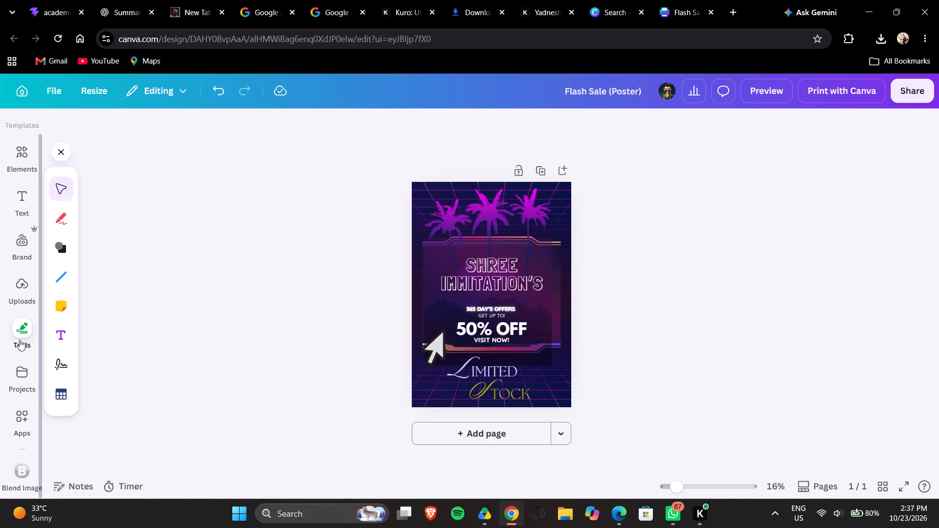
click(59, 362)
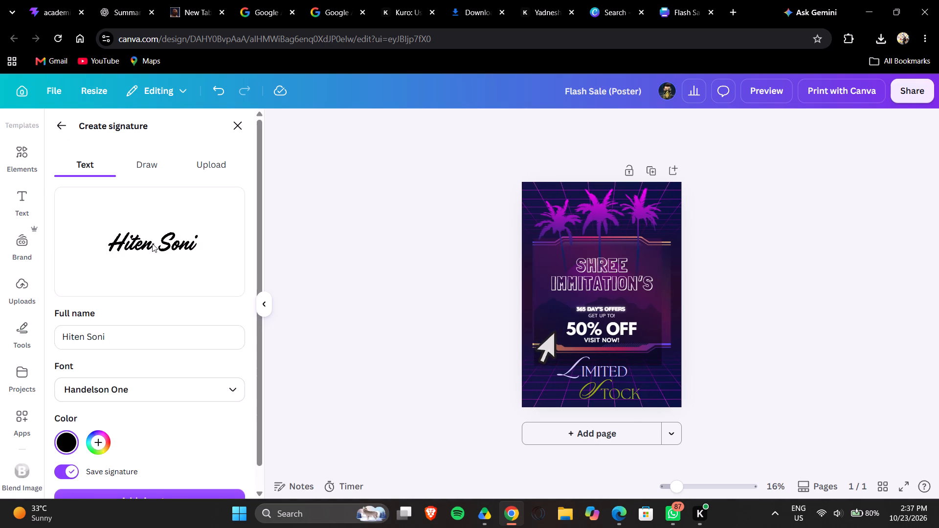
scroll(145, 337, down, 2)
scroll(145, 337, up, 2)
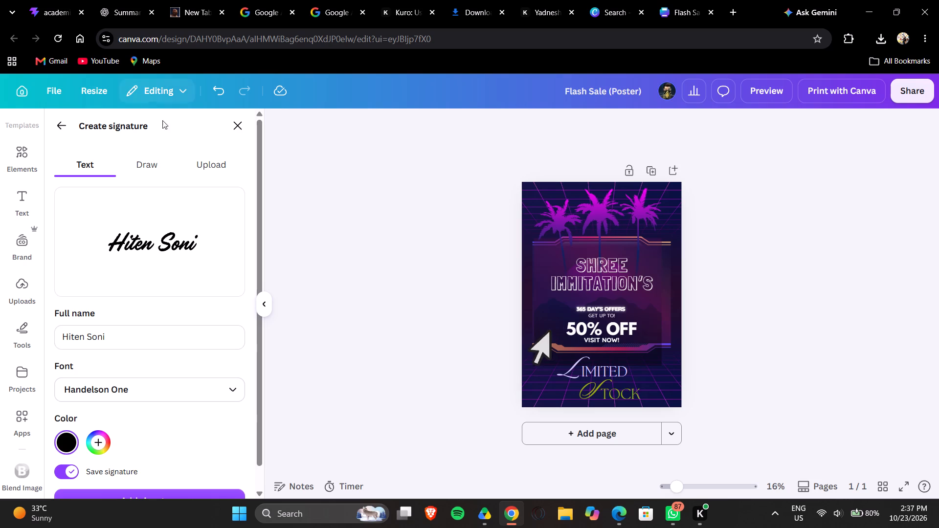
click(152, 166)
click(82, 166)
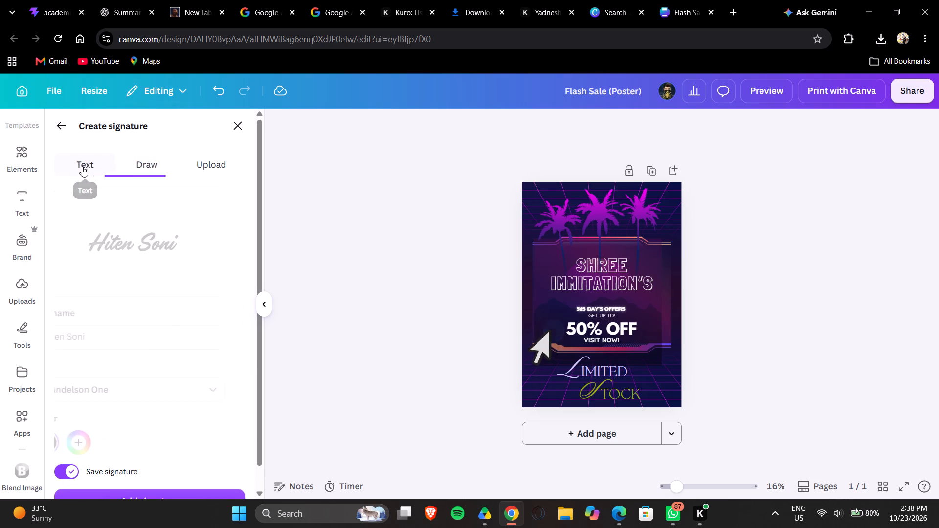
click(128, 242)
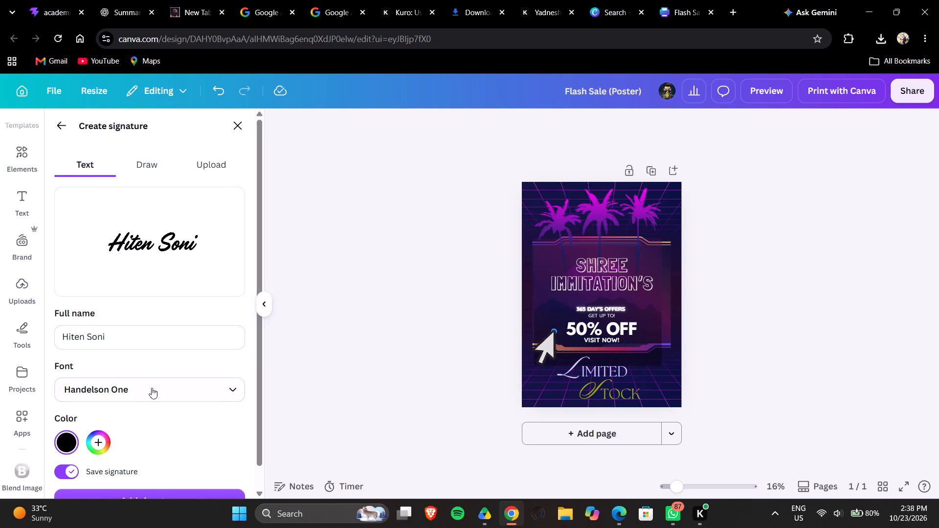
Look through the handwriting and other fonts available for the text signature.
click(157, 397)
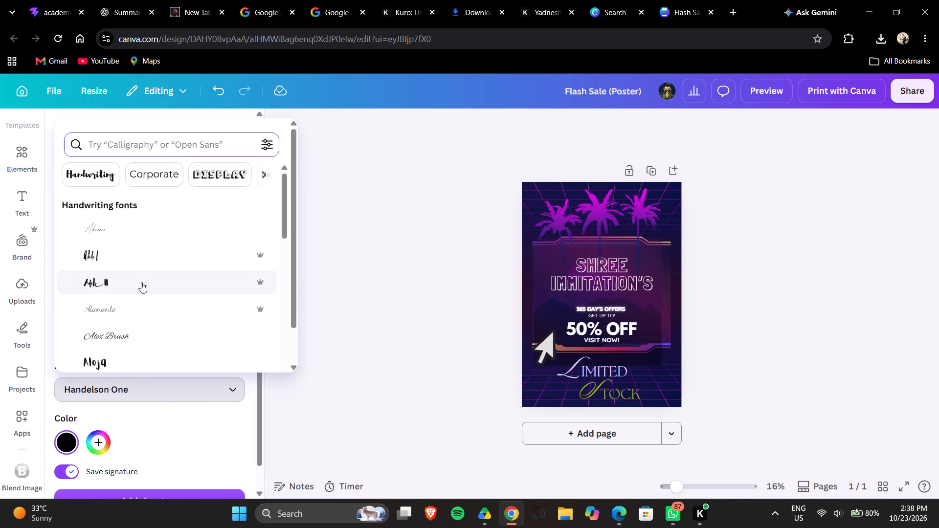
scroll(140, 321, up, 1)
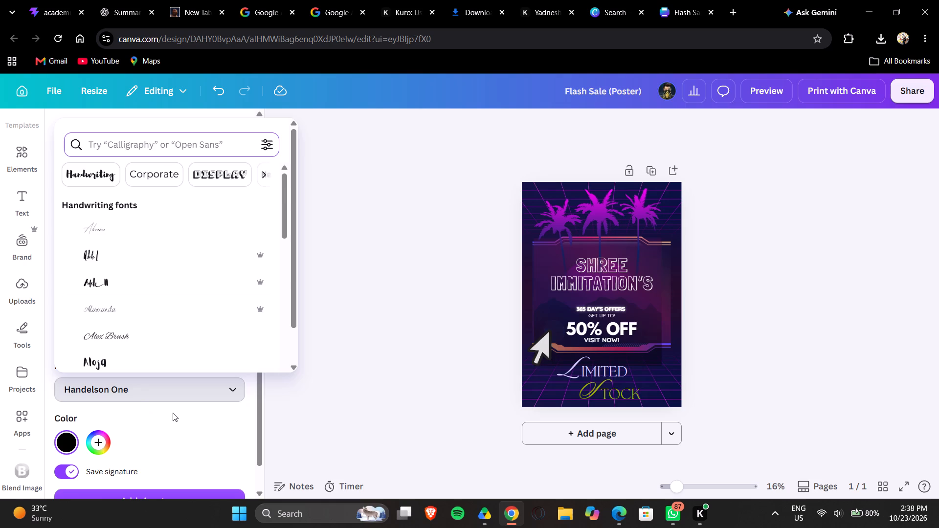
click(173, 413)
click(171, 394)
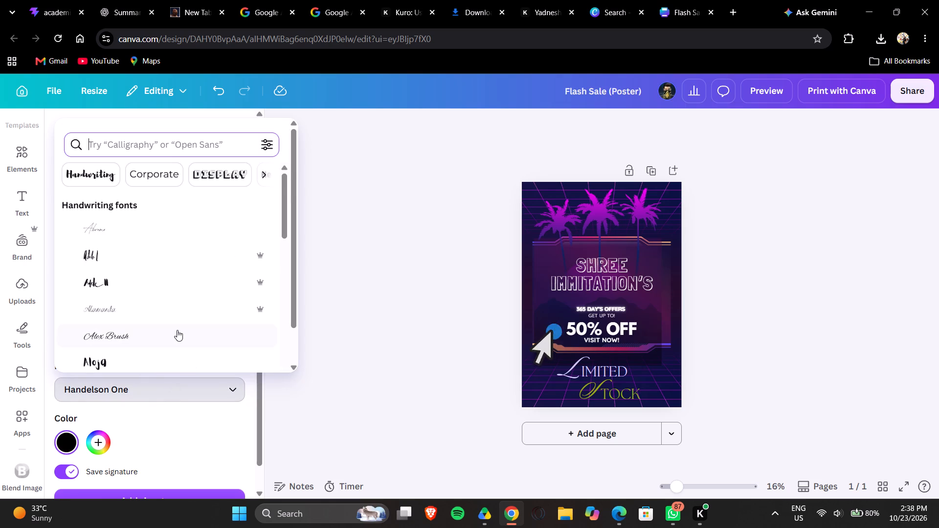
scroll(177, 330, down, 6)
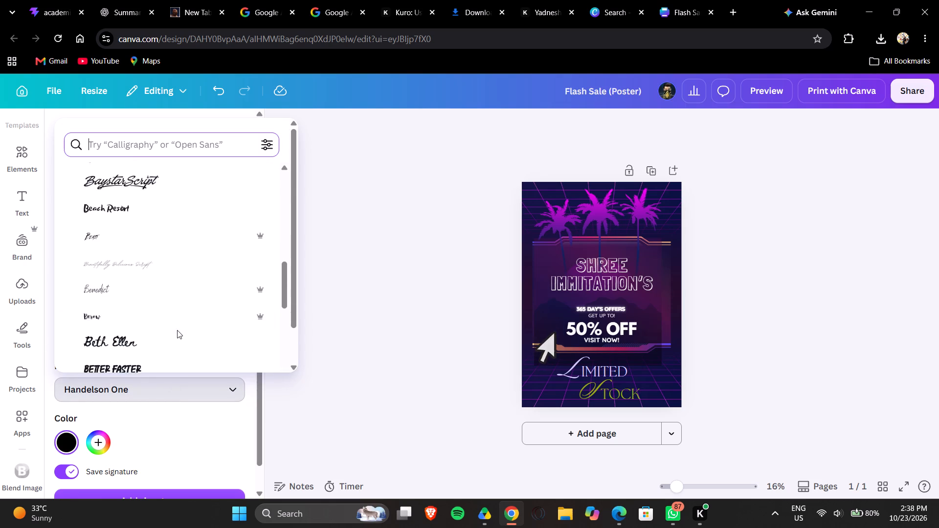
scroll(177, 330, down, 8)
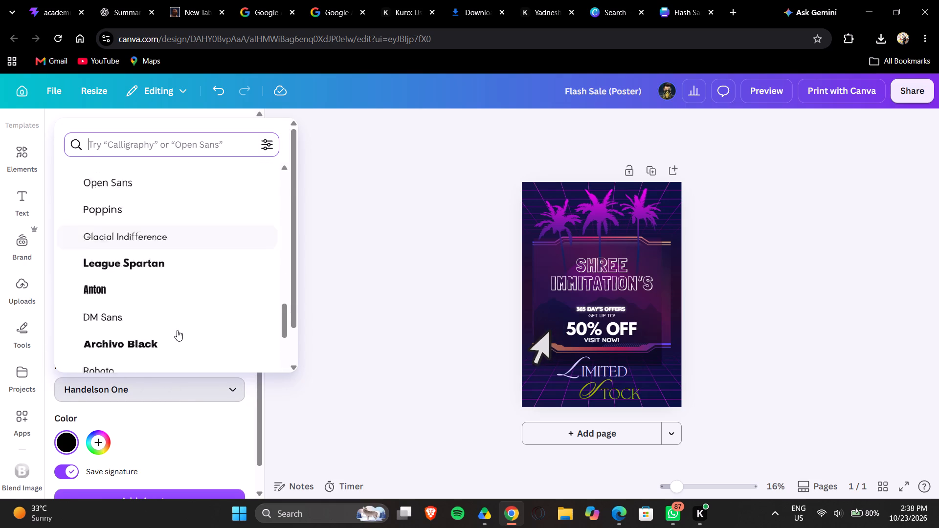
scroll(177, 330, down, 6)
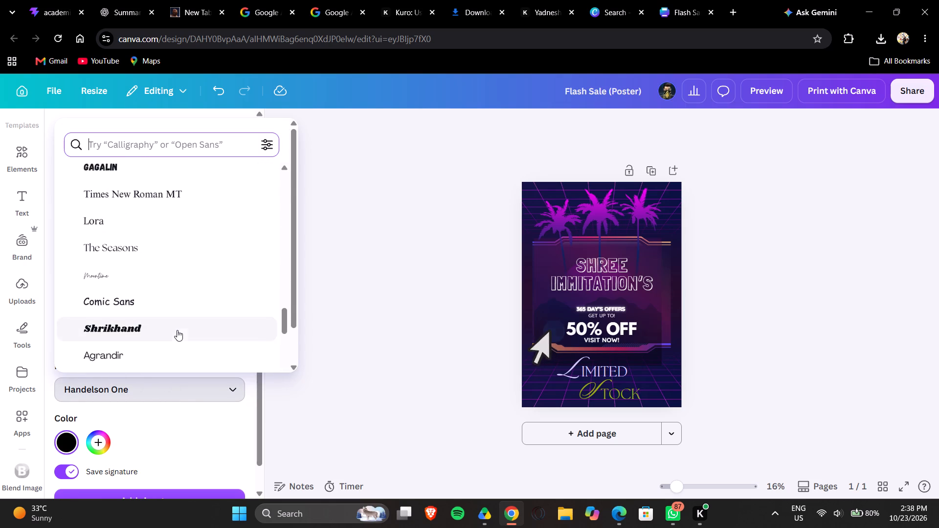
scroll(177, 330, down, 4)
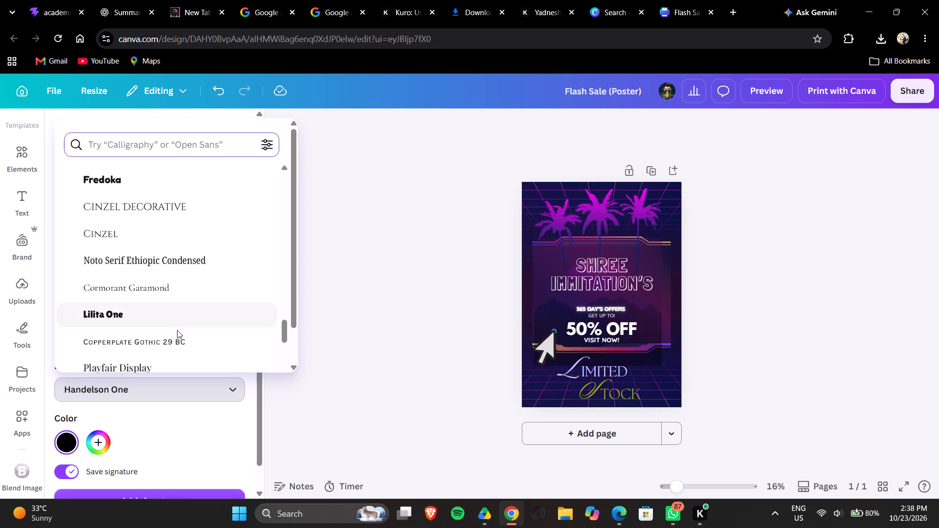
scroll(177, 330, down, 5)
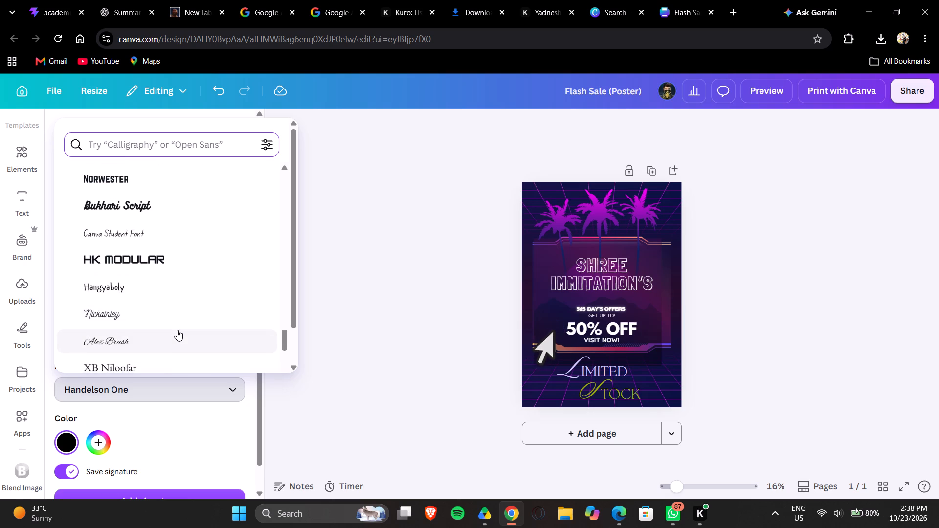
scroll(177, 330, down, 5)
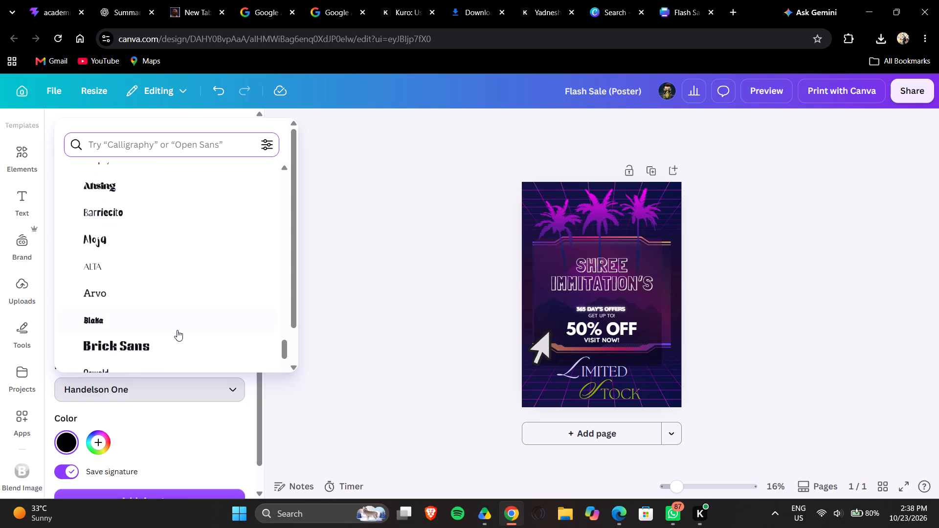
scroll(177, 330, down, 4)
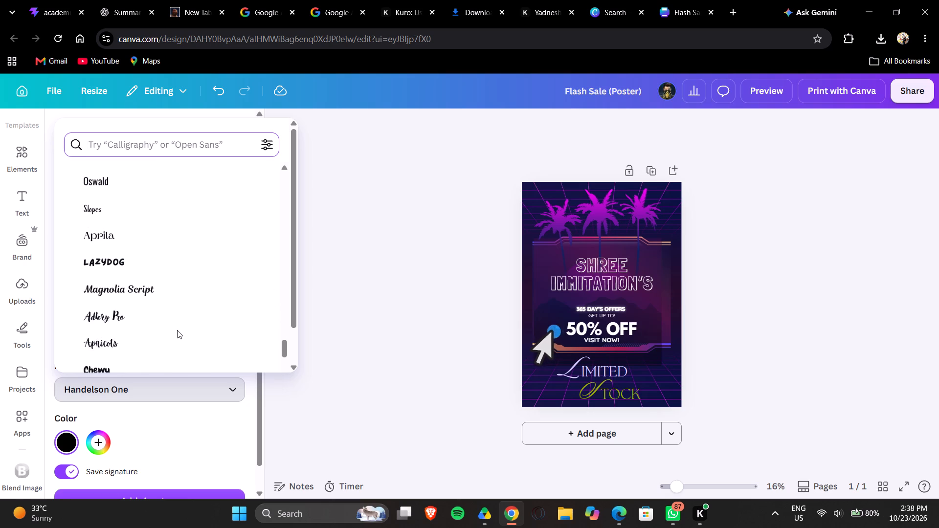
scroll(177, 330, down, 4)
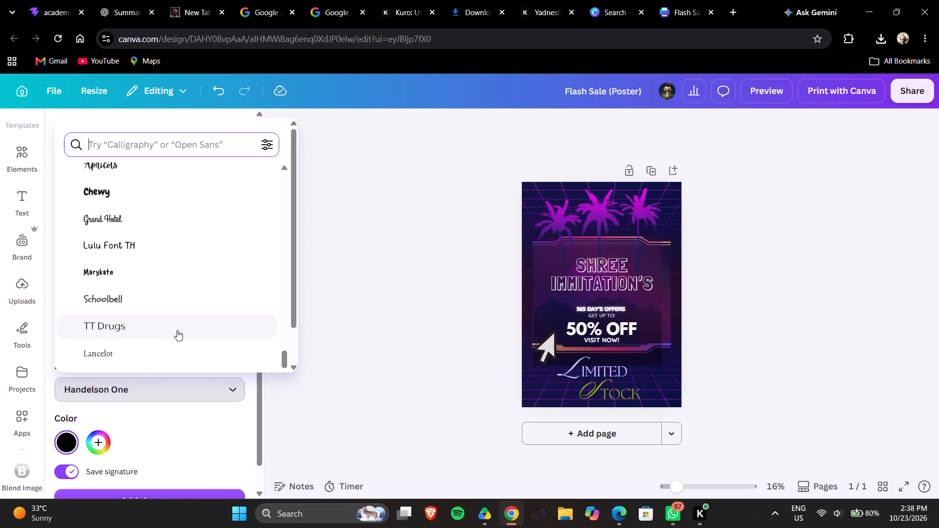
scroll(177, 330, down, 4)
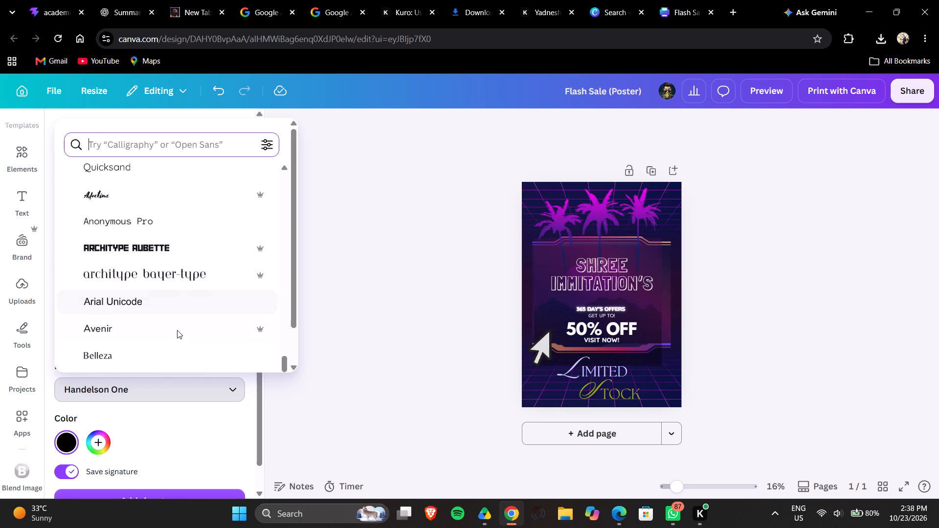
scroll(177, 330, down, 4)
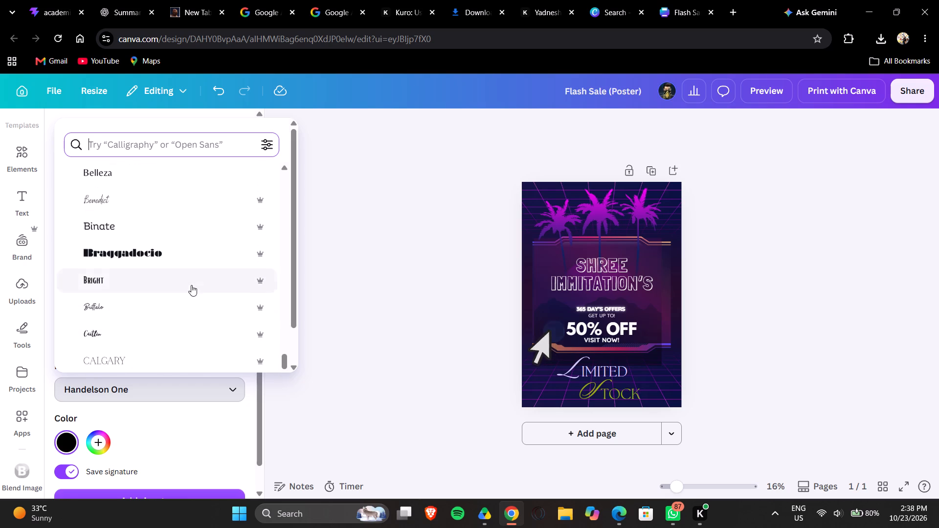
scroll(183, 330, down, 2)
click(225, 439)
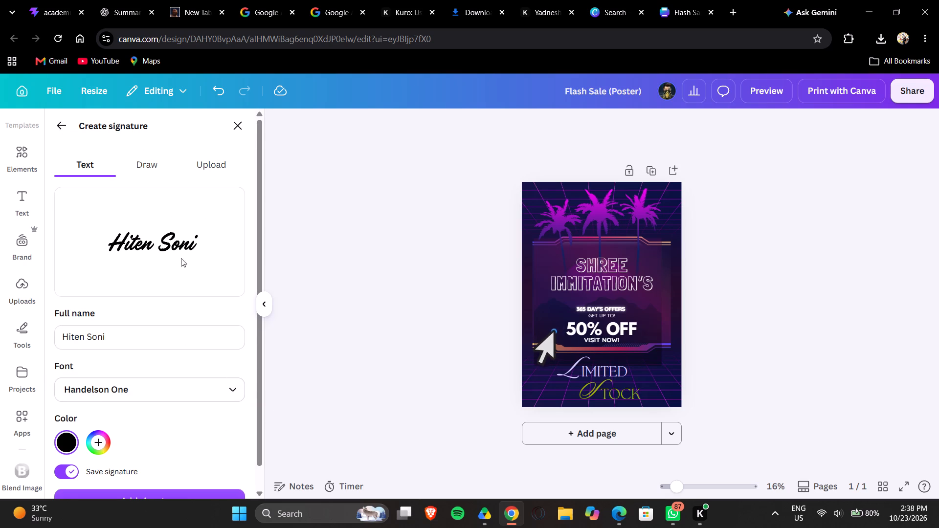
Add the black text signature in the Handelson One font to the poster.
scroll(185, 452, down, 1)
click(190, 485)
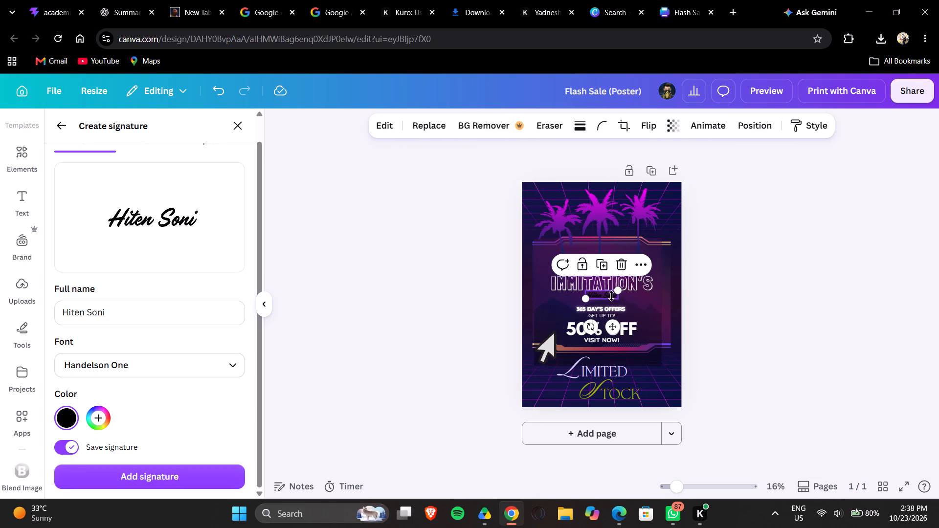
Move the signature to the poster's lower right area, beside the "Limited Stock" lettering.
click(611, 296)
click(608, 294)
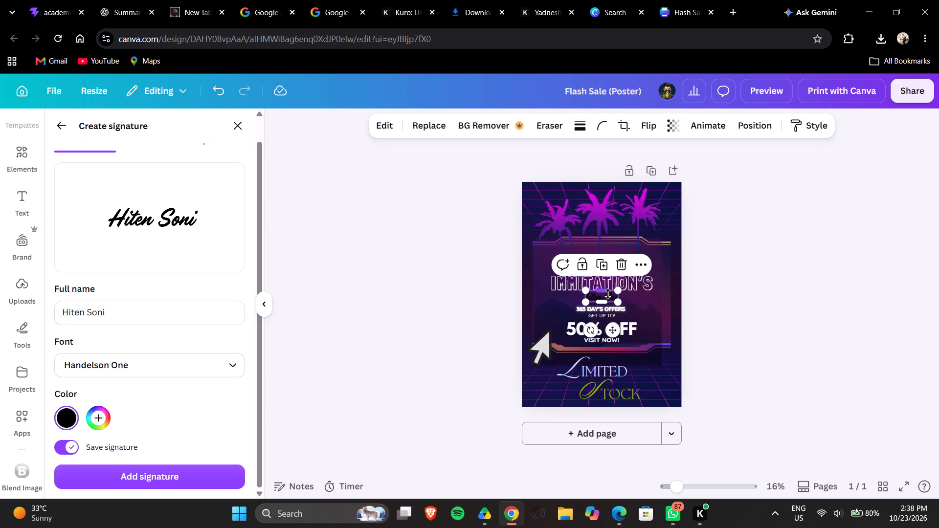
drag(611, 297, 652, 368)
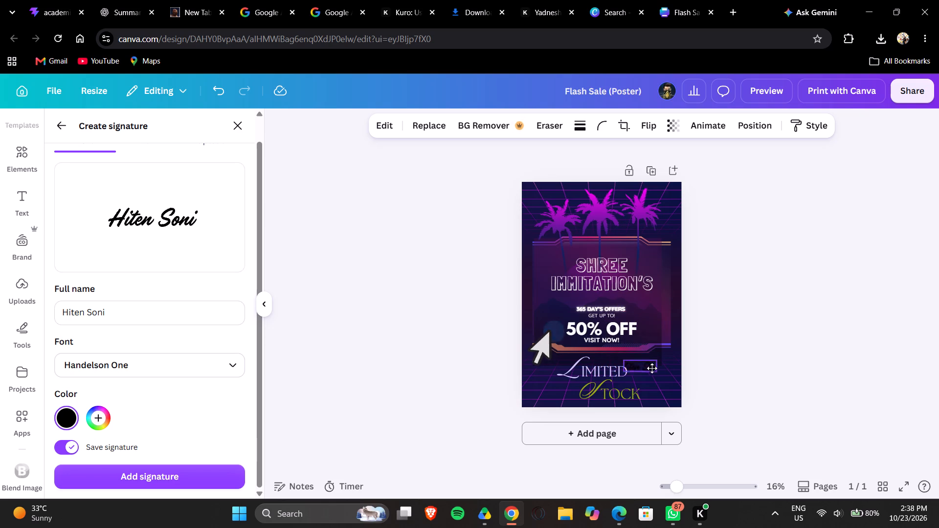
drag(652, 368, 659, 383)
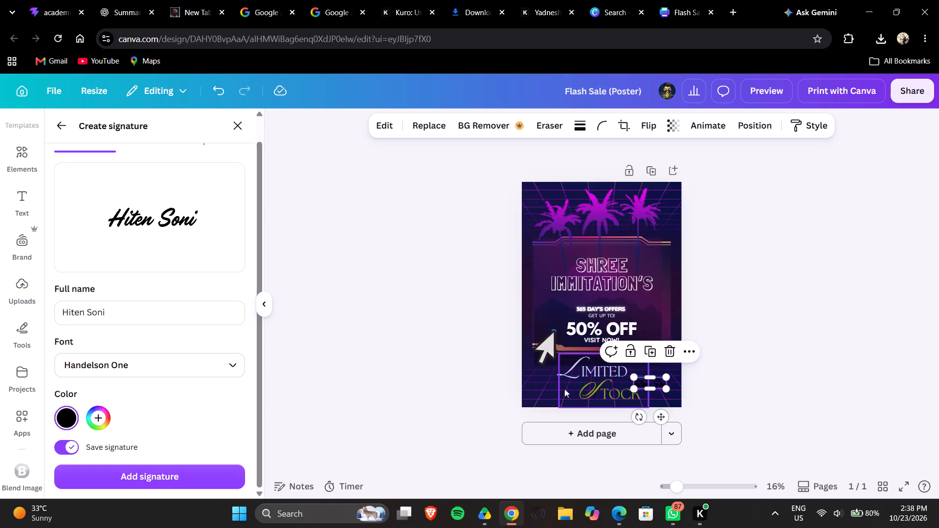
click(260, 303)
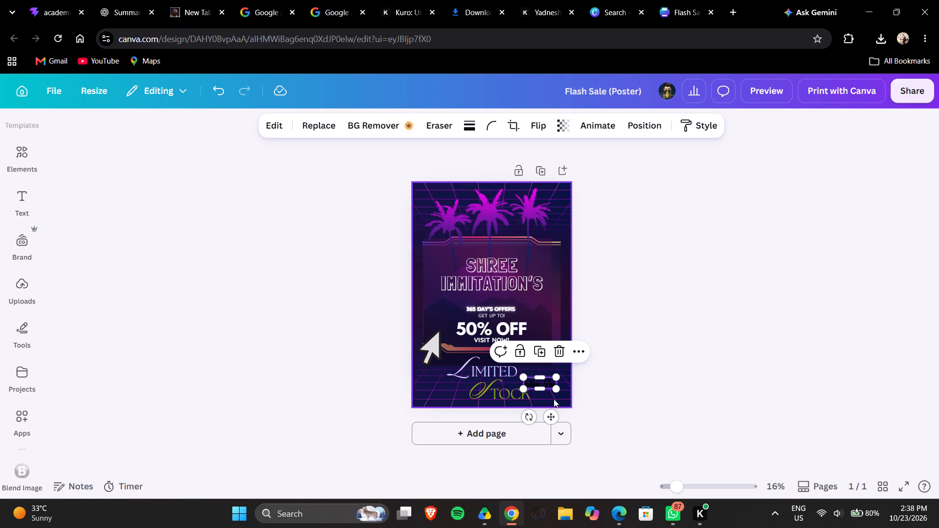
Examine the image editing effects and additional options available for the placed signature.
click(610, 382)
click(547, 384)
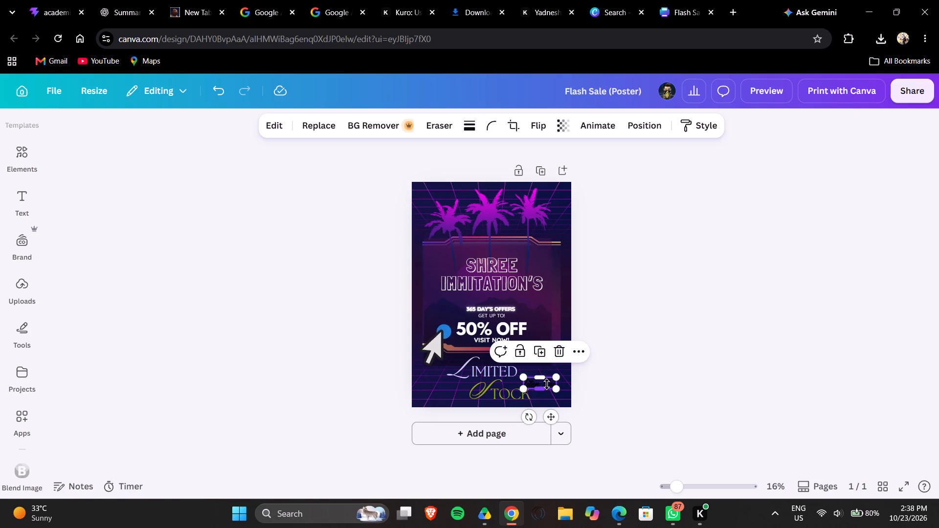
click(274, 117)
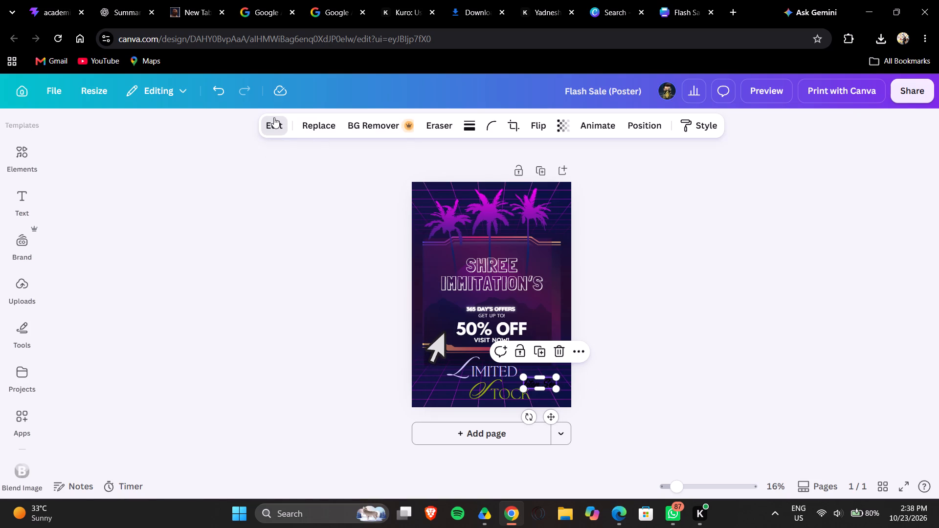
scroll(137, 282, down, 2)
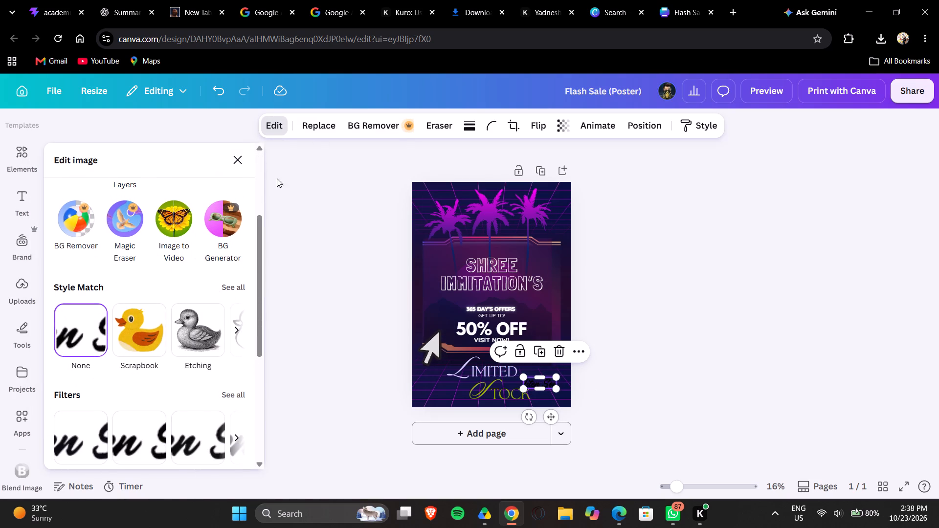
click(240, 154)
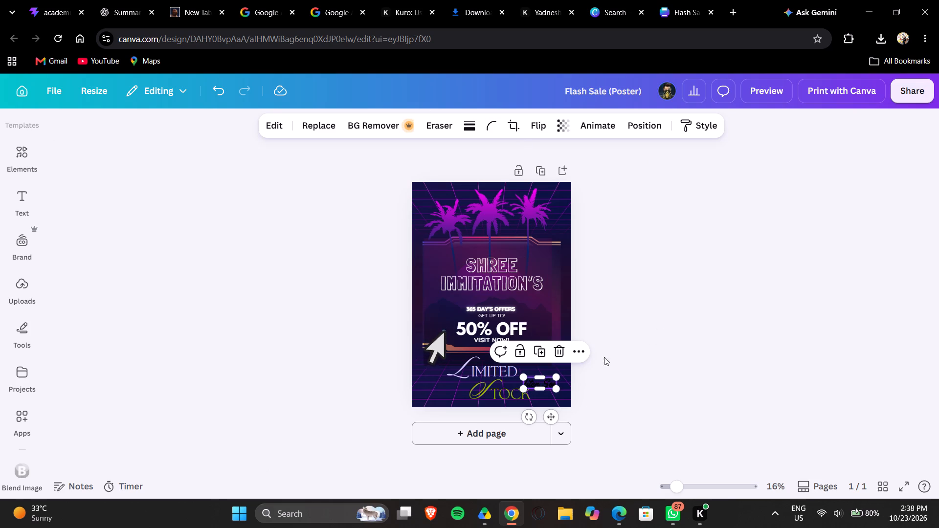
click(585, 353)
scroll(661, 263, down, 3)
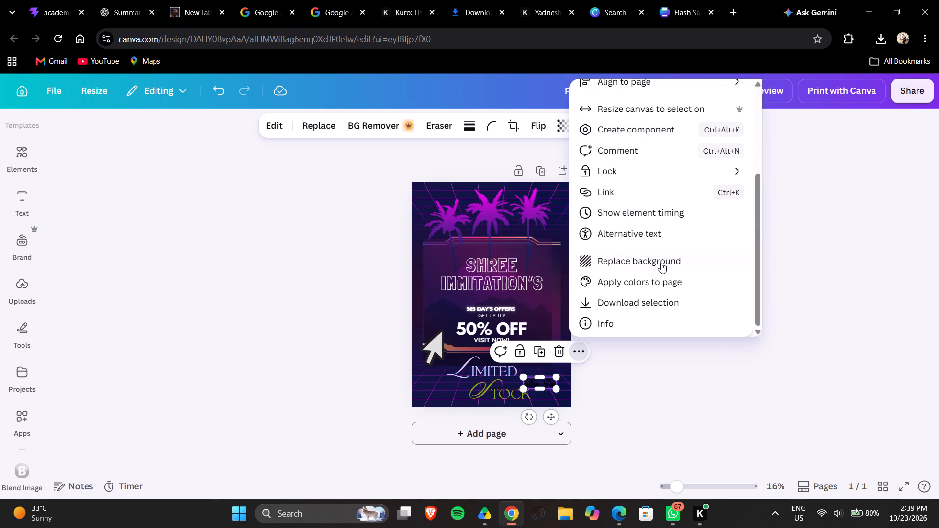
click(631, 425)
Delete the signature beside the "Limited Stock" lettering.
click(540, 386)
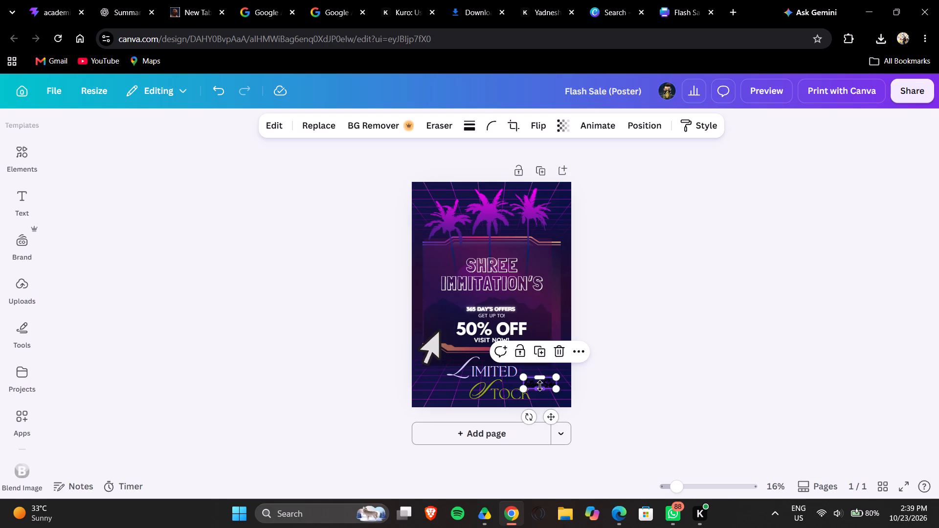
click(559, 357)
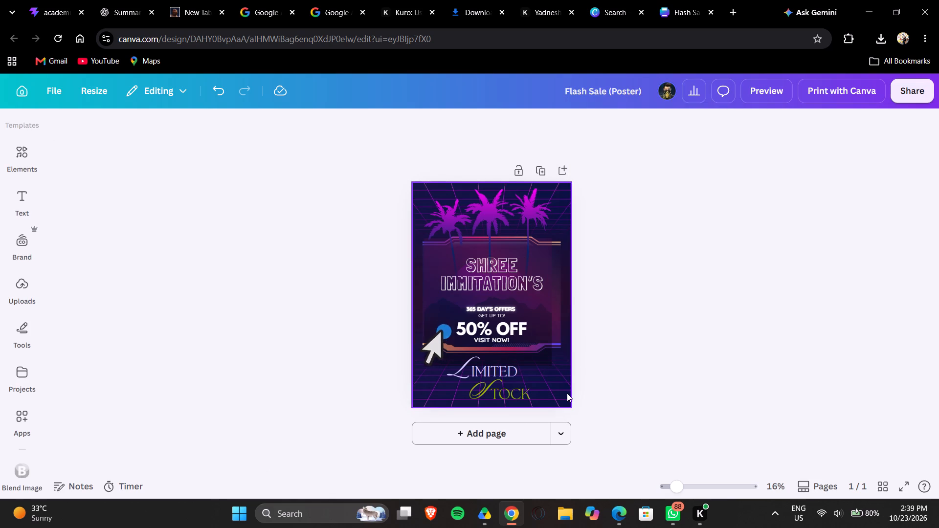
Enlarge the neon frame around the offer text to about 41.1 by 34.6, nearly the poster's full width, and shift it slightly down.
double_click(558, 332)
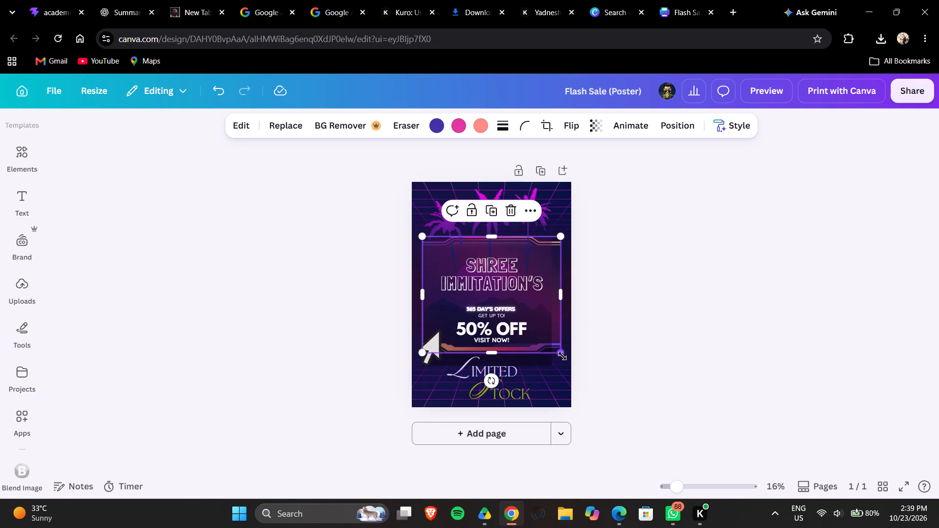
drag(562, 356, 570, 362)
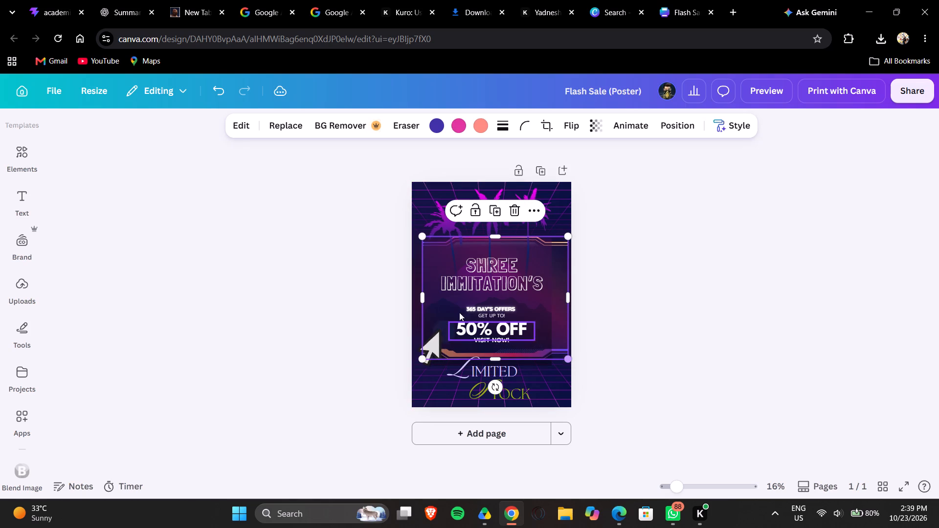
drag(422, 237, 408, 236)
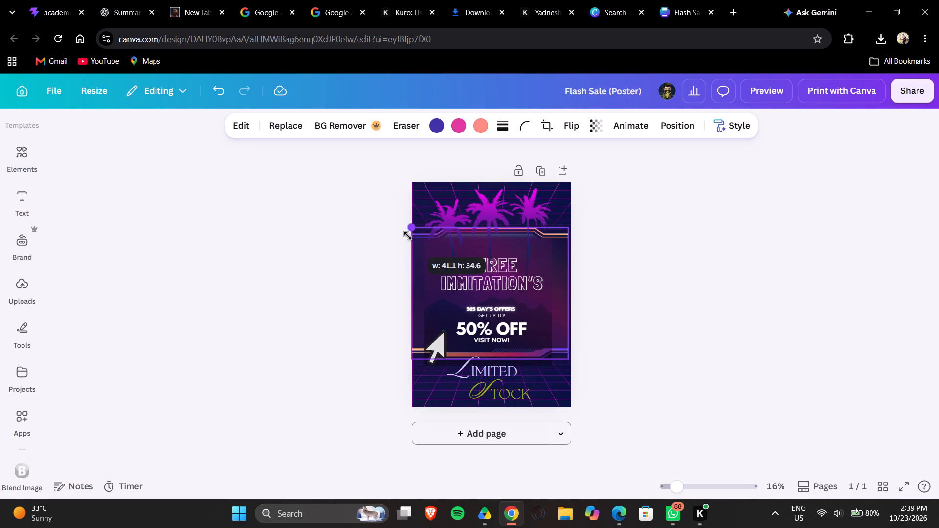
drag(408, 236, 406, 237)
drag(560, 311, 560, 316)
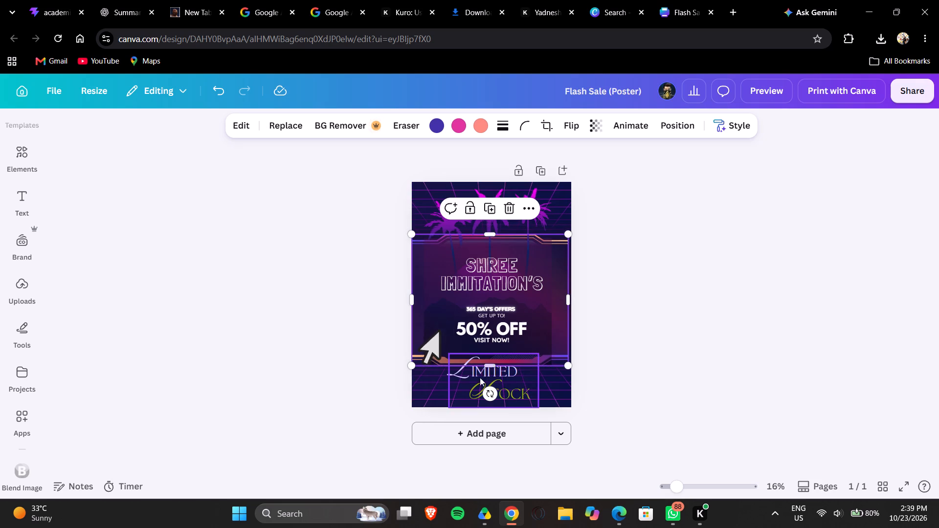
Move the "Limited Stock" lettering slightly down, clear of the enlarged frame's lower edge.
click(458, 369)
drag(467, 376, 465, 381)
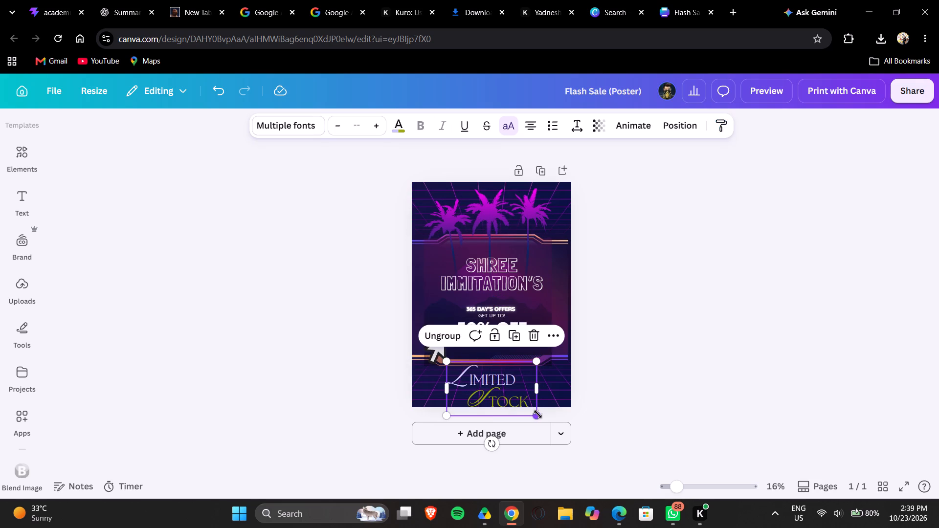
Shrink the "Limited Stock" lettering to about three-quarters of its size and centre it beneath the neon frame, within the poster's bottom edge.
drag(538, 414, 516, 404)
drag(488, 387, 489, 386)
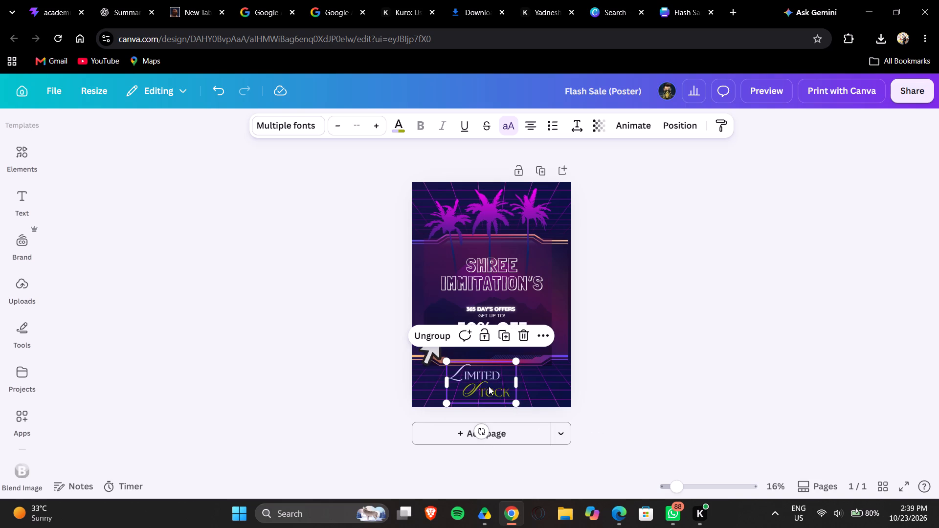
drag(489, 386, 497, 390)
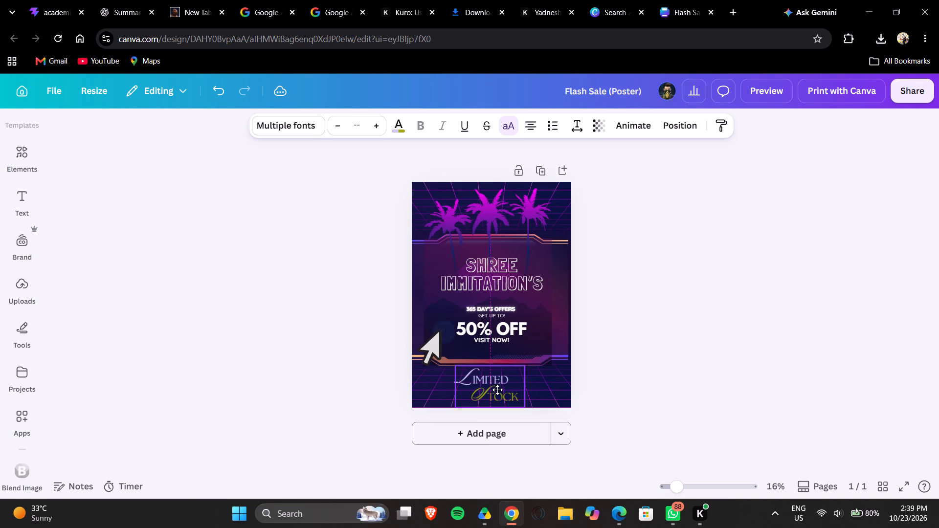
drag(497, 390, 498, 390)
click(346, 394)
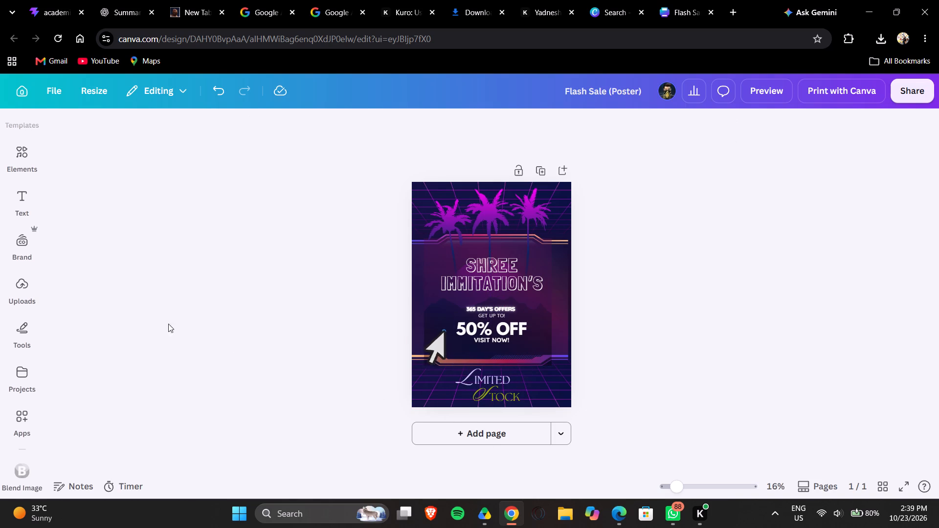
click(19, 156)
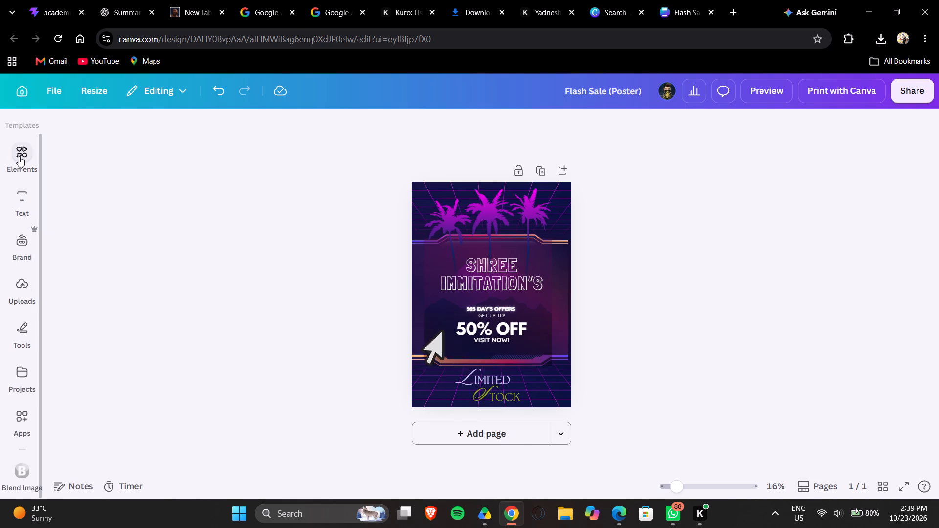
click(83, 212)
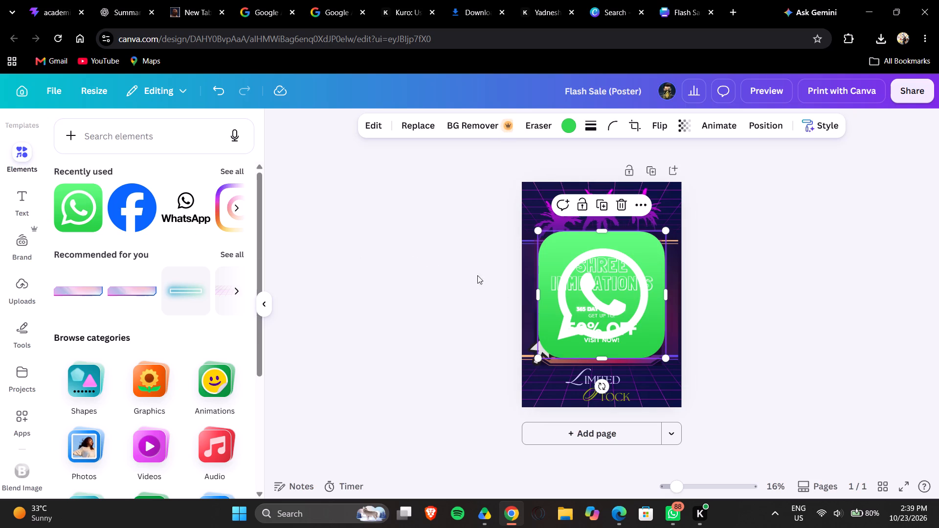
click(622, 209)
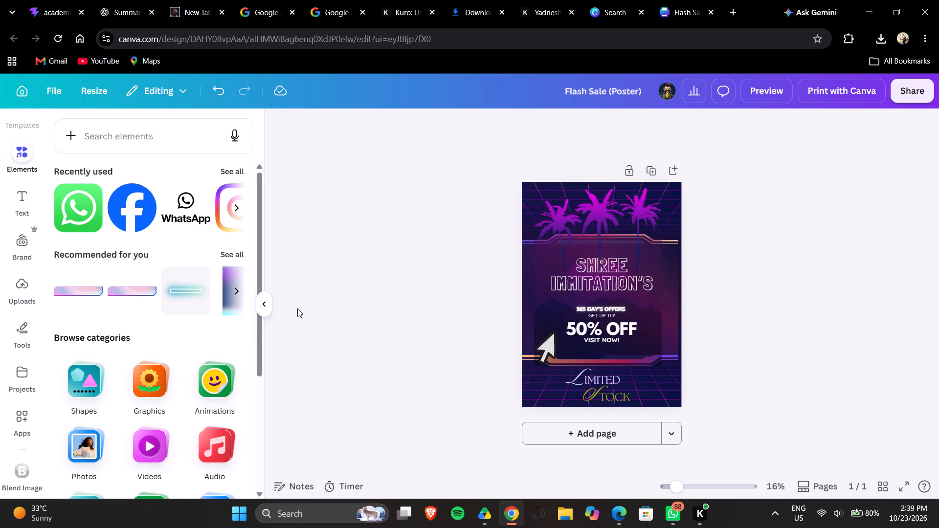
Browse the ready-made font combinations for a text style that suits the poster.
click(16, 202)
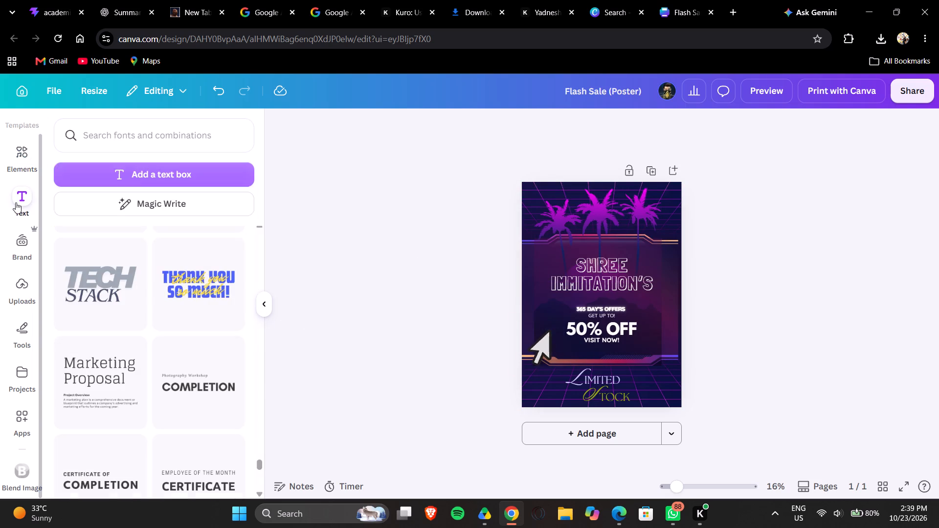
scroll(149, 286, down, 5)
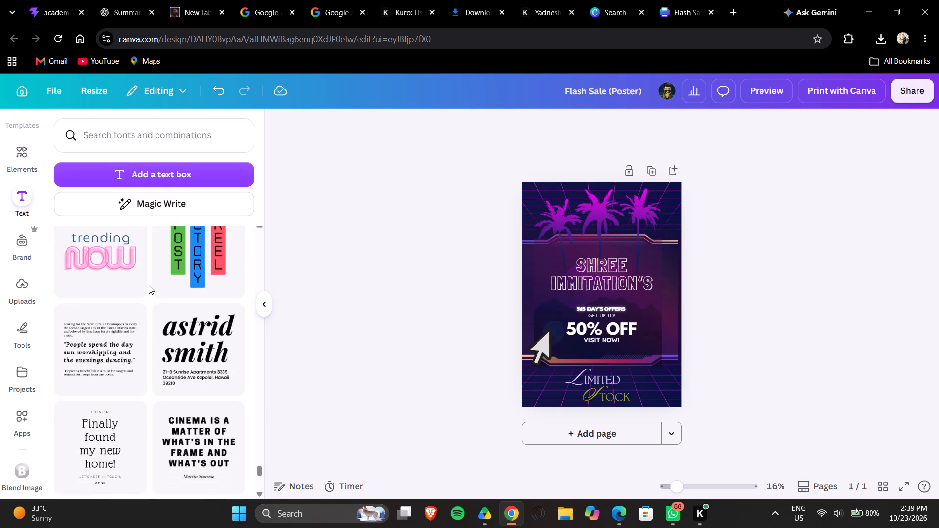
scroll(149, 286, down, 7)
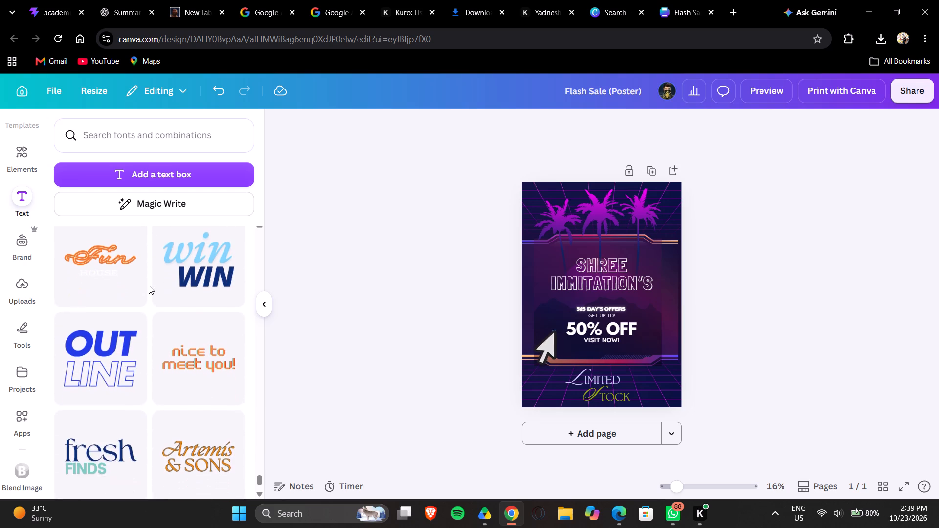
scroll(149, 286, down, 5)
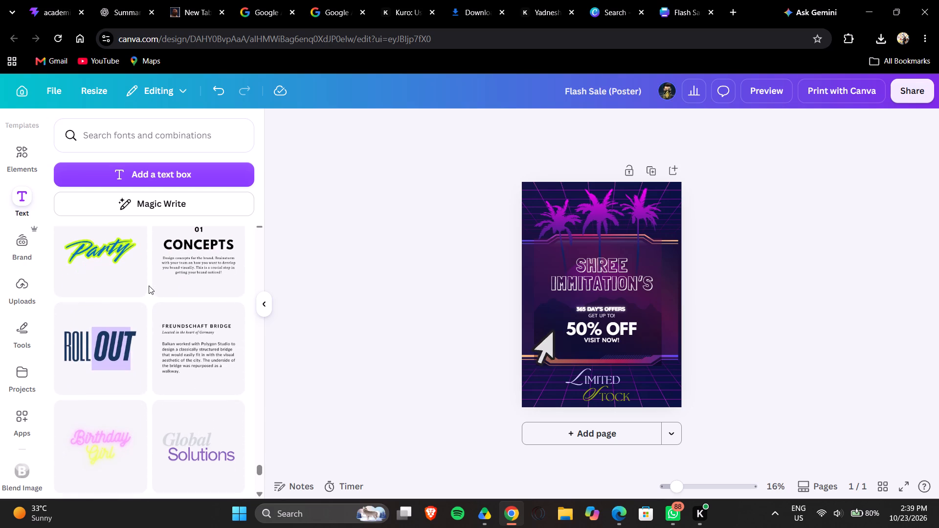
scroll(149, 286, down, 1)
scroll(150, 347, down, 5)
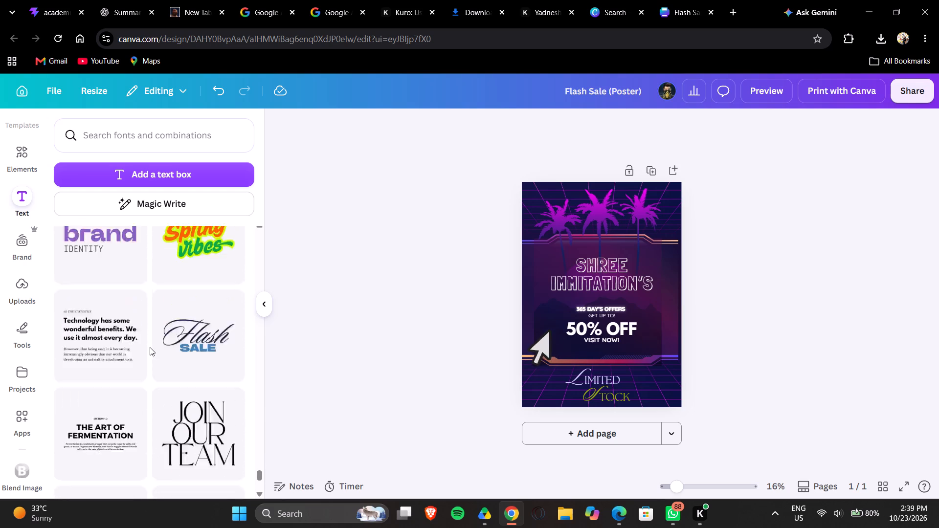
scroll(150, 347, down, 4)
scroll(150, 347, up, 1)
scroll(150, 347, down, 2)
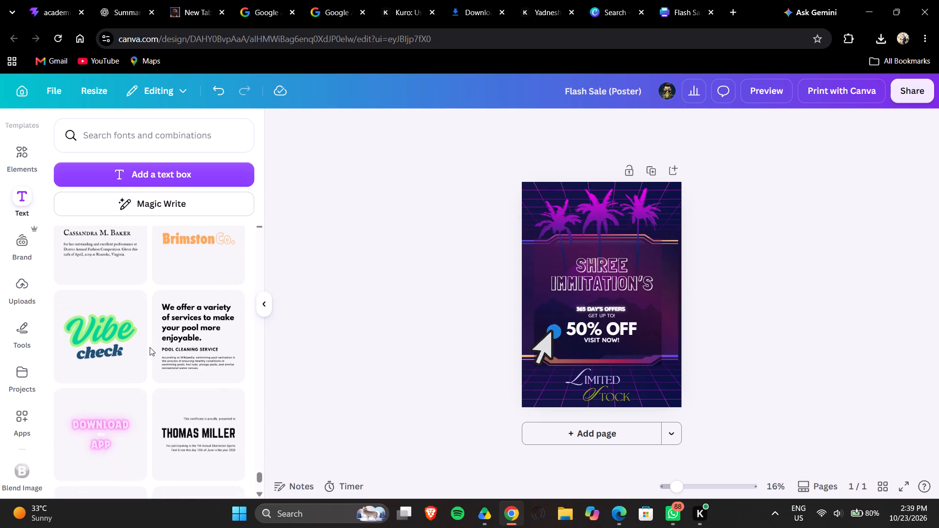
scroll(150, 347, down, 7)
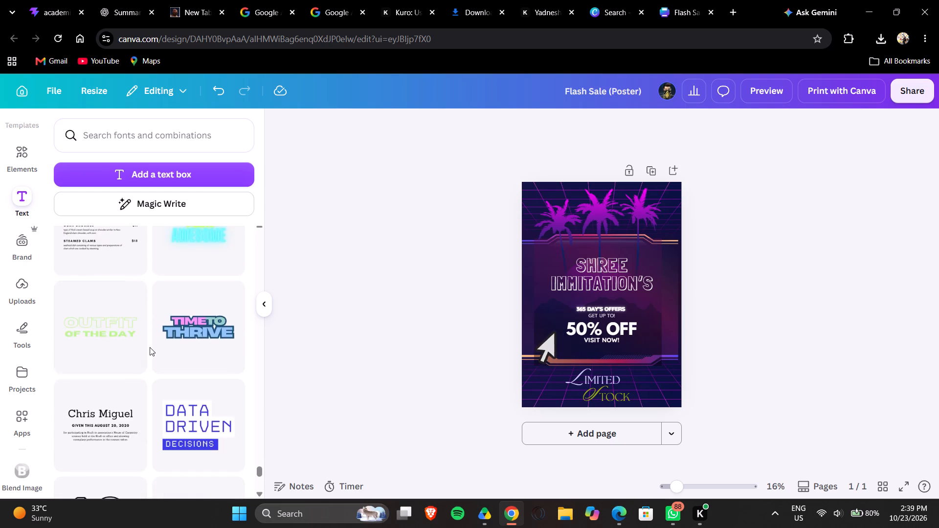
scroll(150, 347, down, 1)
Start a search of the fonts and combinations.
click(173, 129)
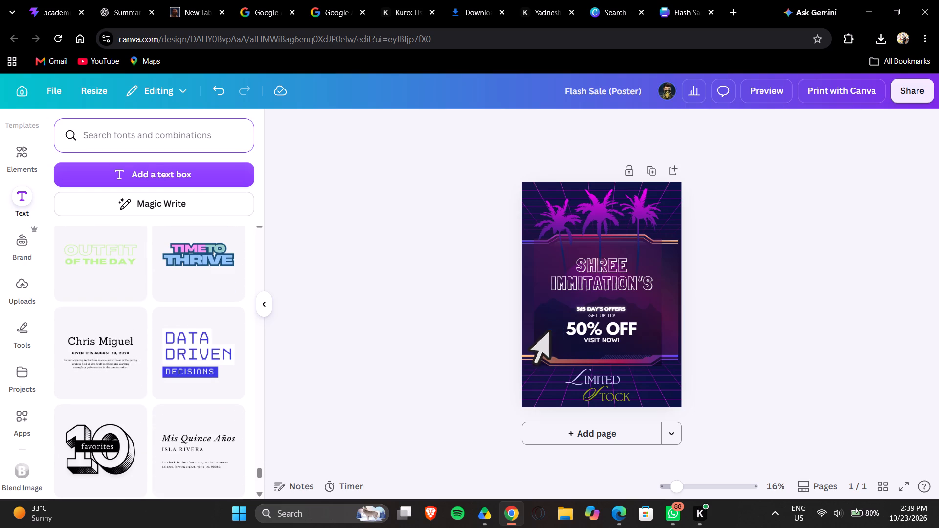
Search the fonts and text combinations for "contacct", and clear the search.
text(CONT)
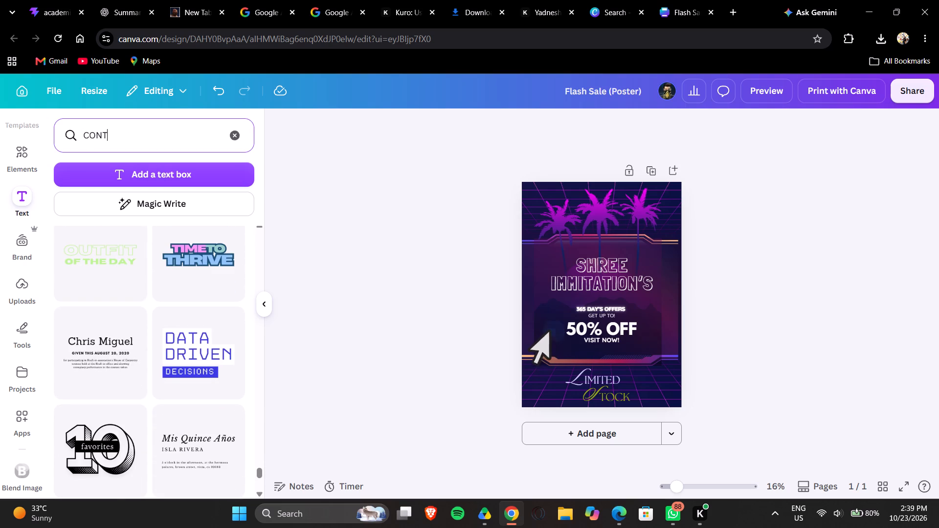
text(AC)
key(BackSpace)
key(BackSpace)
key(BackSpace)
key(BackSpace)
key(BackSpace)
key(BackSpace)
key(BackSpace)
key(BackSpace)
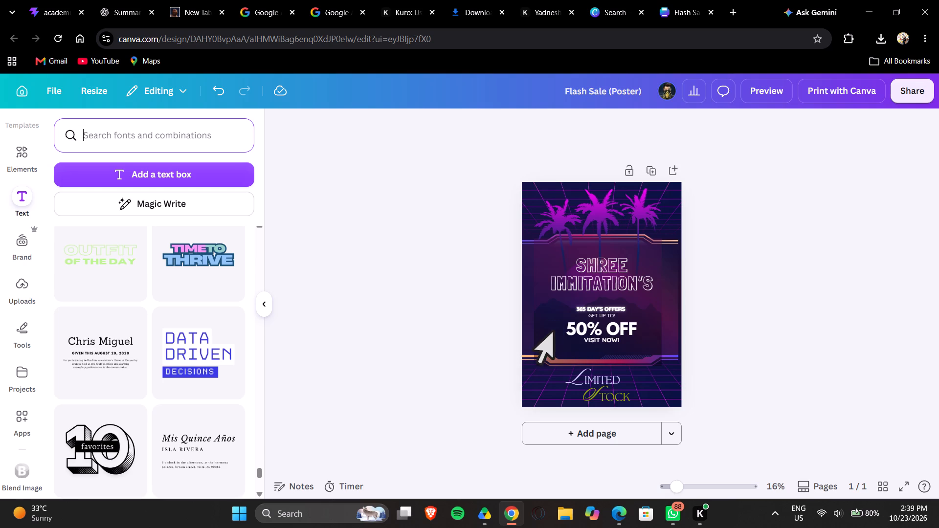
text(contacct)
key(Return)
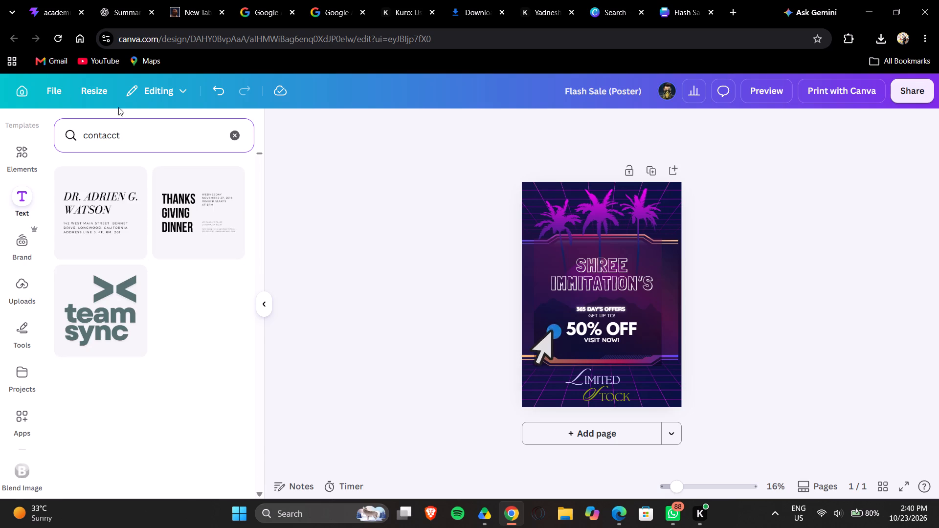
click(185, 147)
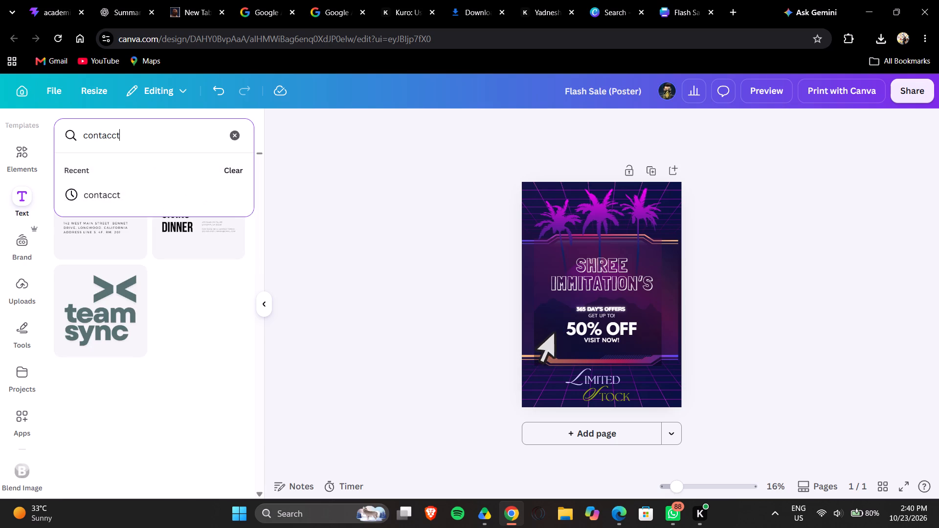
click(229, 133)
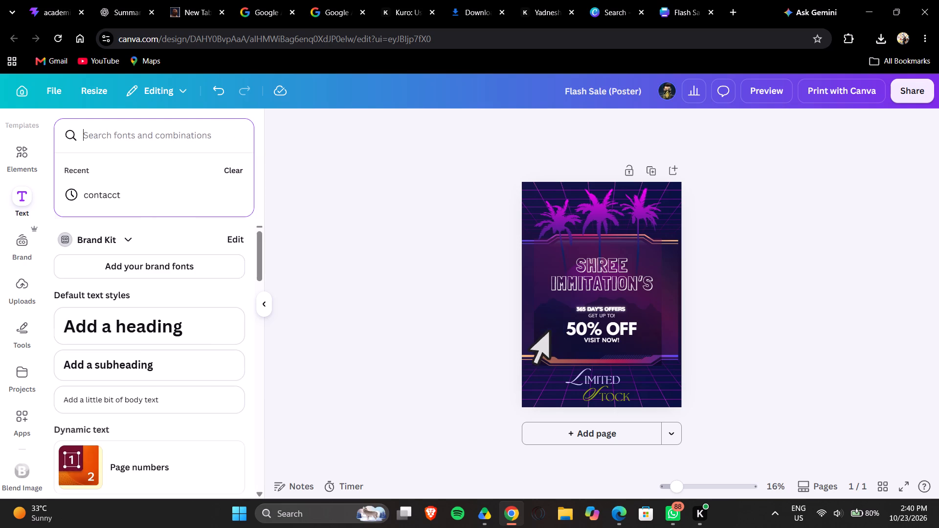
Add a default body text box to the poster.
scroll(167, 311, down, 1)
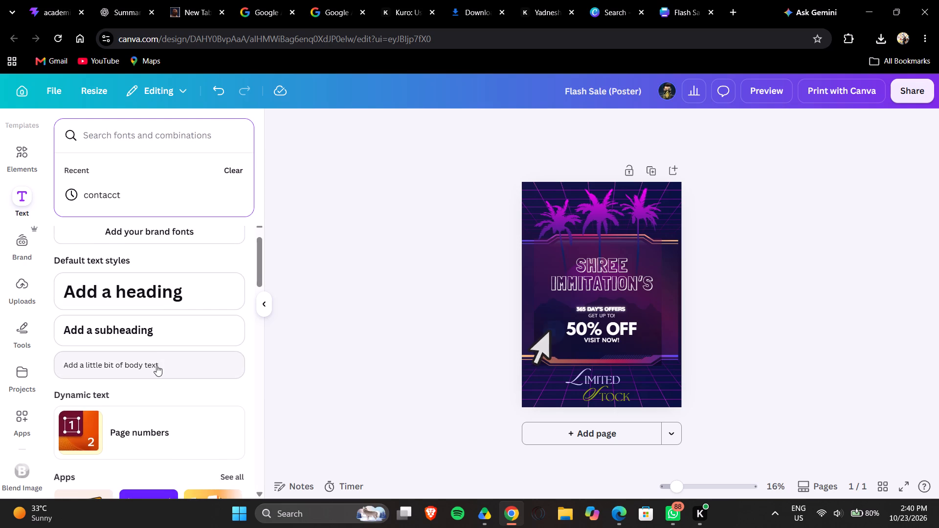
click(156, 365)
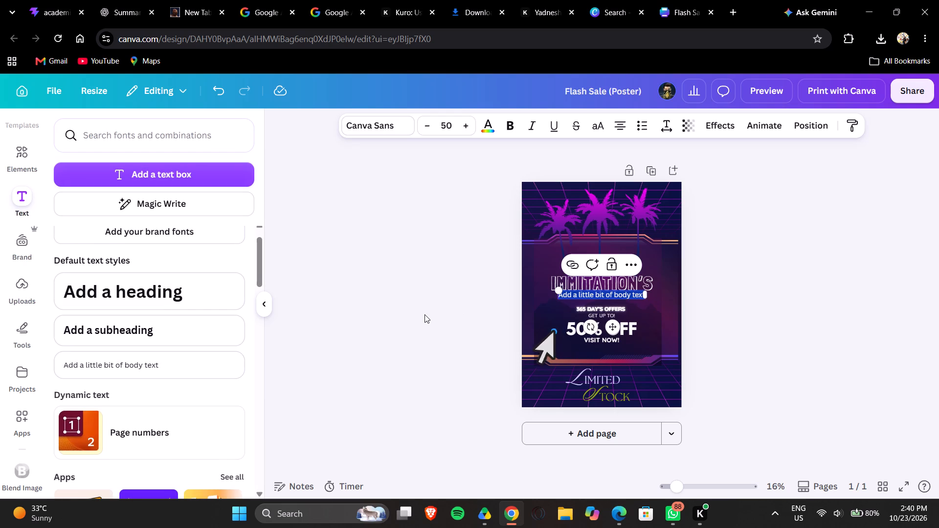
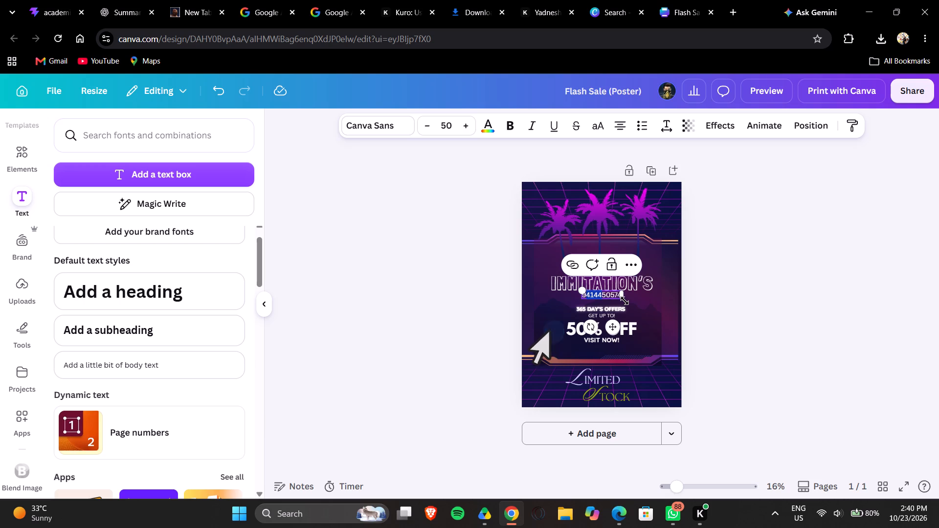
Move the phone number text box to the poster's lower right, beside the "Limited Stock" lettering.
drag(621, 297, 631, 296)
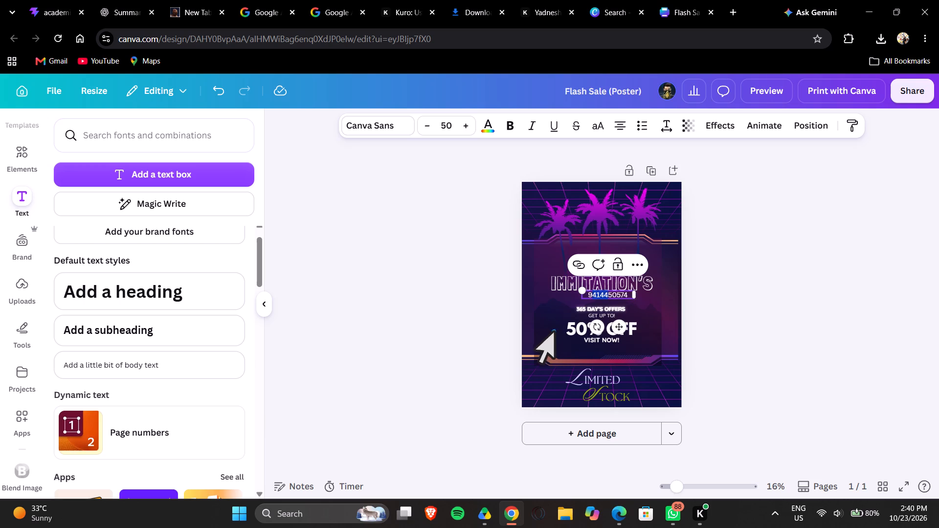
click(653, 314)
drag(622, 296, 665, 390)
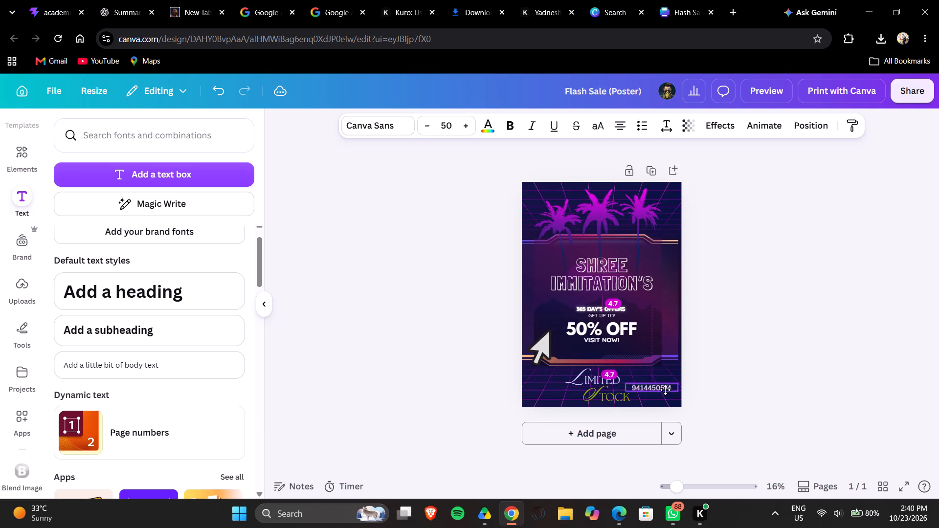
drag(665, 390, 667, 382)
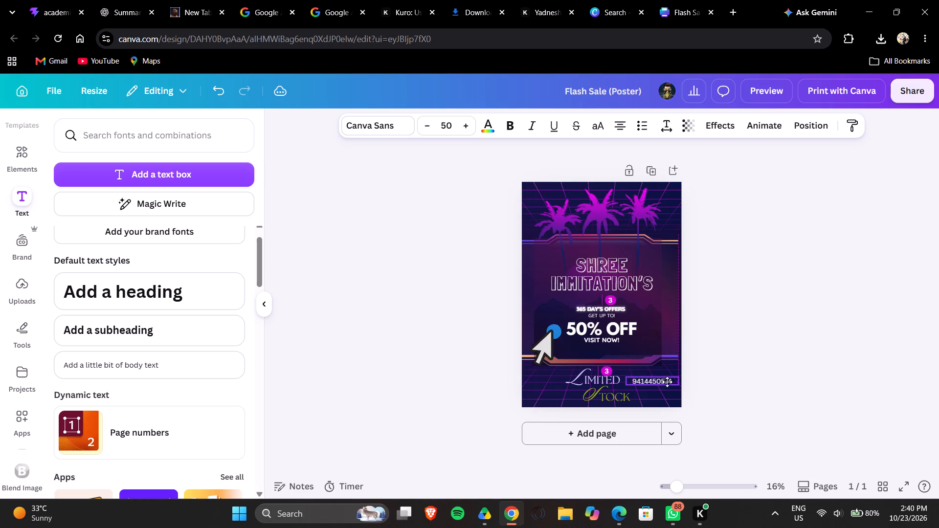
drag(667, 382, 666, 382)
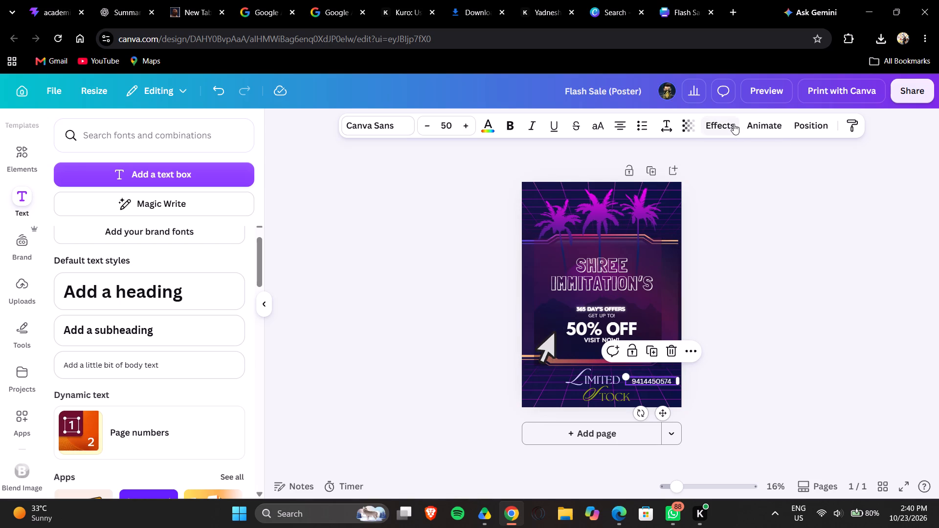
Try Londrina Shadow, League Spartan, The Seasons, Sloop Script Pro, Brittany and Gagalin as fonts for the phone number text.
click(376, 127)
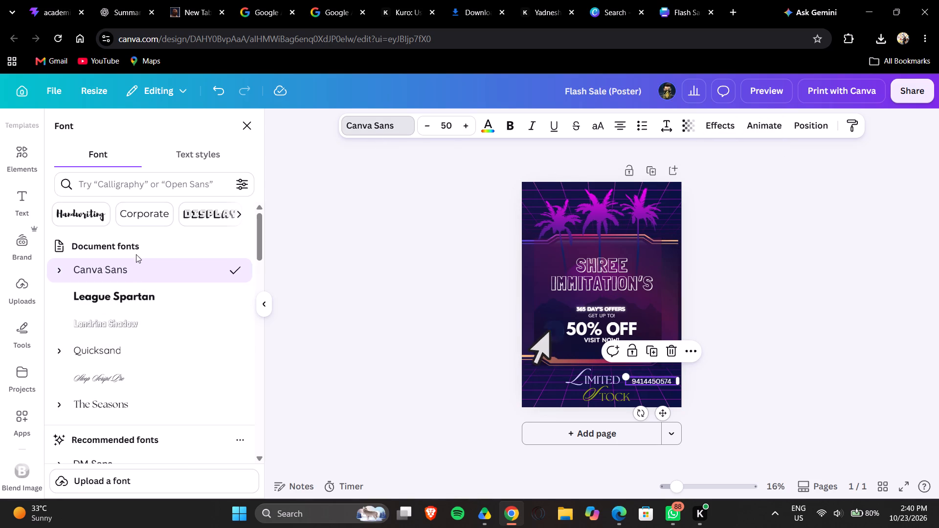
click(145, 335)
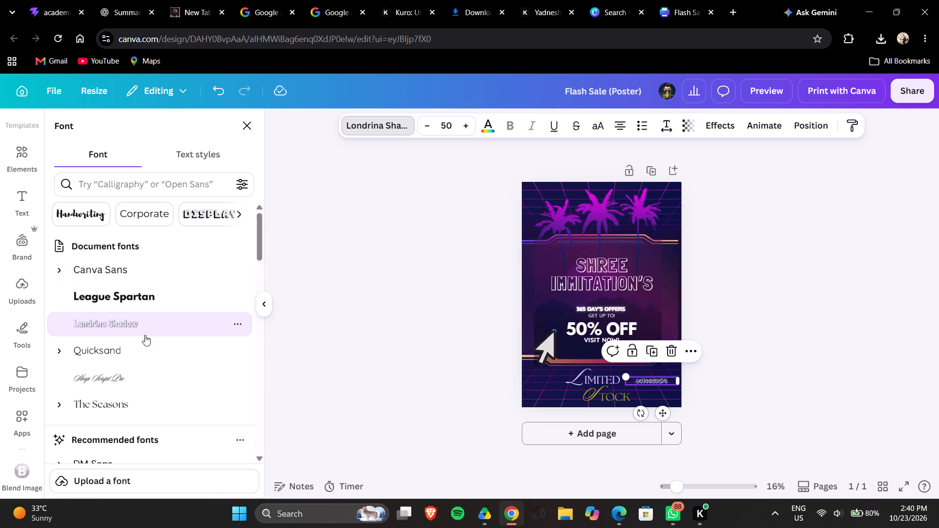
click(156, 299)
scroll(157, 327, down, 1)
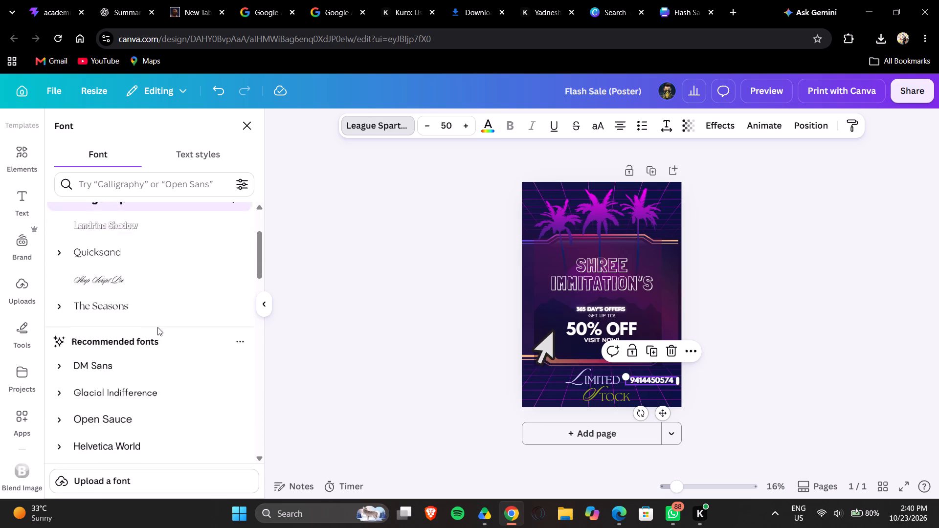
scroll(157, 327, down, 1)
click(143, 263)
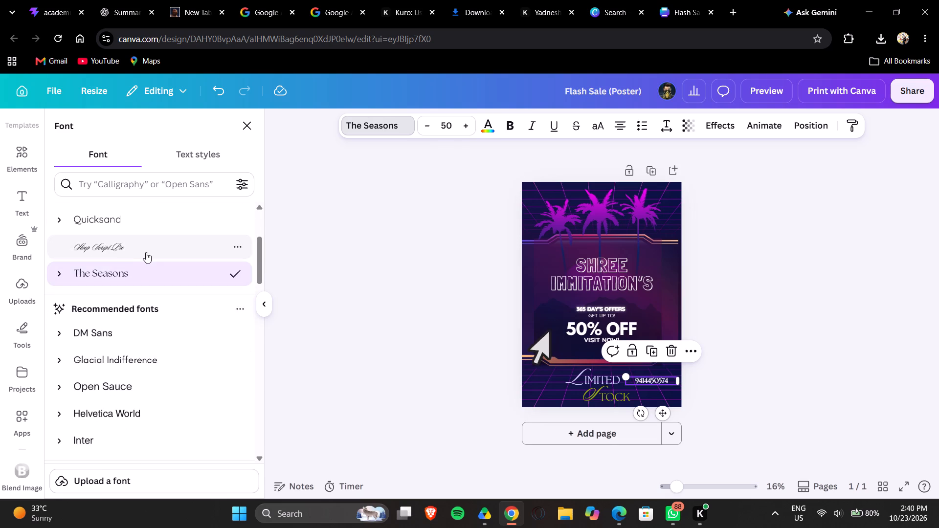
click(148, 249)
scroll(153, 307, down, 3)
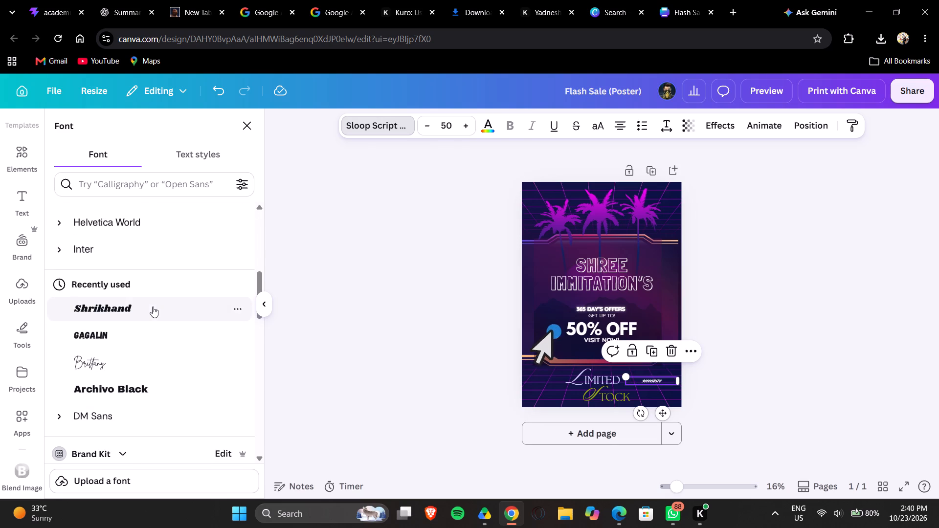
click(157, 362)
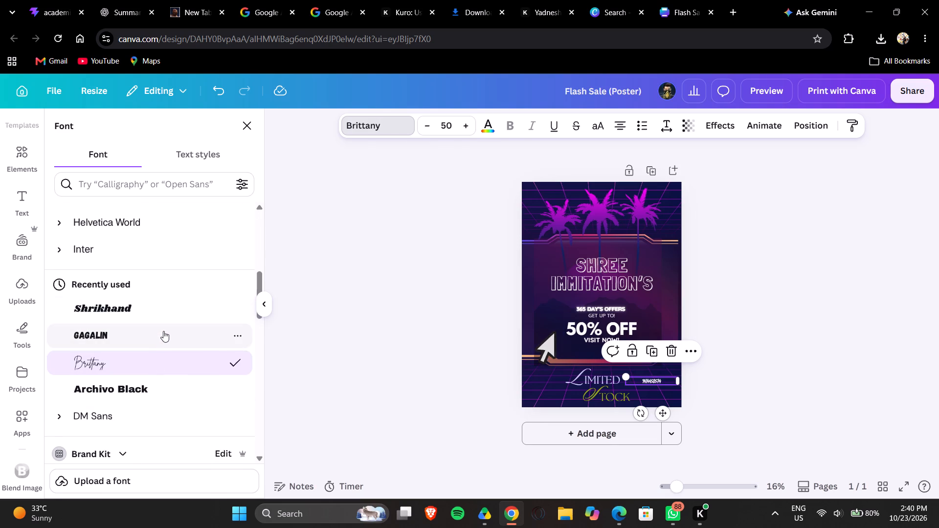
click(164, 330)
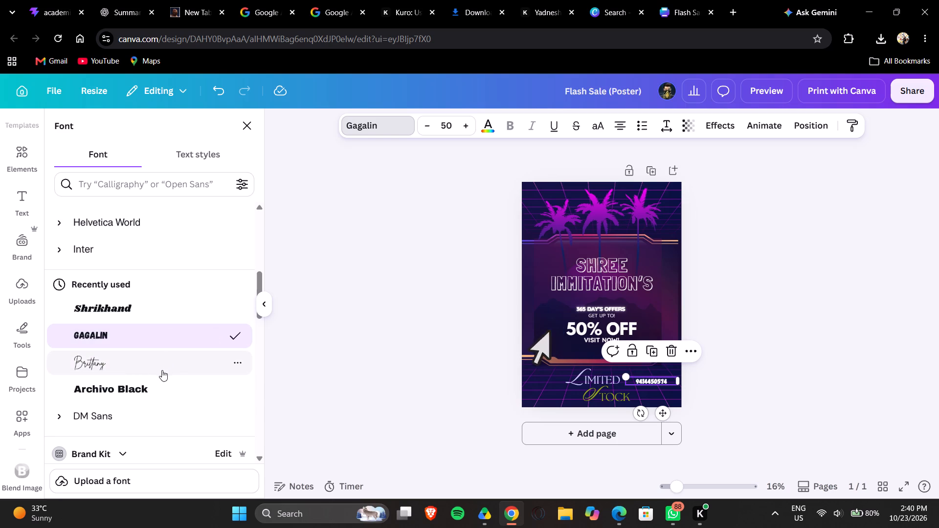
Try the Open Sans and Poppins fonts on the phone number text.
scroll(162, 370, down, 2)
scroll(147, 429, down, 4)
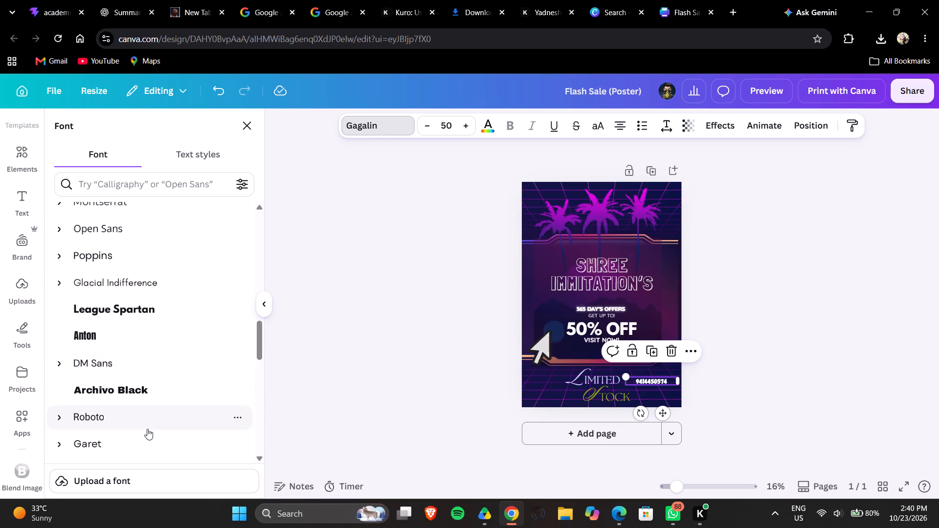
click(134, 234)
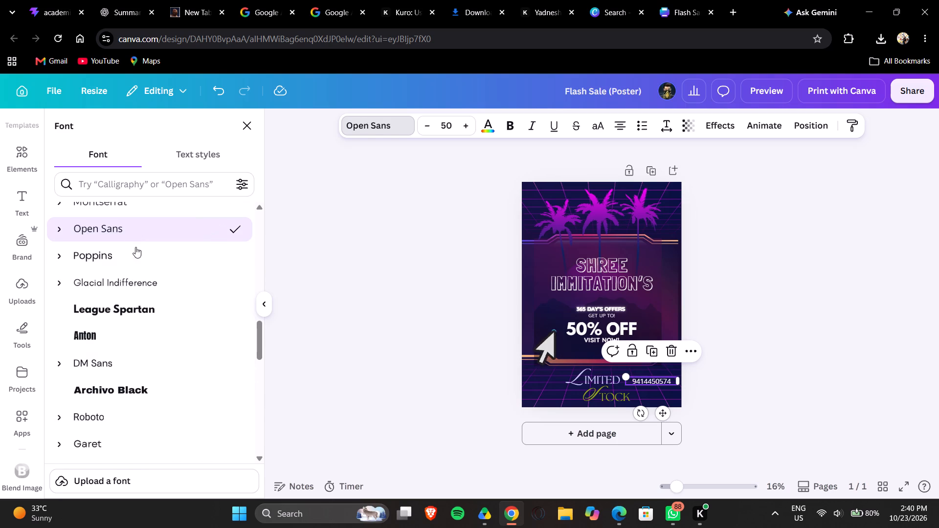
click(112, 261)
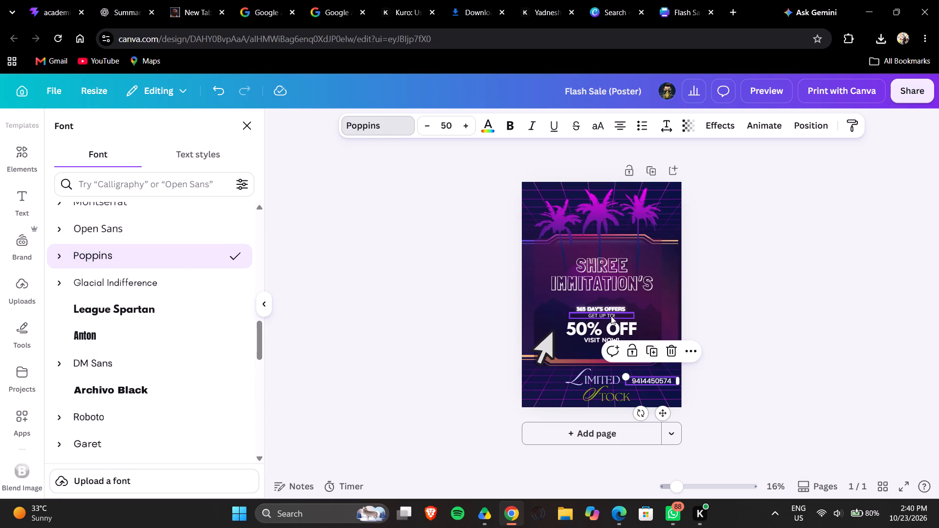
Delete the phone number text box beside the "Limited Stock" lettering.
click(674, 349)
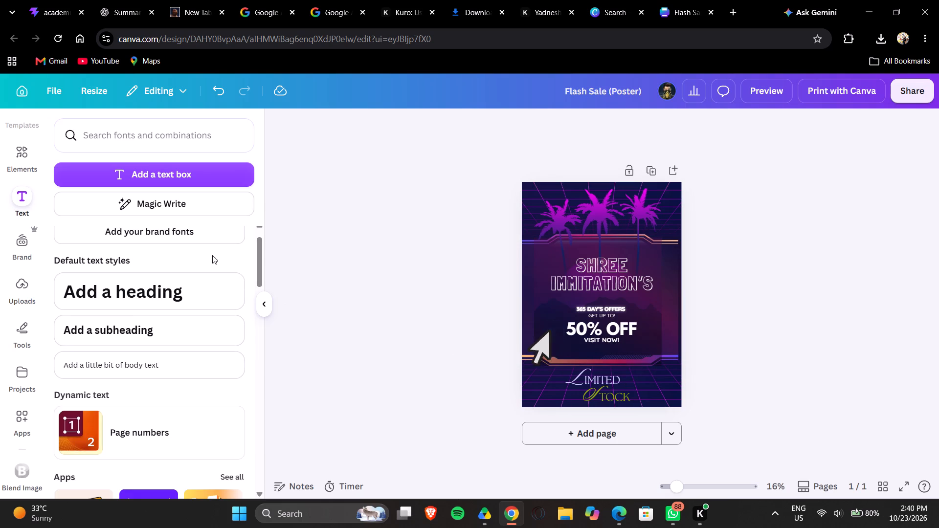
Look through the available text apps, including the TypeCraft details and preview images.
scroll(154, 396, down, 4)
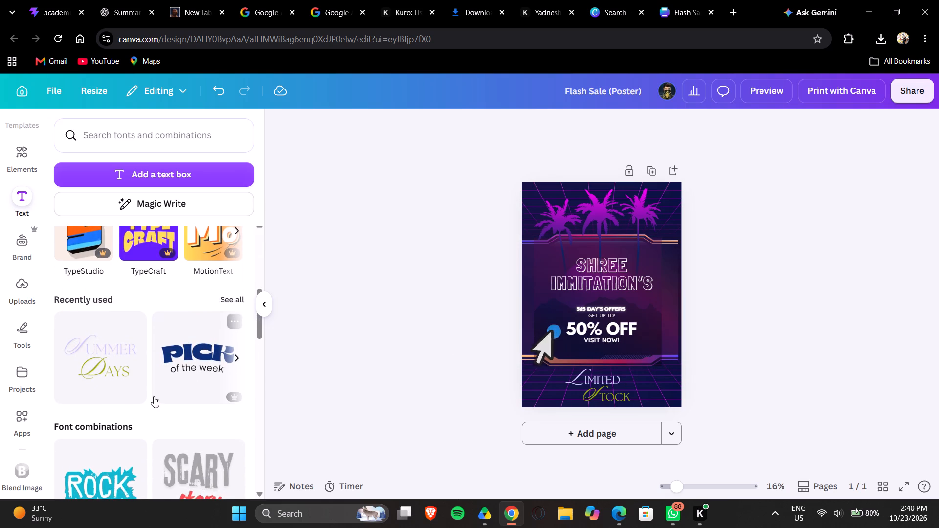
scroll(154, 396, up, 1)
click(138, 273)
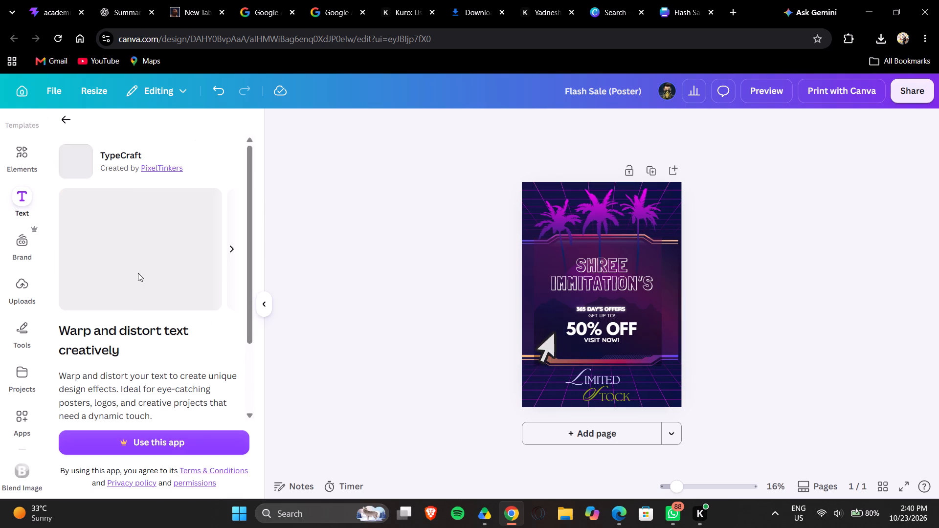
scroll(182, 265, left, 2)
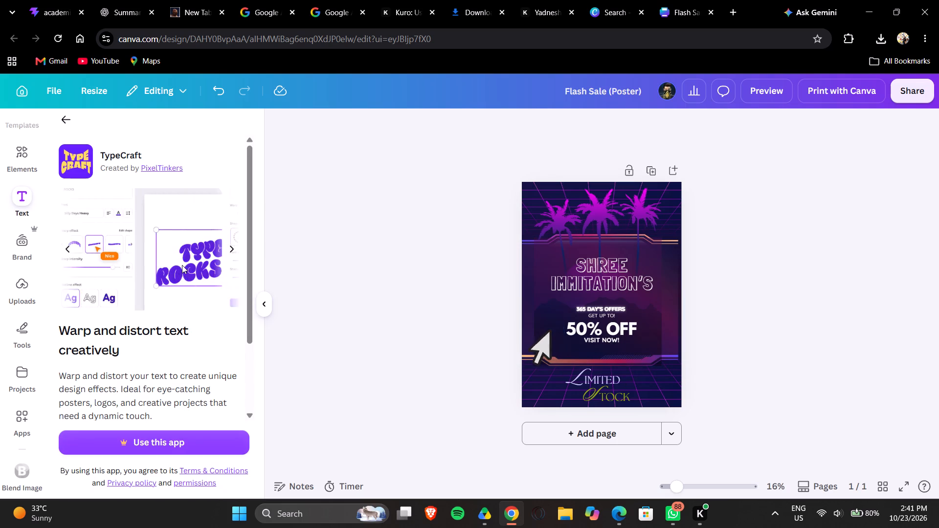
scroll(182, 265, right, 2)
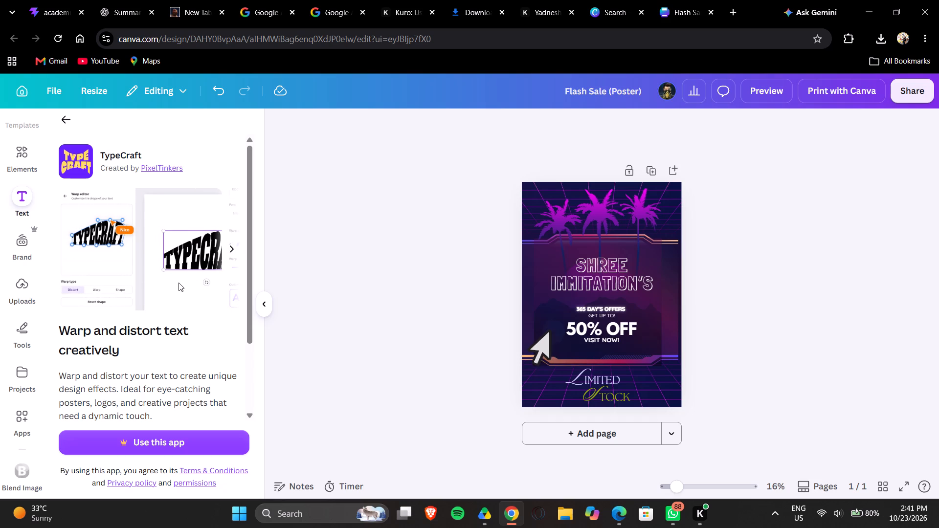
scroll(179, 283, right, 1)
click(70, 118)
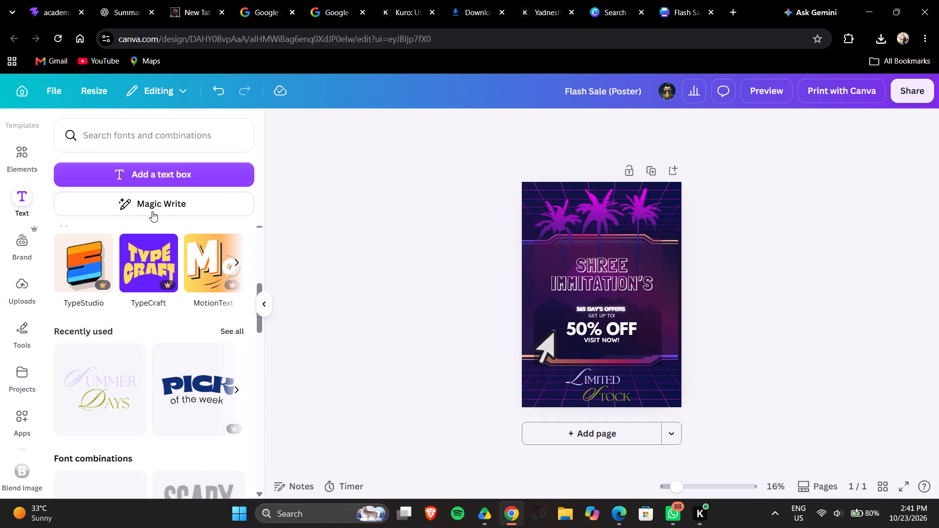
scroll(200, 300, left, 5)
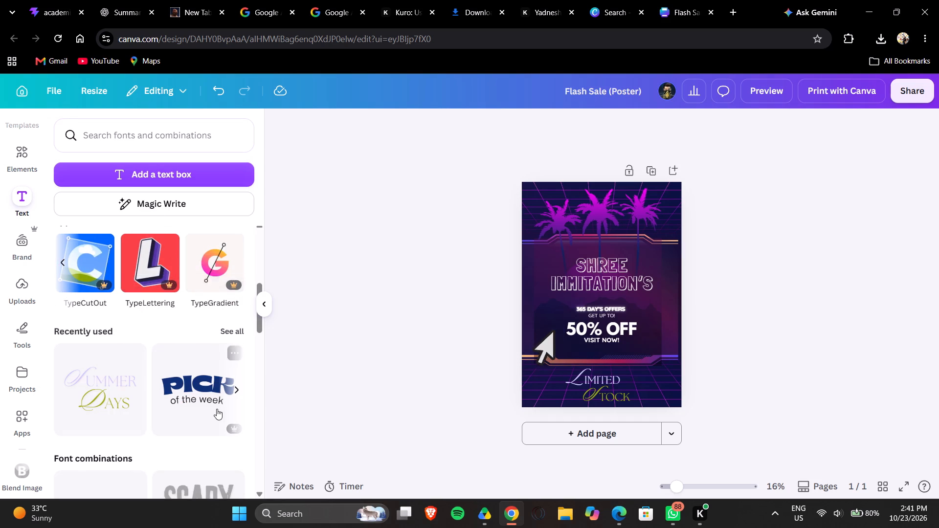
Add the curved green "Coffee Break" font combination to the poster.
scroll(217, 409, down, 8)
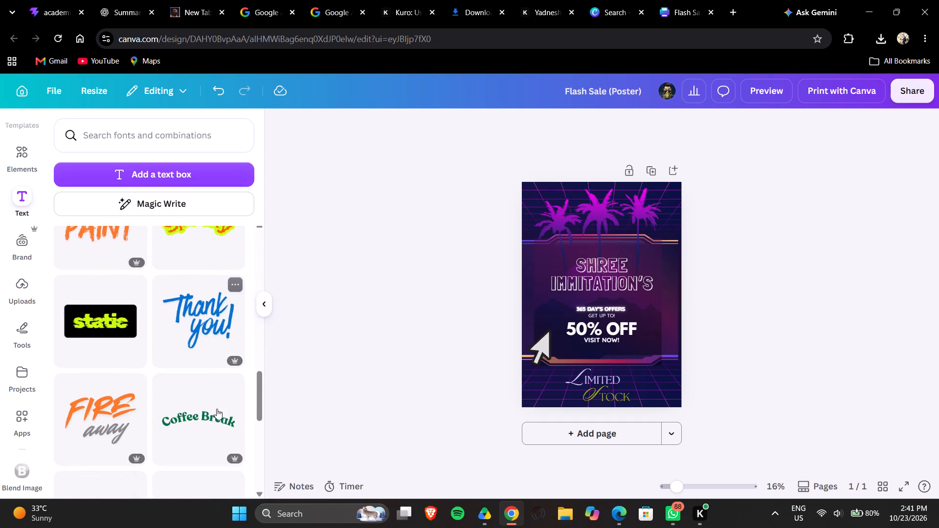
scroll(217, 409, down, 1)
click(181, 318)
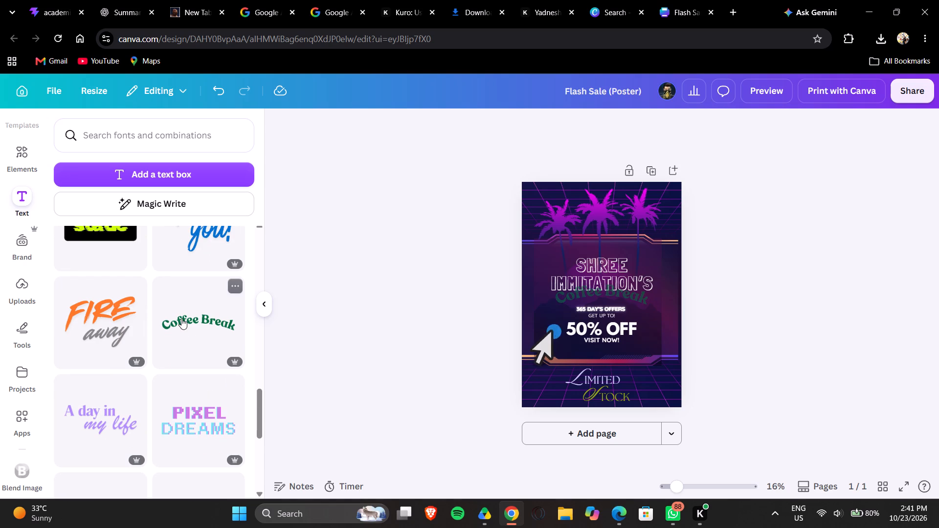
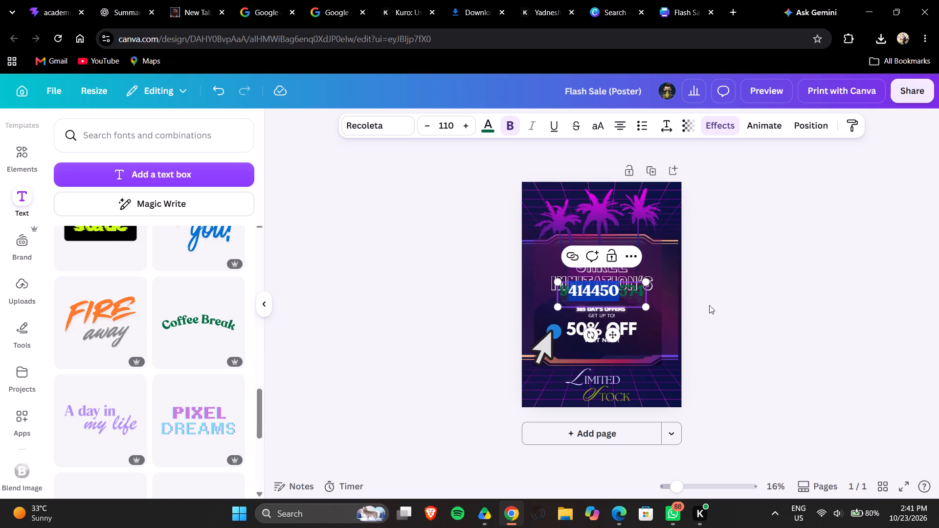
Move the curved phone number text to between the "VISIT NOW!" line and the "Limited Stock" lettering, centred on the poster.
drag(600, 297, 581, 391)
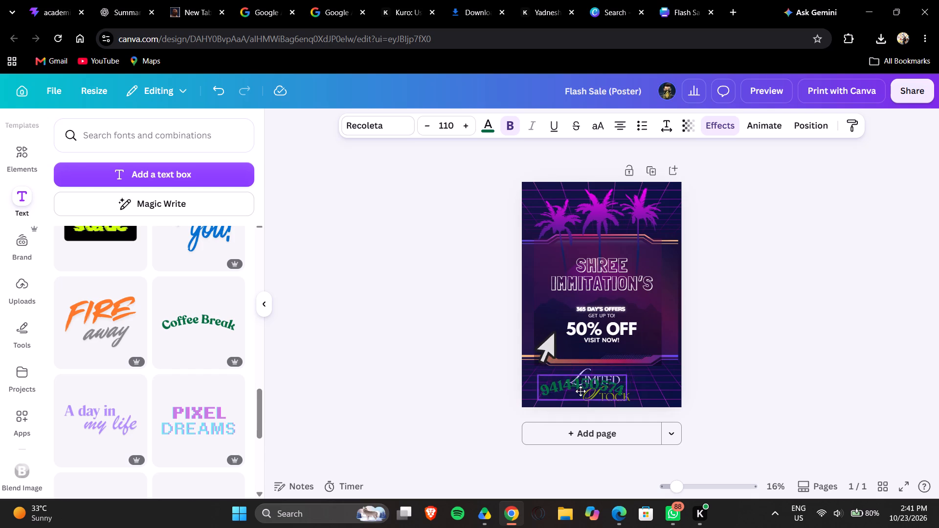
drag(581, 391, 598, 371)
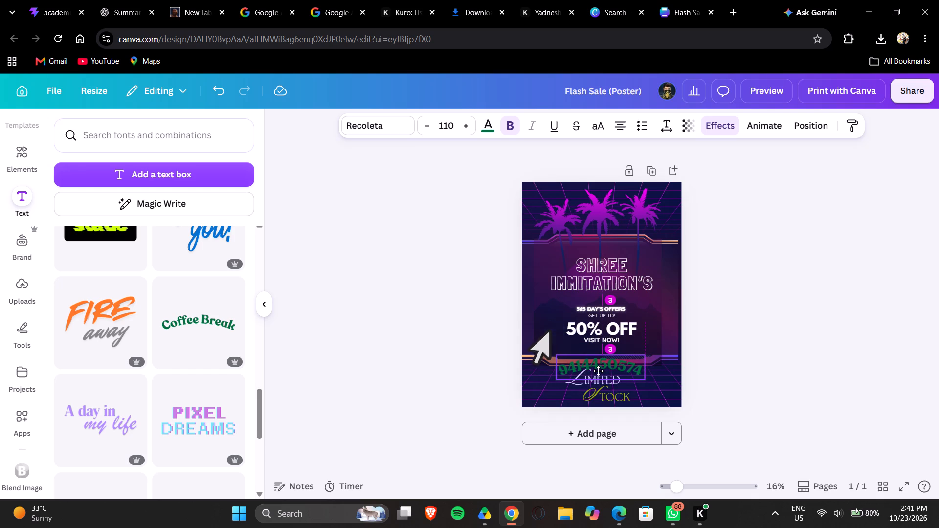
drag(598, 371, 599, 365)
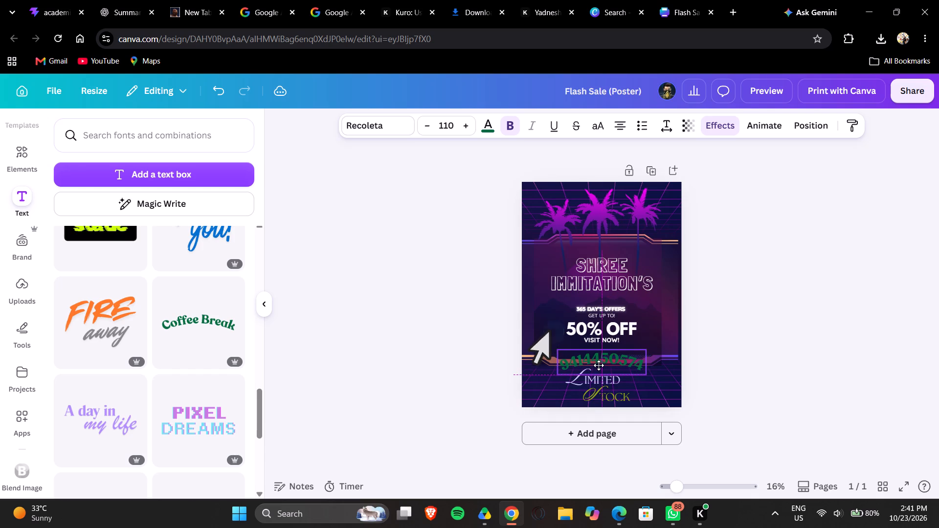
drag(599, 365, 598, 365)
Delete the curved green phone number text from the poster.
click(605, 365)
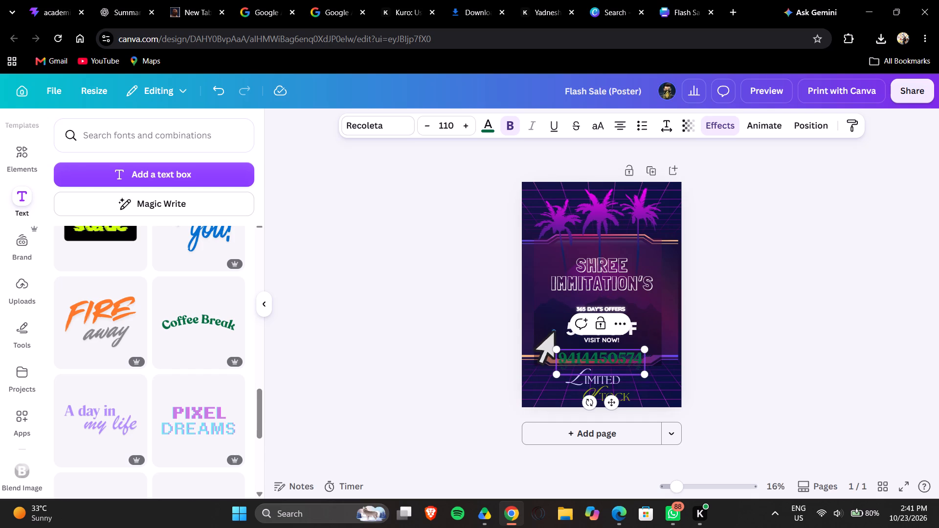
click(616, 319)
click(562, 204)
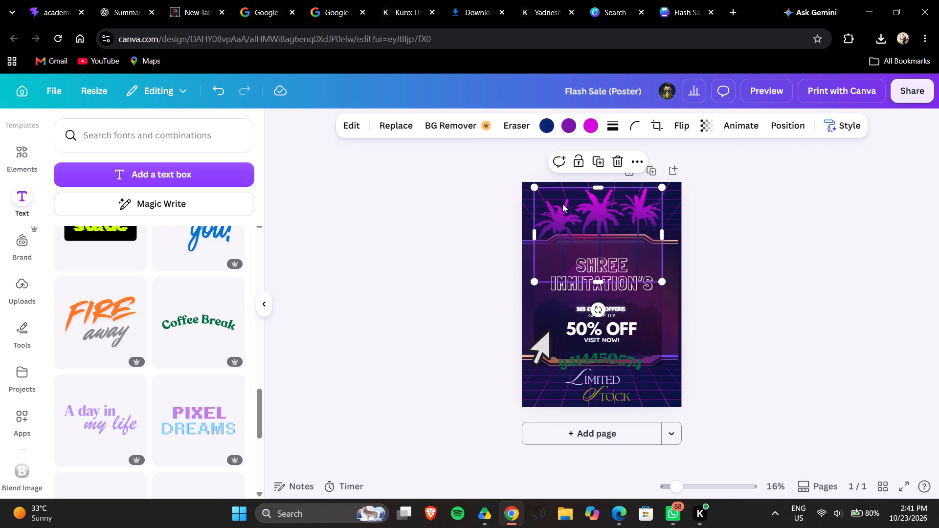
click(616, 357)
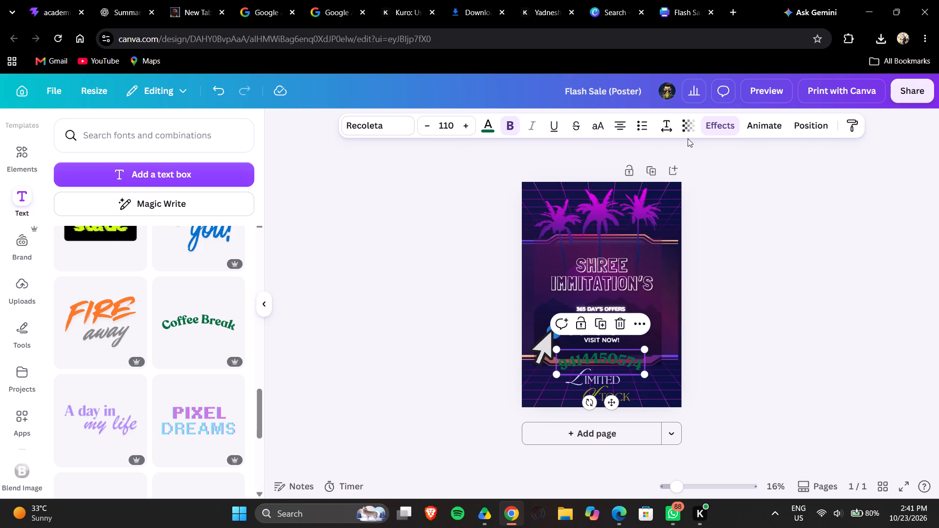
click(621, 330)
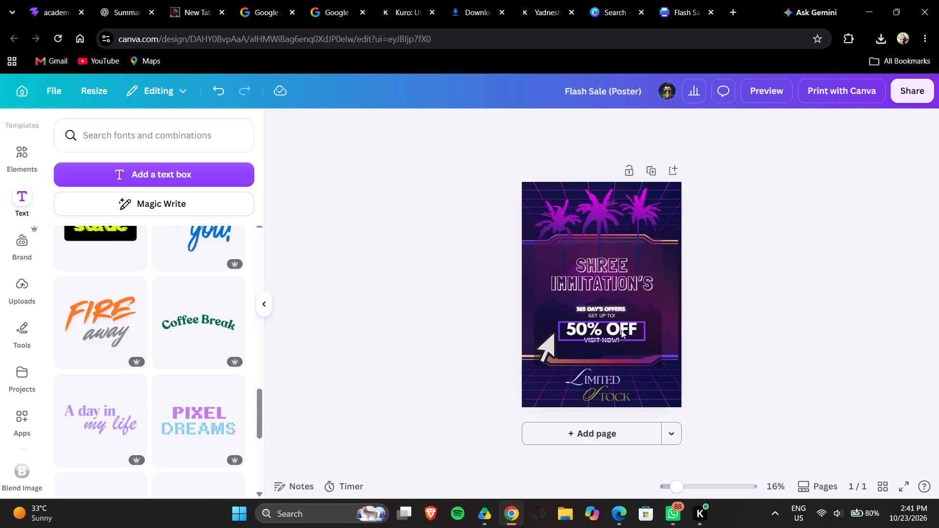
Add the "Join the CELEBRATION!" font combination and place it over the "Limited Stock" lettering near the poster's bottom.
scroll(202, 360, down, 4)
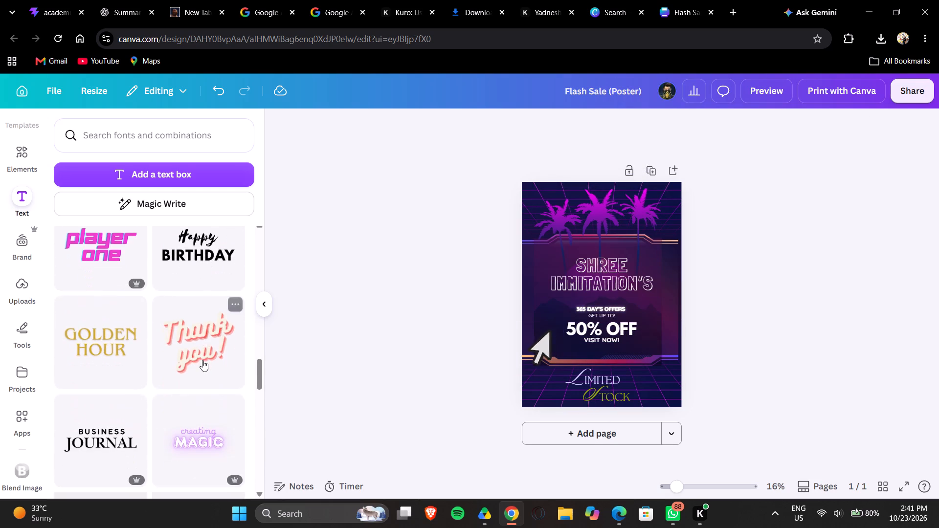
scroll(202, 360, down, 6)
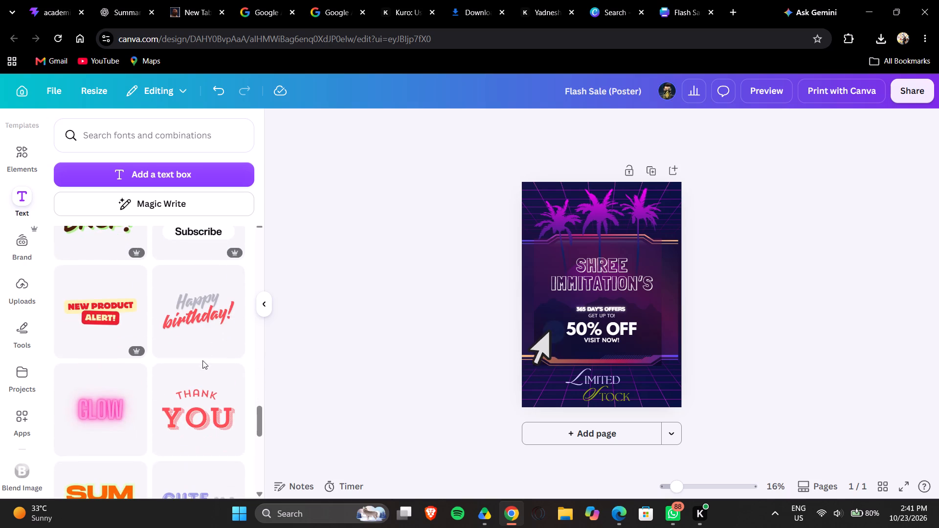
scroll(202, 360, down, 4)
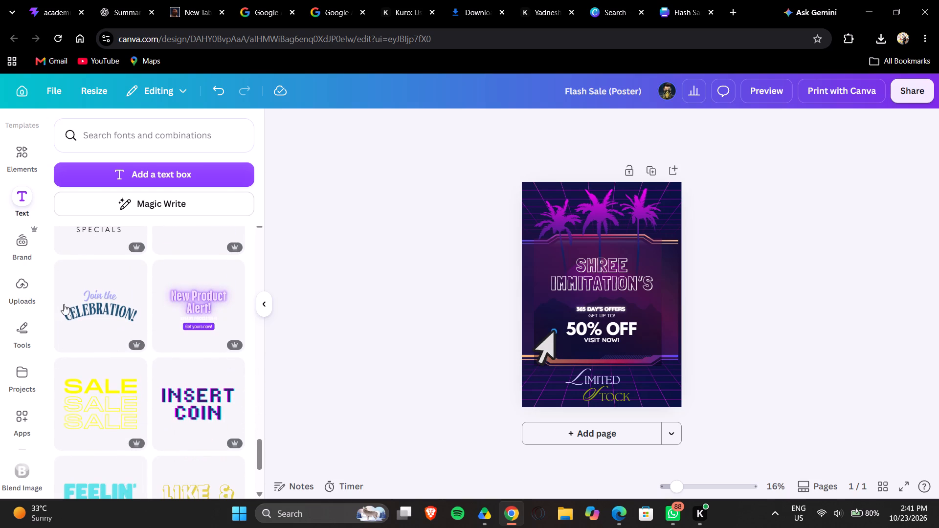
click(97, 312)
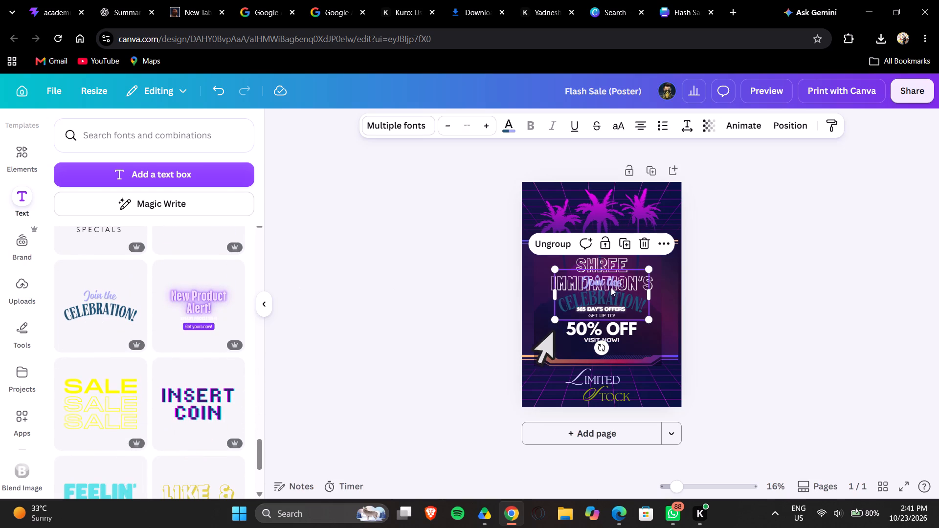
drag(609, 291, 609, 350)
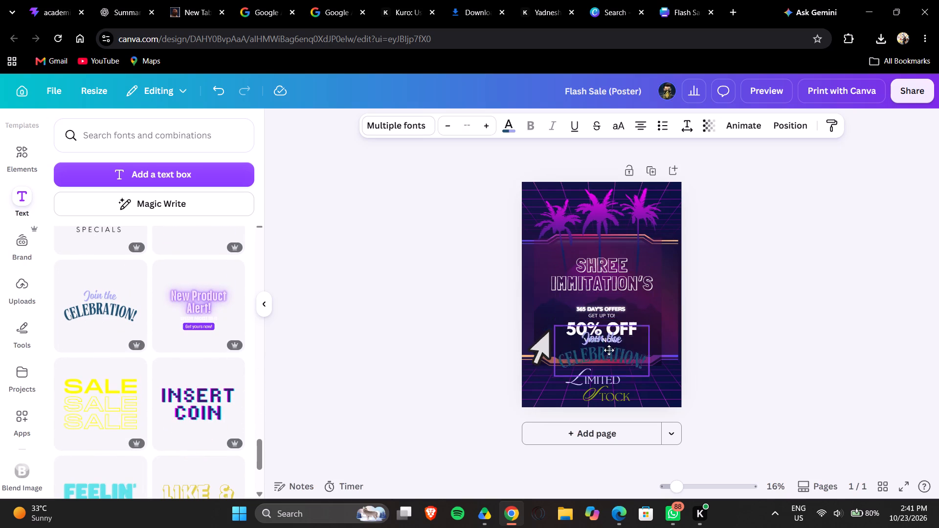
drag(609, 350, 604, 368)
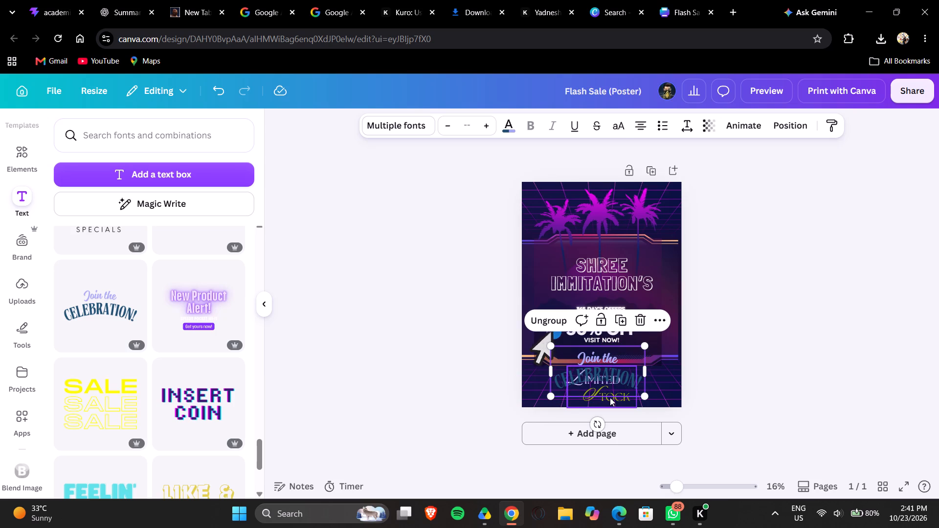
Delete the old "Limited Stock" lettering beneath the new font combination.
click(610, 398)
click(649, 343)
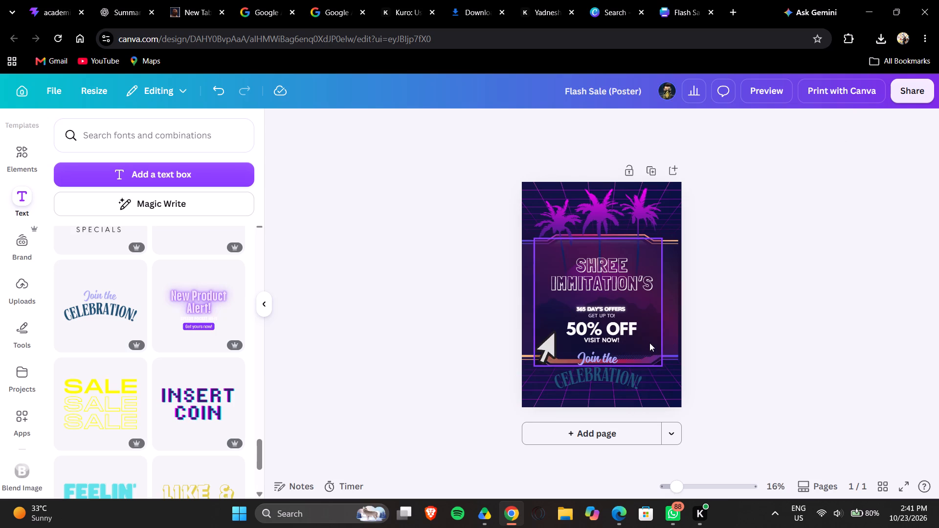
Replace the words "Join the" in the new lettering with "Limited".
click(600, 361)
double_click(600, 361)
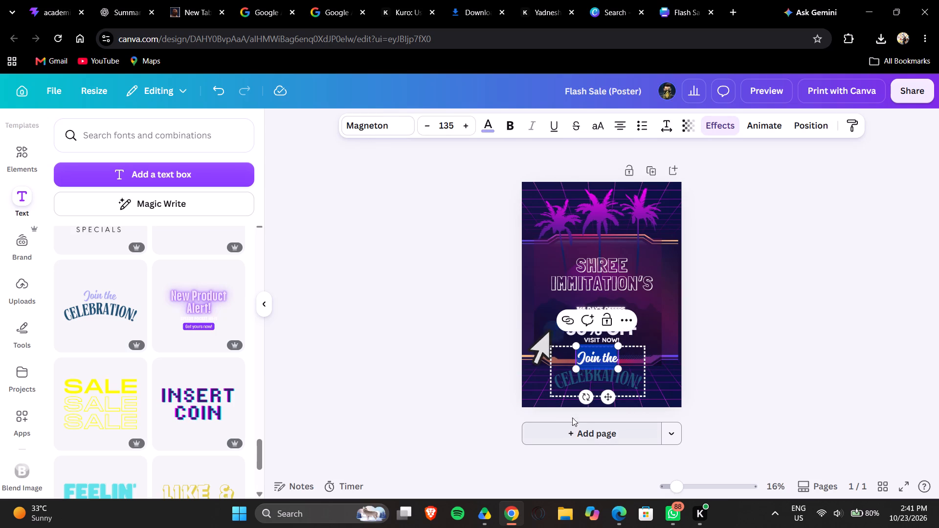
key(BackSpace)
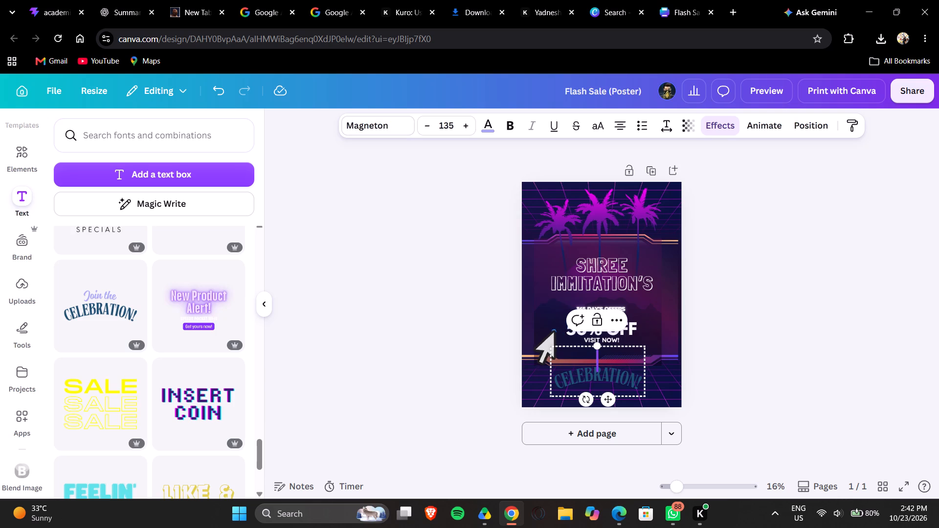
text(Li)
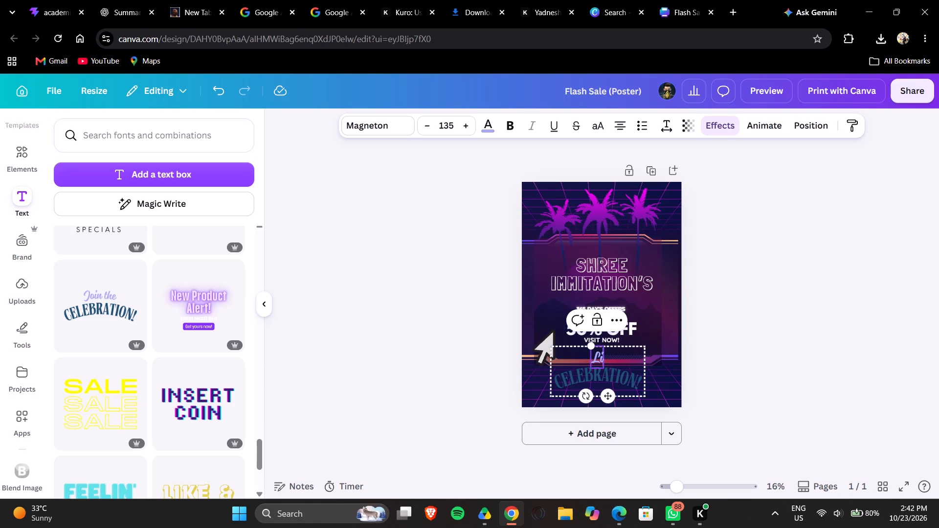
key(m)
text(ited)
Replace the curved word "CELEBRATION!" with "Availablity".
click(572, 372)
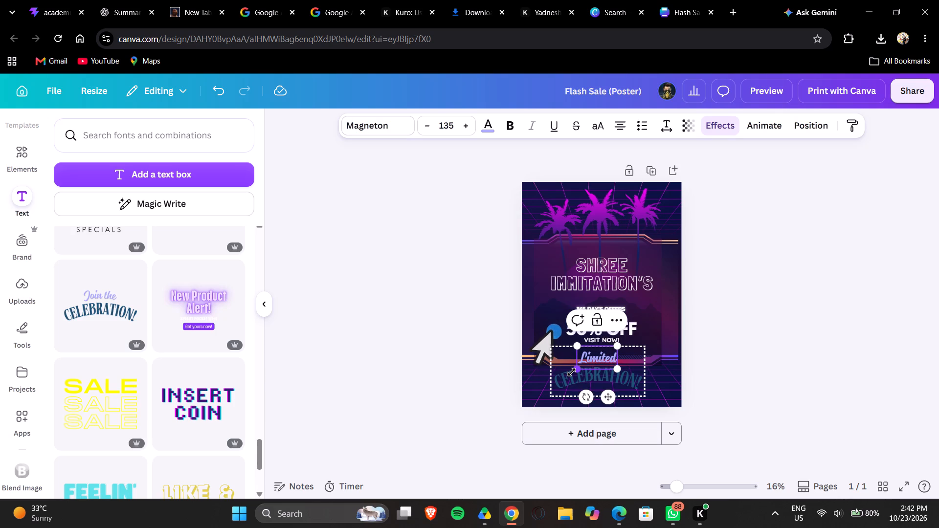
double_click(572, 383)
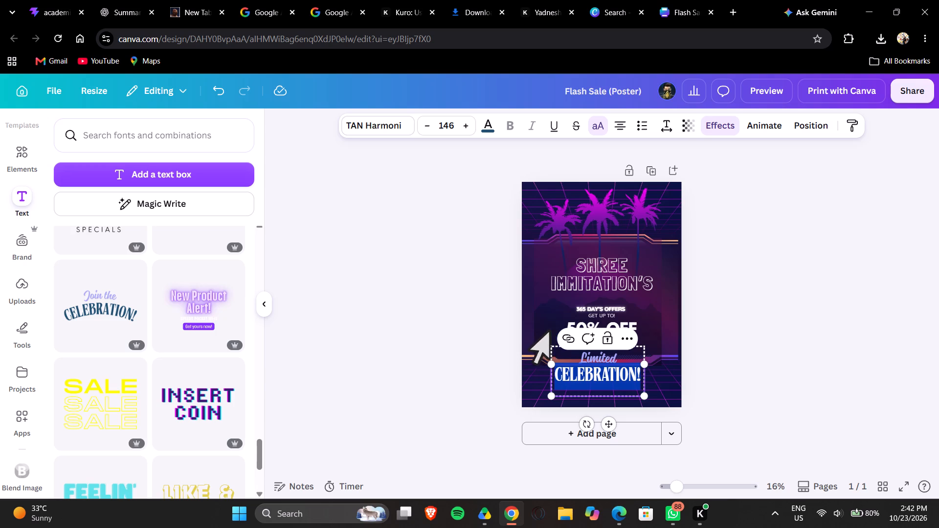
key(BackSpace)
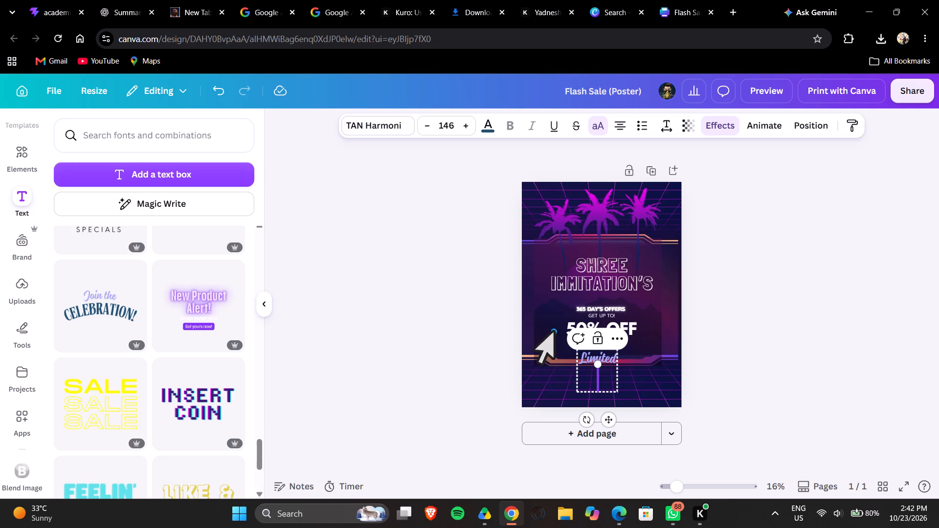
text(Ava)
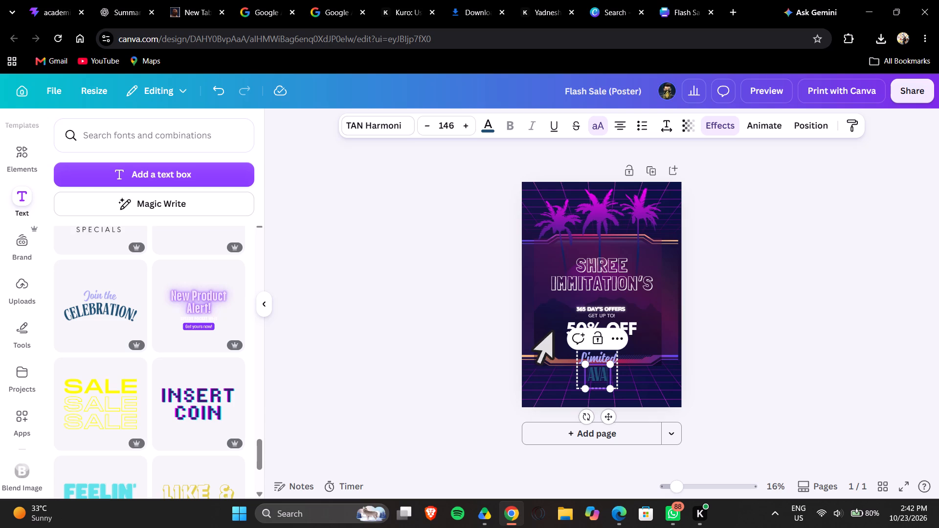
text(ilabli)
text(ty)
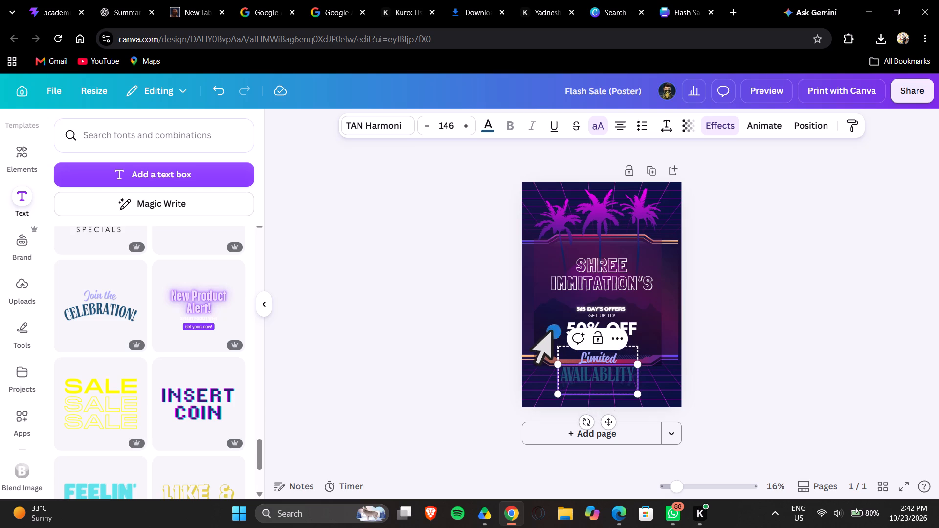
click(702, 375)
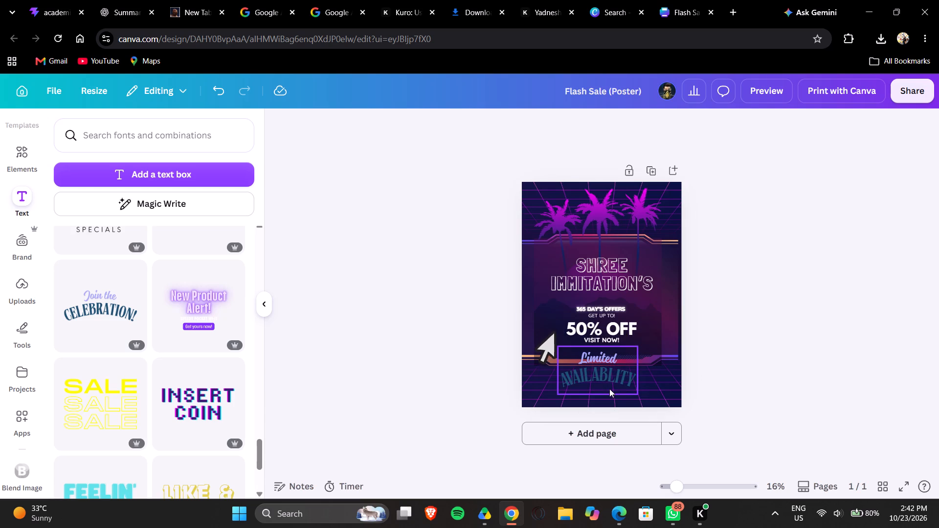
Move the two-line "Limited" lettering group down to the poster's bottom edge, centred below the frame.
drag(606, 382, 607, 395)
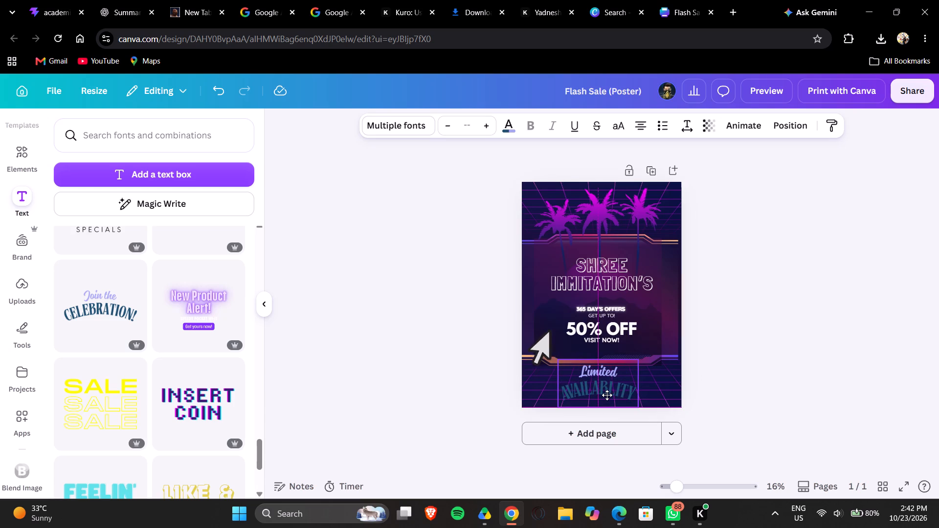
drag(607, 395, 606, 398)
click(693, 373)
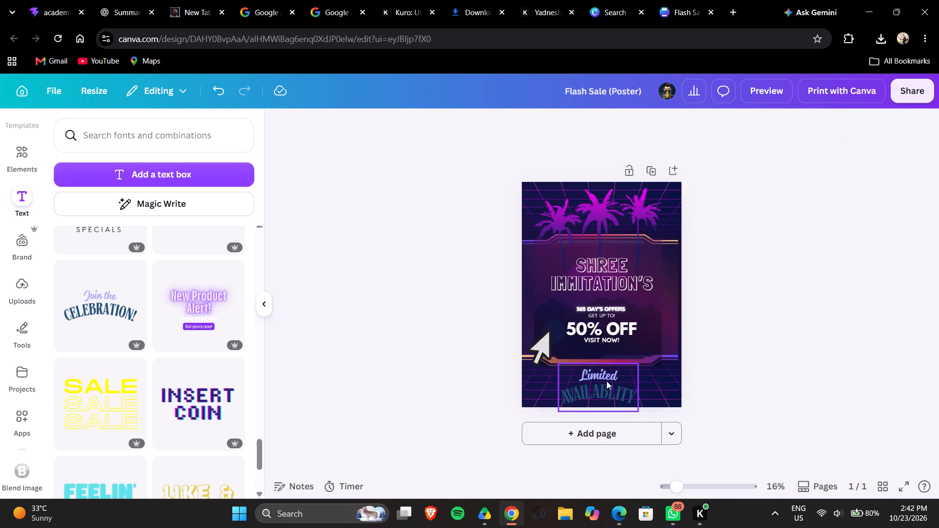
click(602, 381)
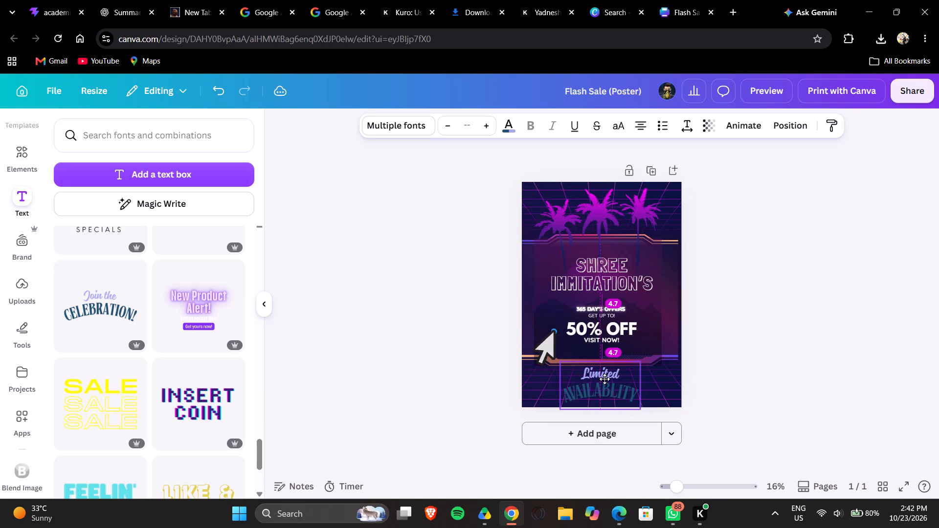
Replace the curved word below "Limited" with "stock".
click(610, 383)
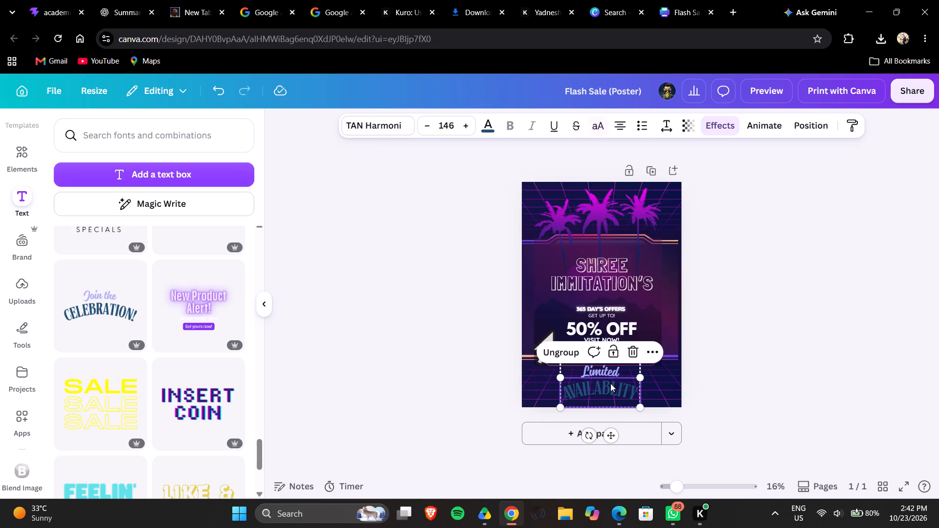
double_click(611, 385)
key(BackSpace)
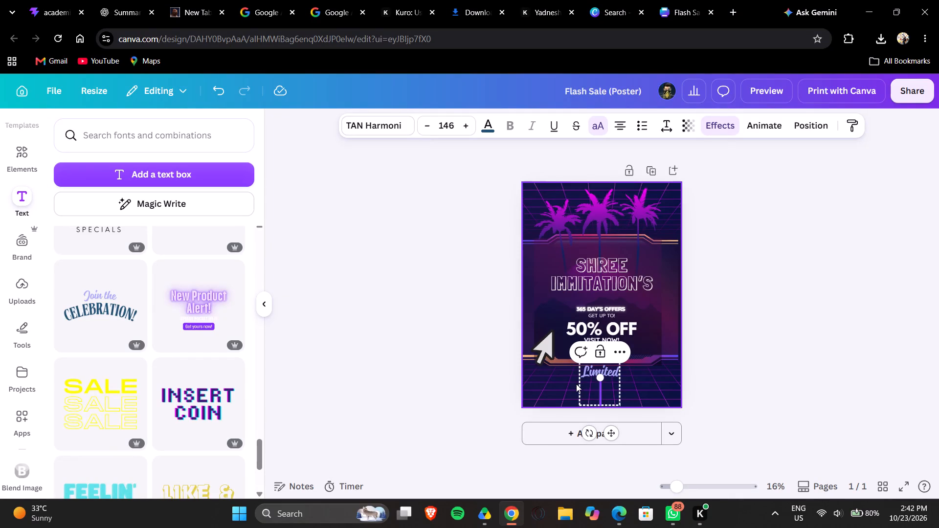
text(stock)
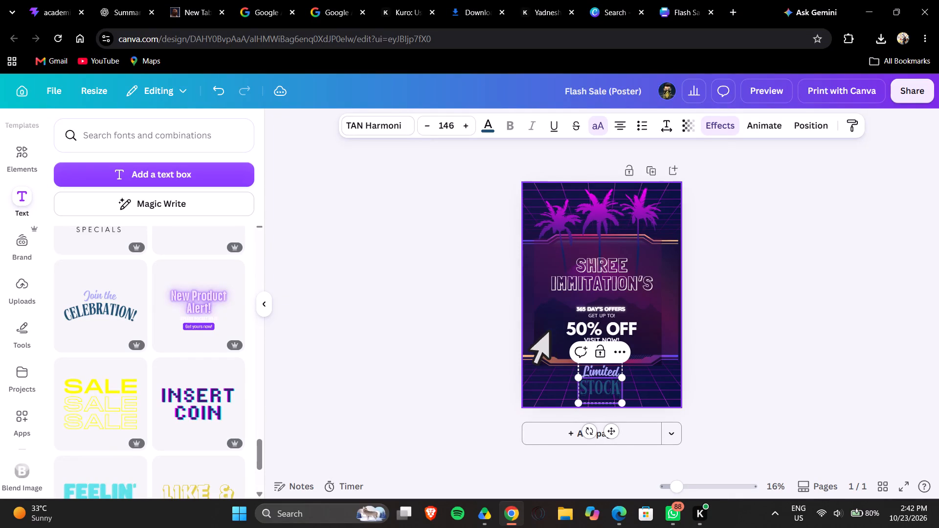
click(725, 378)
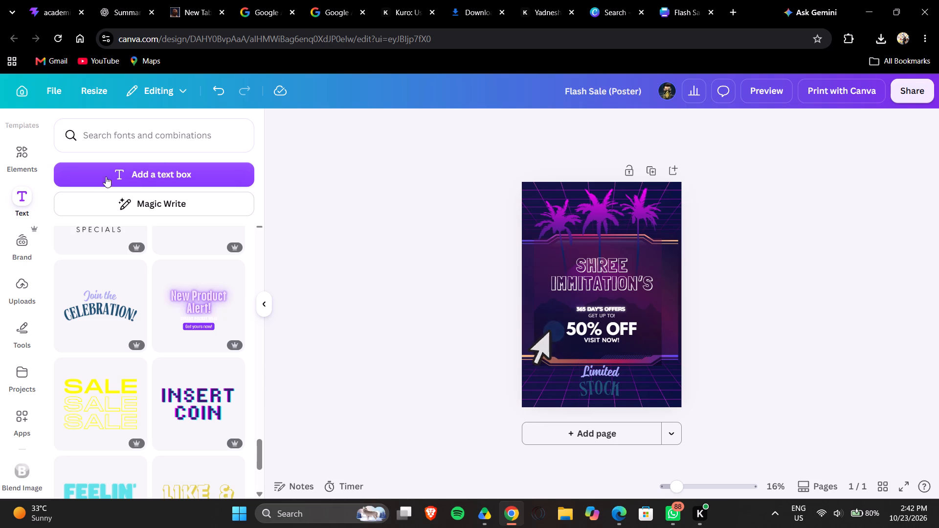
Browse the ready-made font combinations for a lettering style that suits the poster.
scroll(186, 309, down, 3)
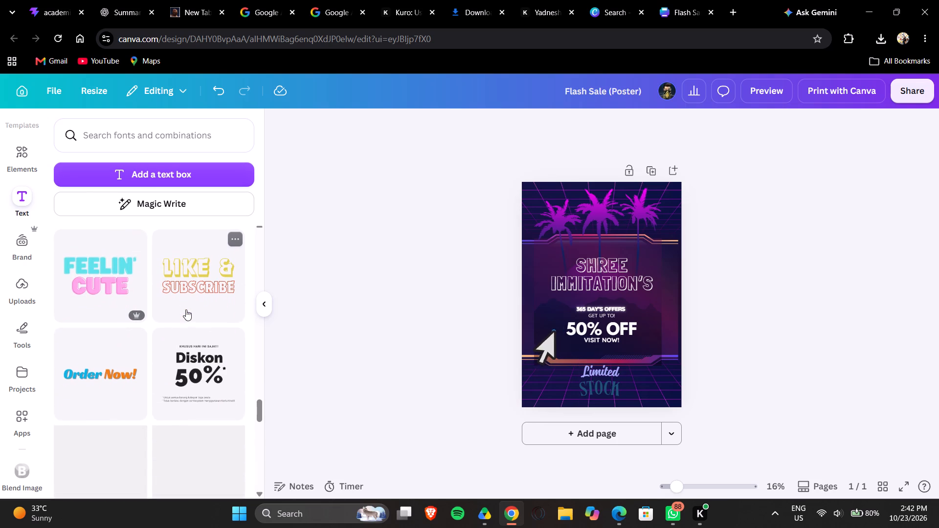
scroll(186, 309, down, 1)
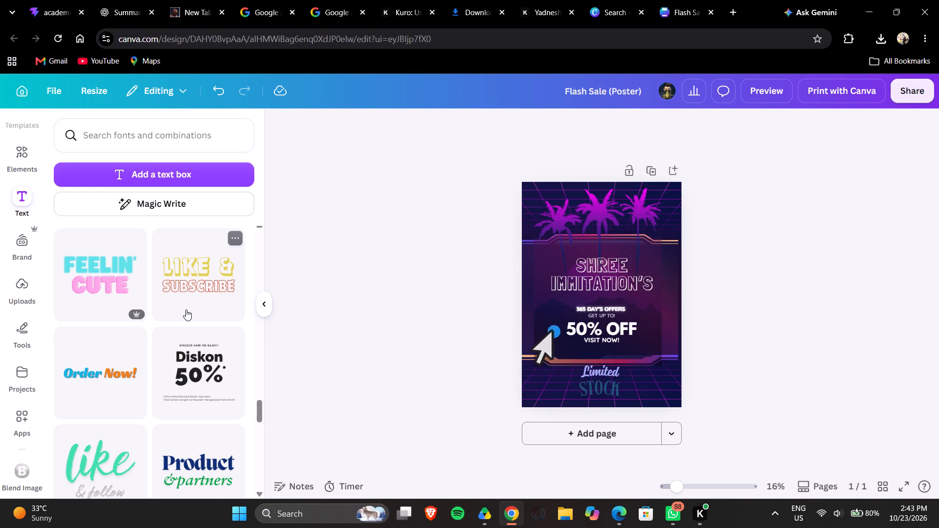
scroll(186, 309, down, 1)
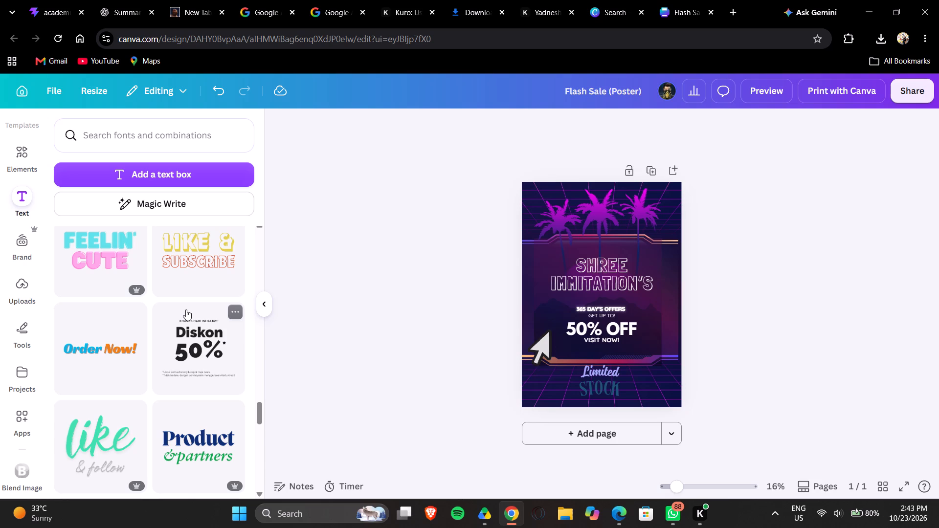
scroll(186, 309, down, 1)
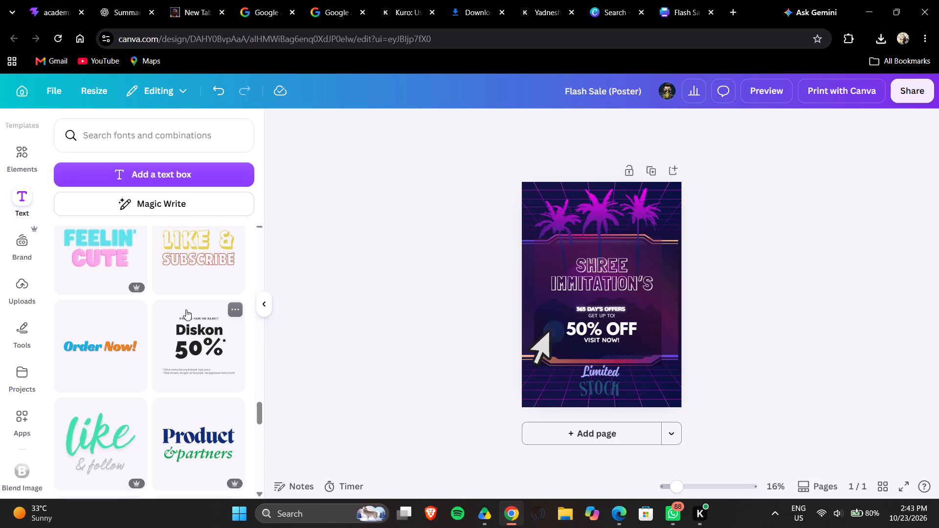
scroll(186, 309, down, 1)
scroll(186, 309, up, 2)
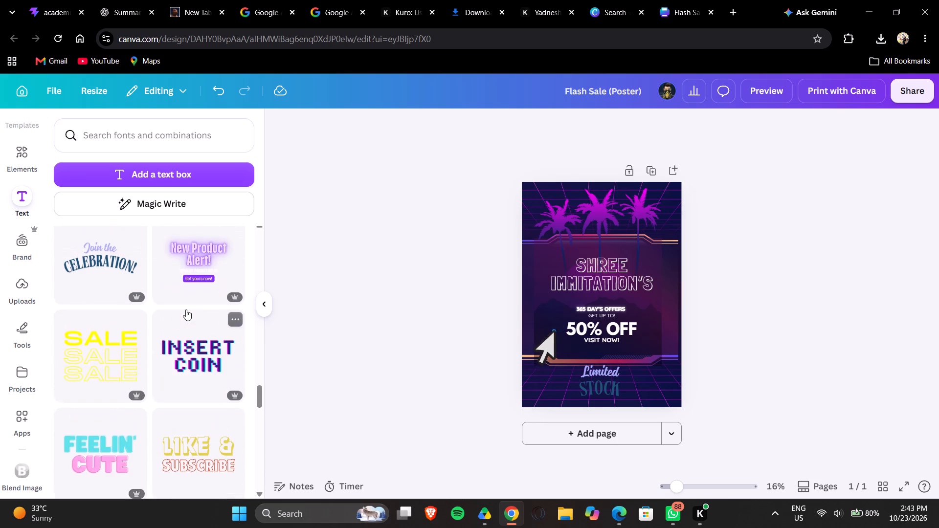
scroll(186, 309, up, 5)
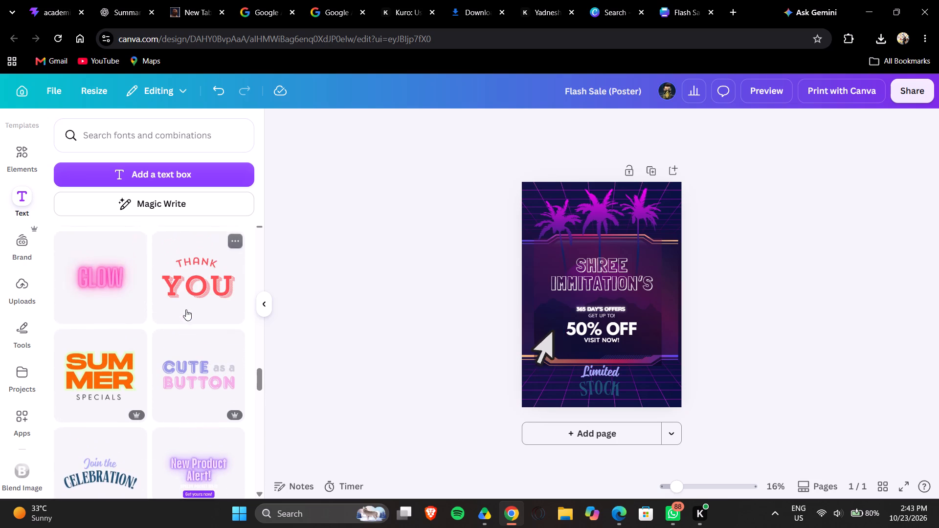
scroll(186, 309, up, 3)
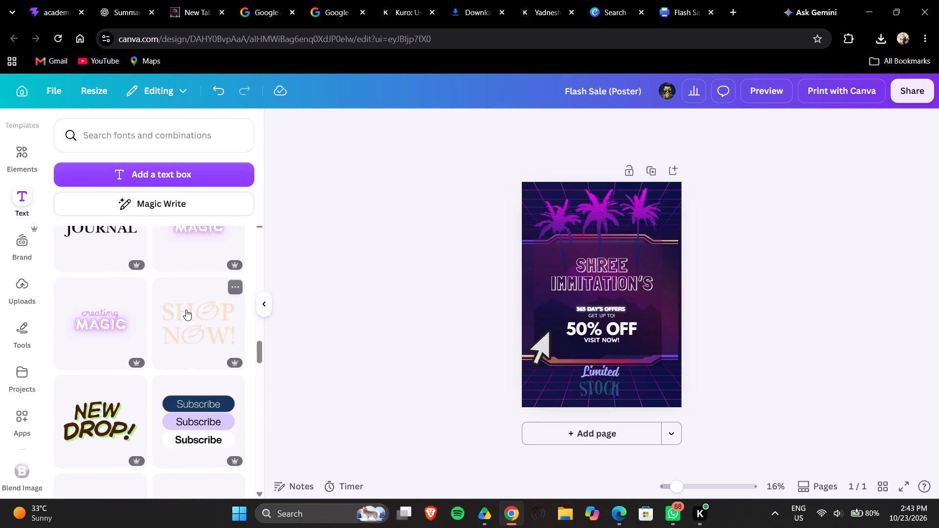
scroll(186, 309, up, 4)
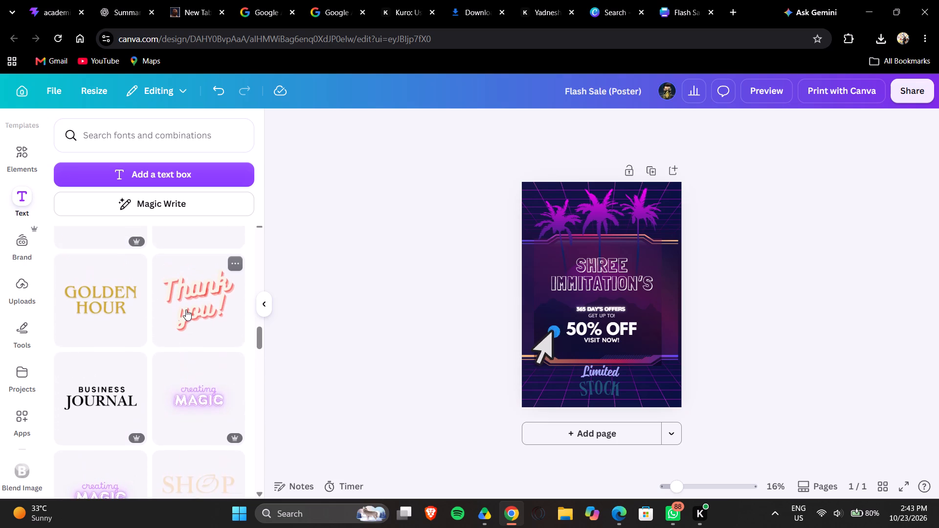
scroll(186, 309, up, 4)
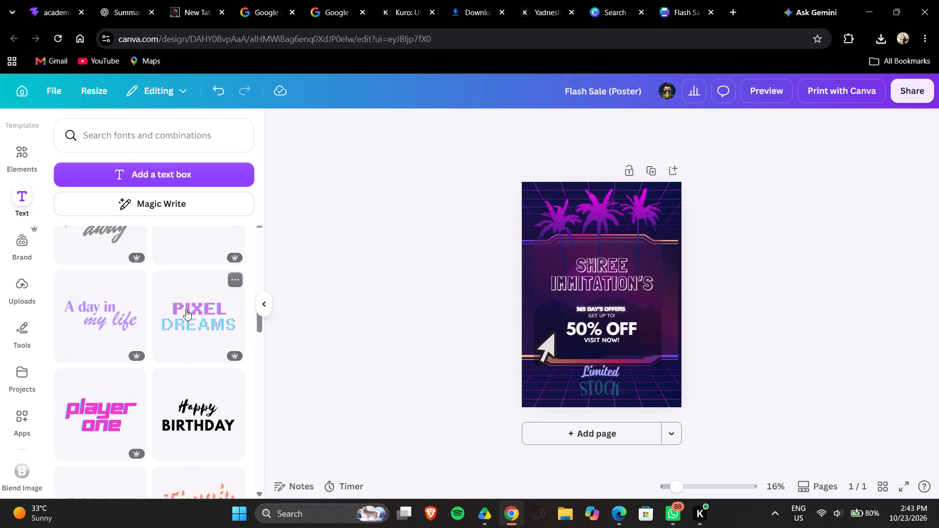
scroll(186, 309, up, 3)
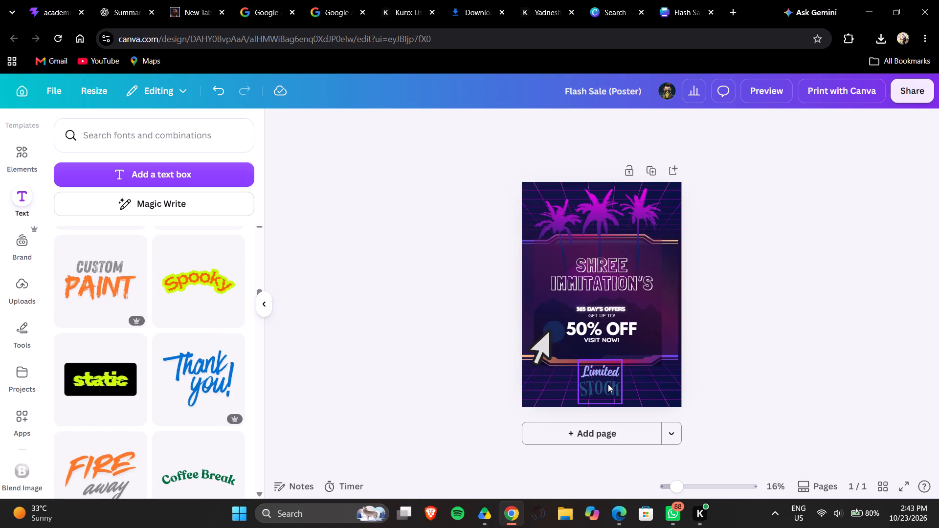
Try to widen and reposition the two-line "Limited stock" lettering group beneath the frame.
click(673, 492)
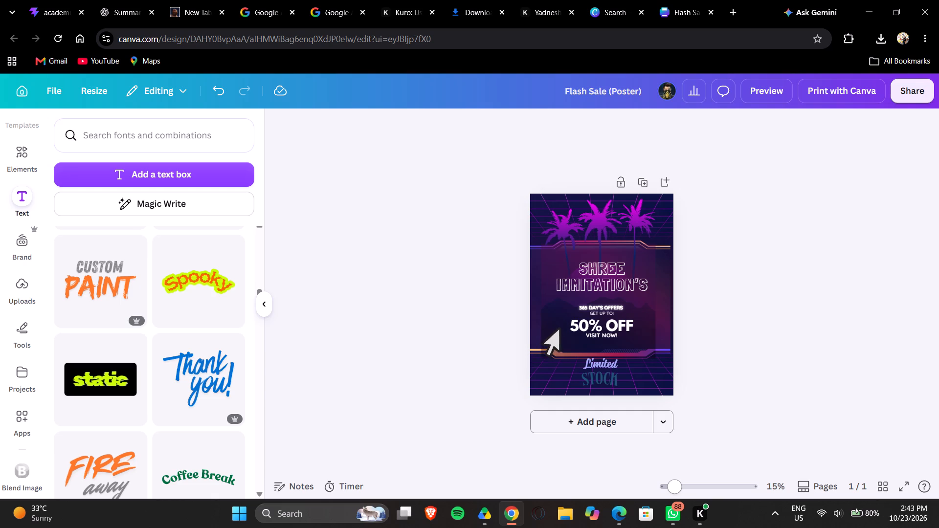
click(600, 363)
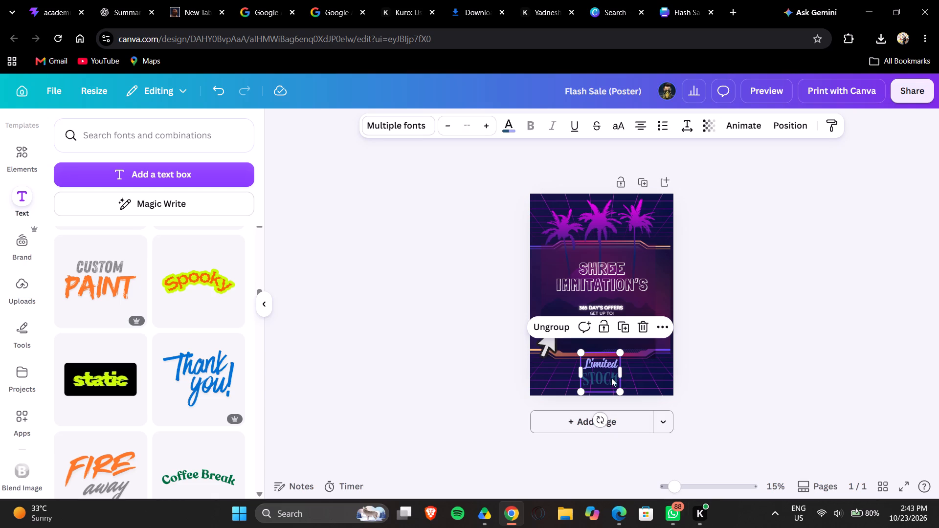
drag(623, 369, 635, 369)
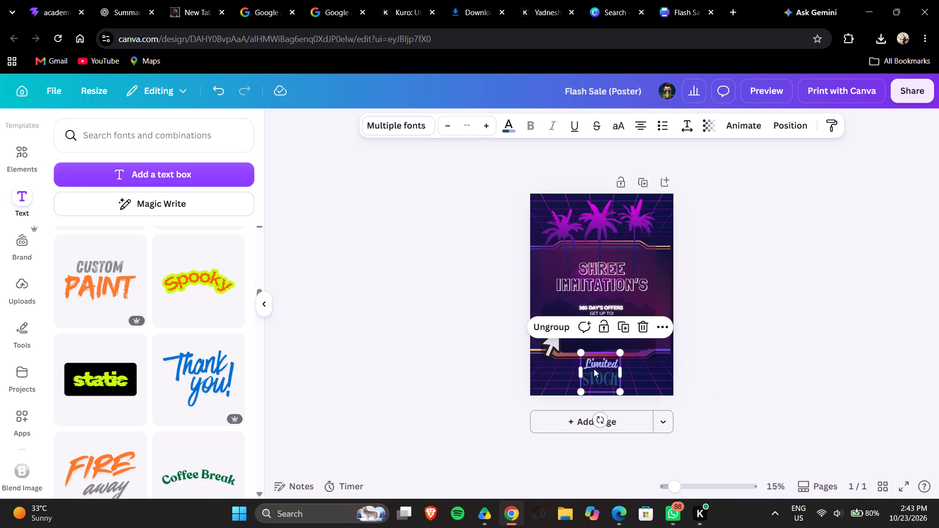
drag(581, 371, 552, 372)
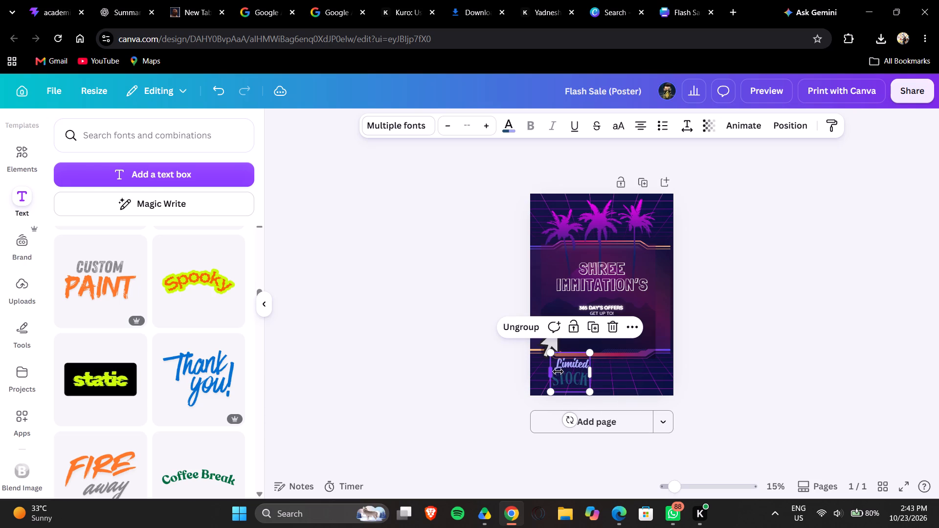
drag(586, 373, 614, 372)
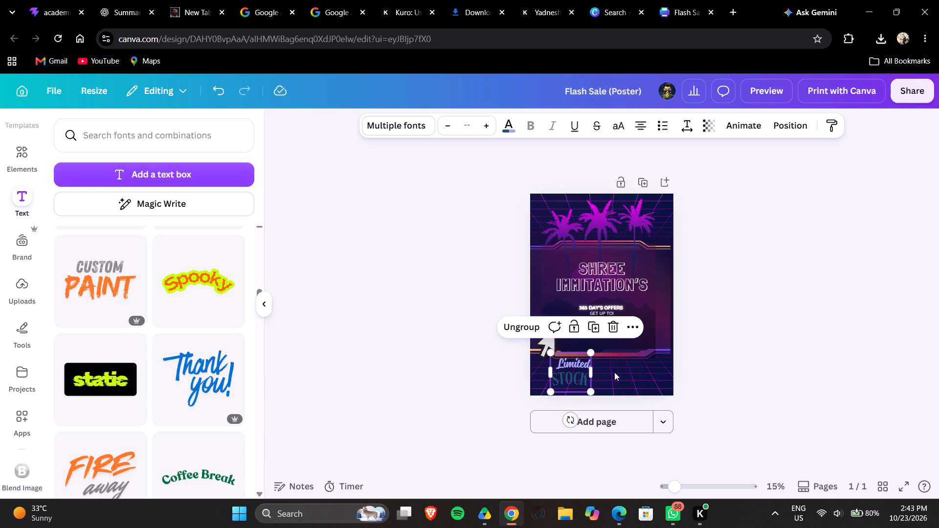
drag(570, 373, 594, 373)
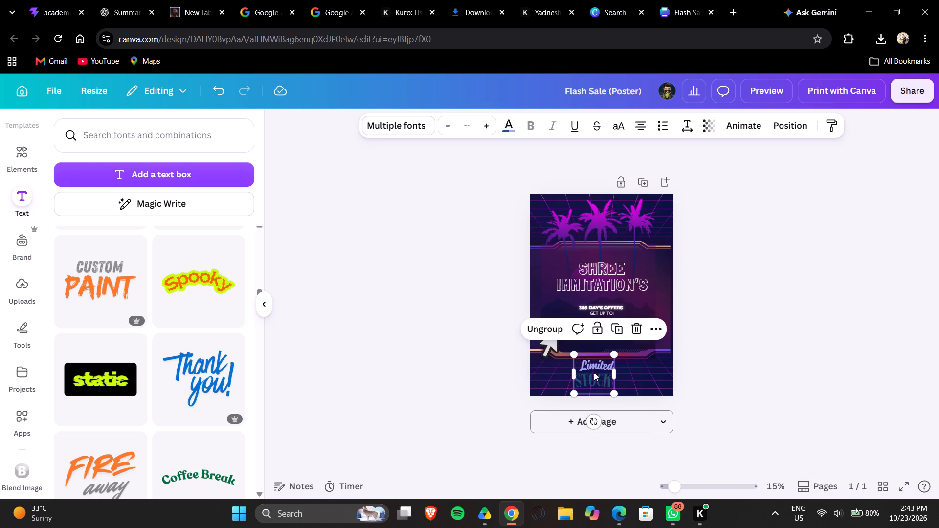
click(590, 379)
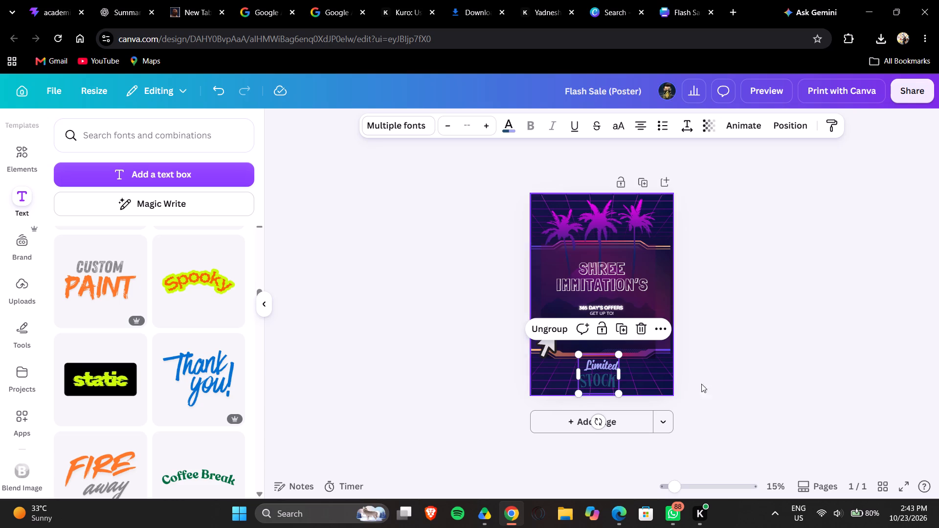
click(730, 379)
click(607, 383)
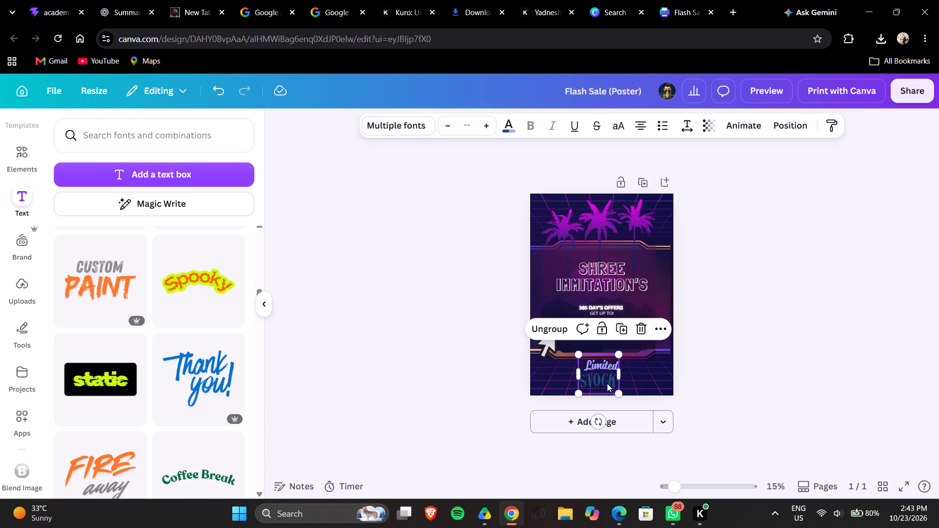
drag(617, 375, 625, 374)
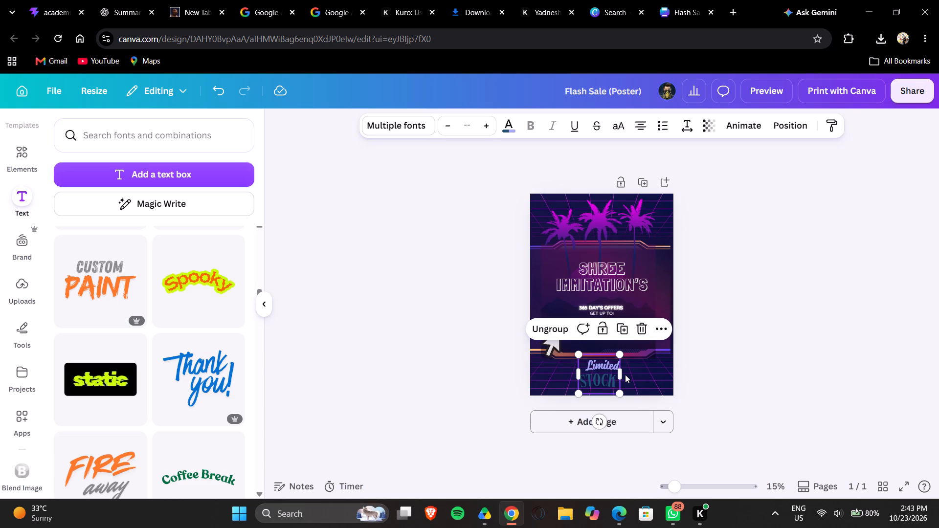
Delete the "Limited stock" lettering group from the bottom of the poster.
click(641, 332)
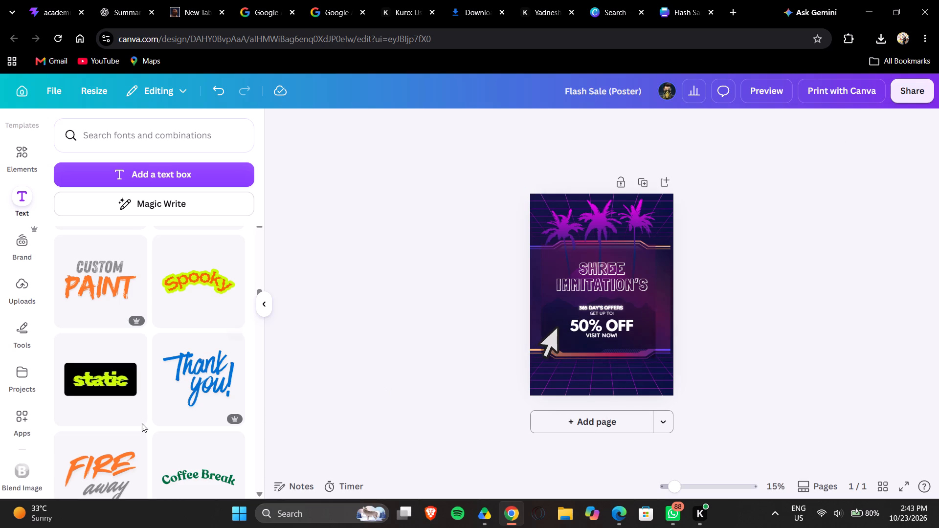
Browse the ready-made font combinations for a replacement lettering style that suits the neon offers poster.
scroll(87, 411, down, 5)
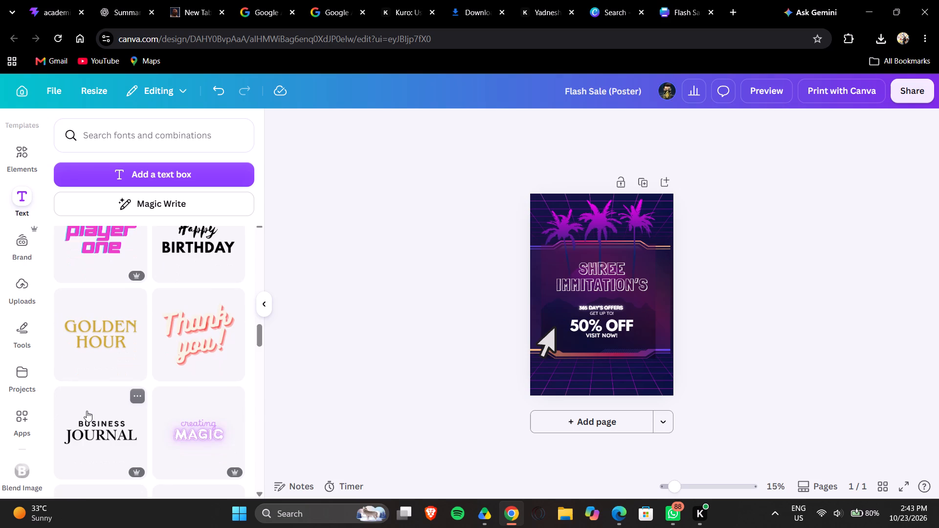
scroll(87, 411, down, 5)
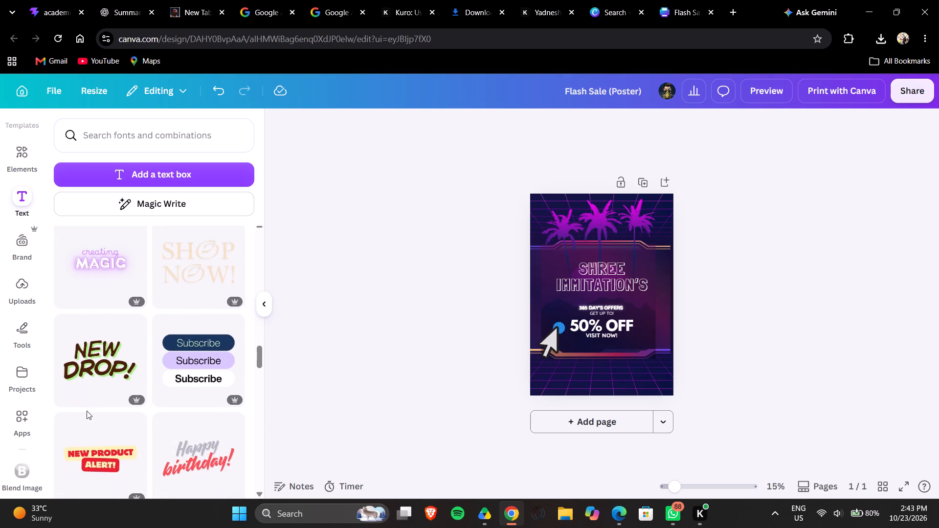
scroll(87, 411, down, 4)
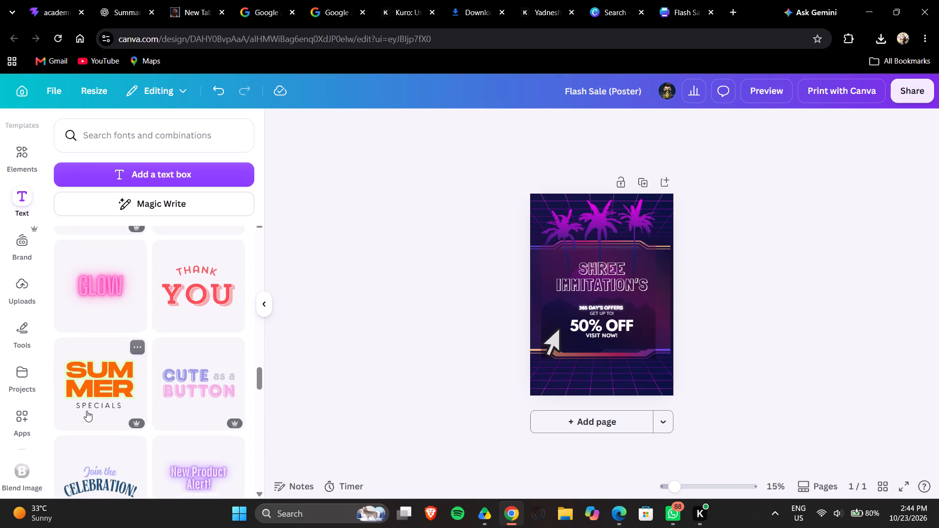
scroll(87, 411, down, 3)
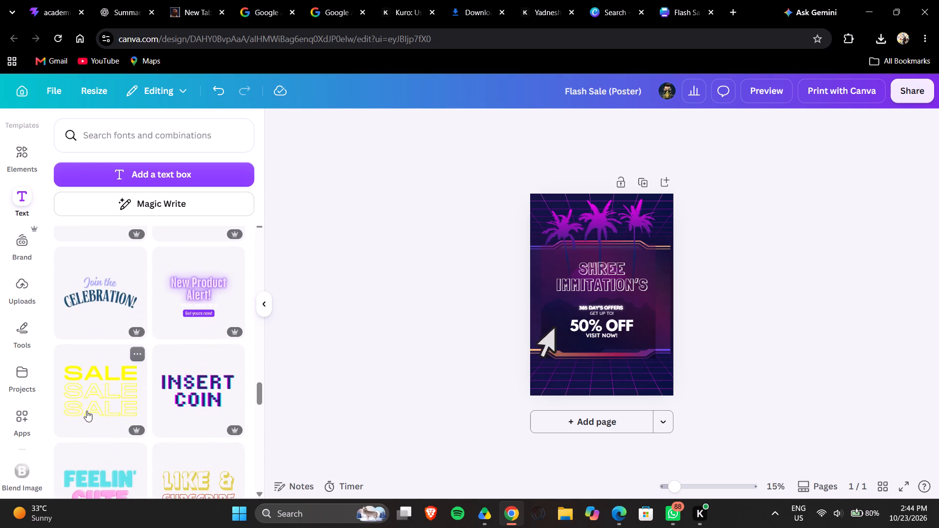
scroll(87, 411, down, 5)
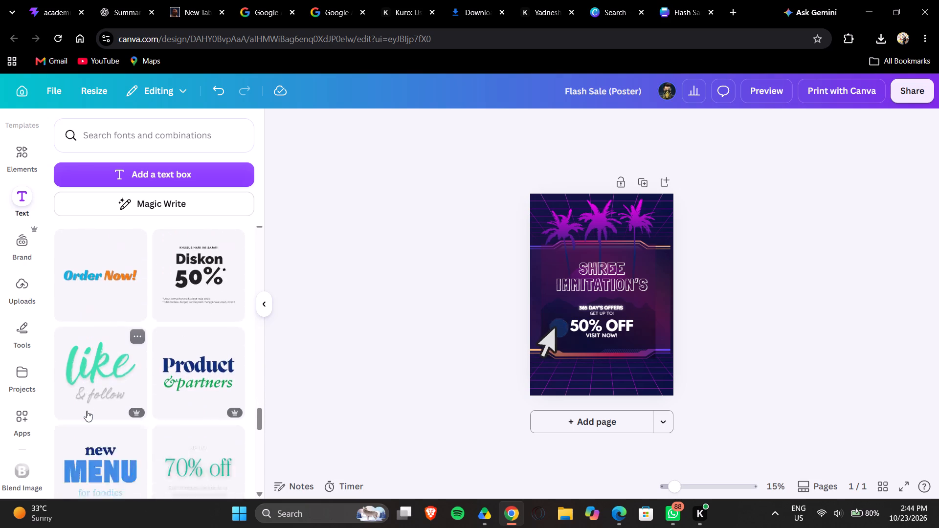
scroll(87, 411, down, 3)
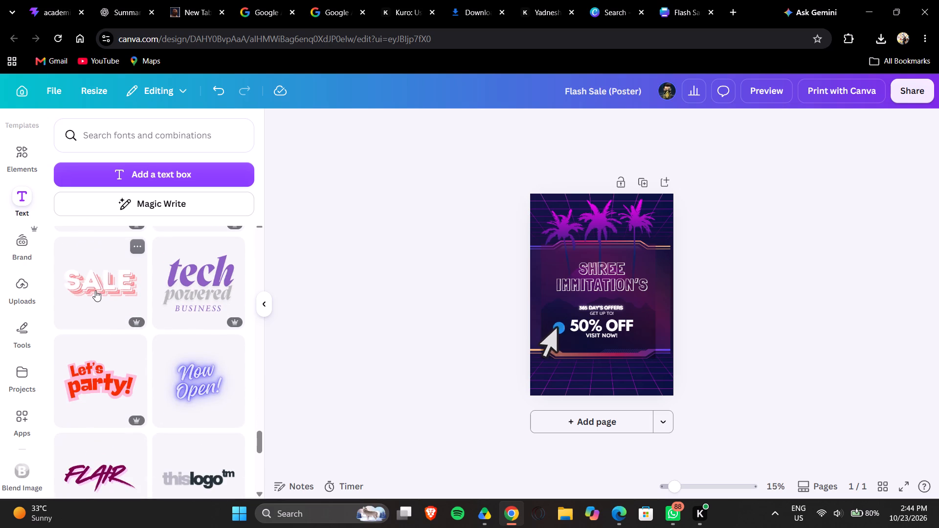
scroll(172, 389, down, 2)
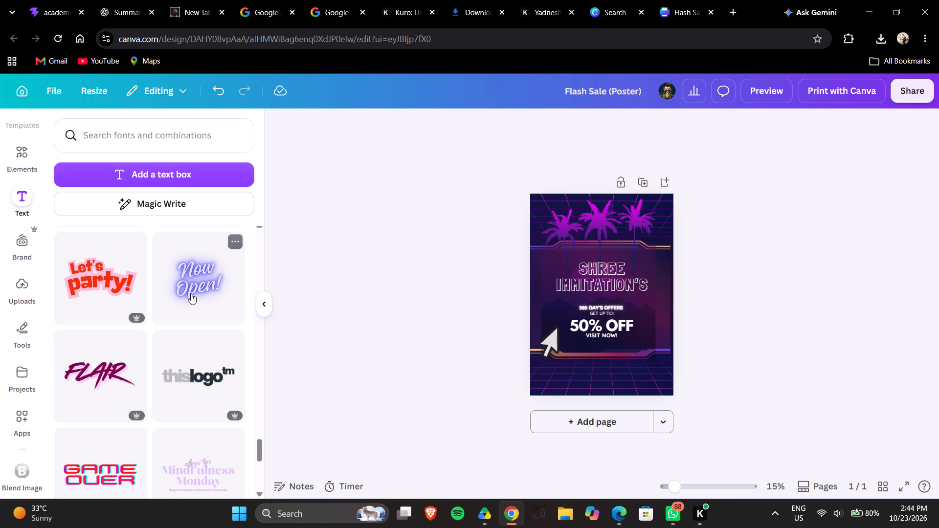
scroll(191, 293, down, 1)
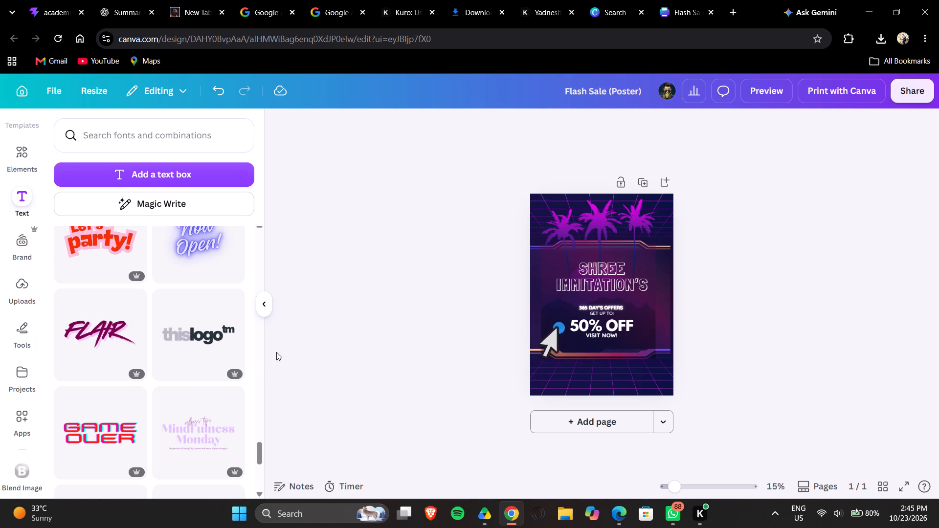
scroll(171, 363, down, 5)
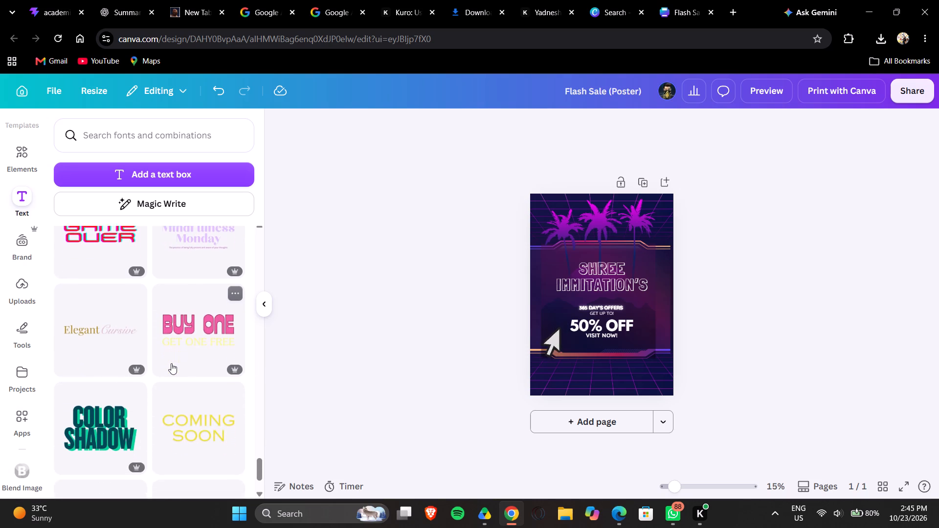
scroll(171, 363, down, 3)
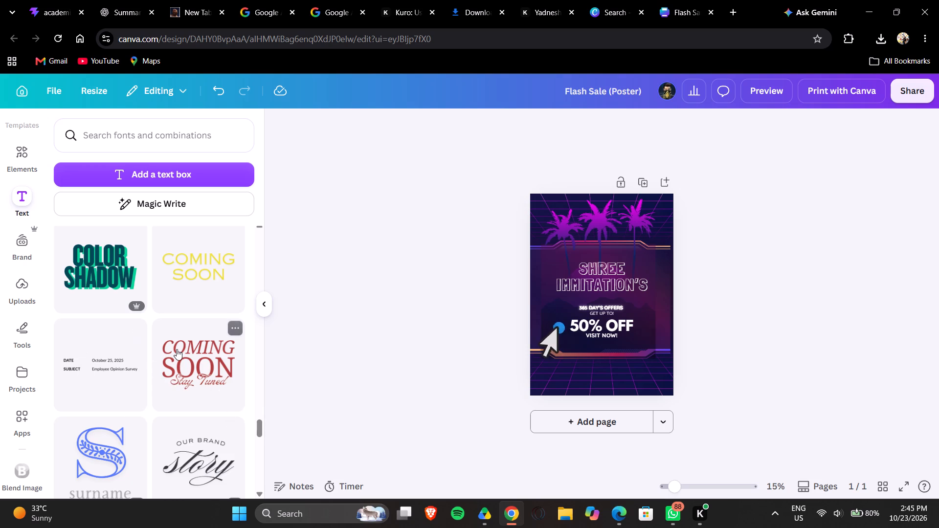
scroll(177, 349, down, 3)
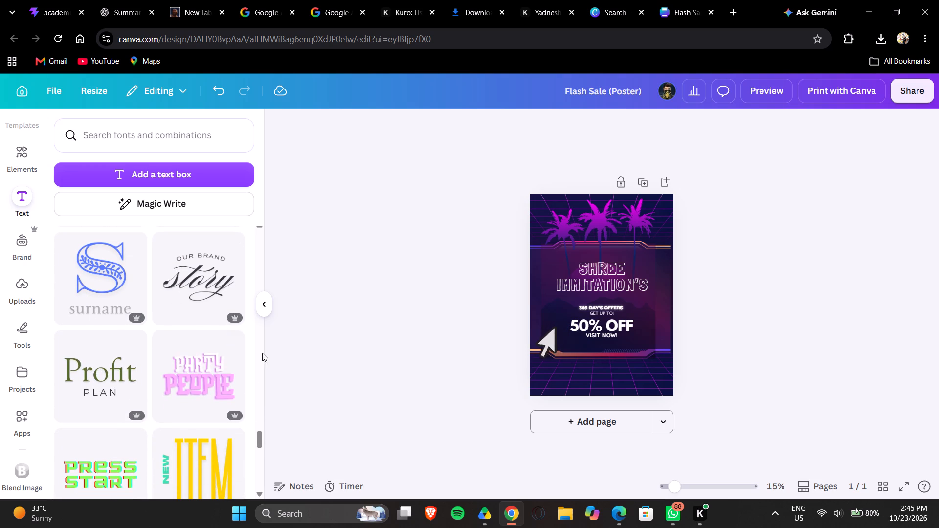
scroll(164, 329, up, 7)
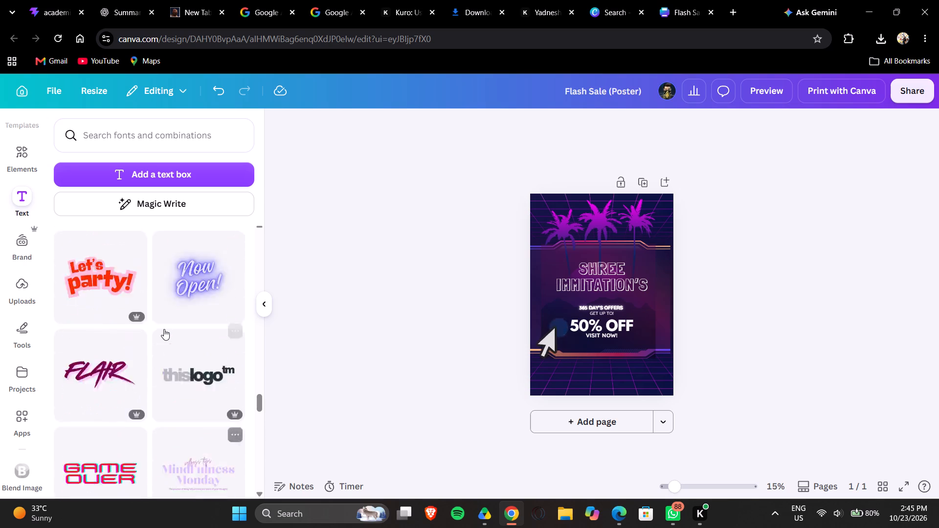
scroll(164, 329, up, 6)
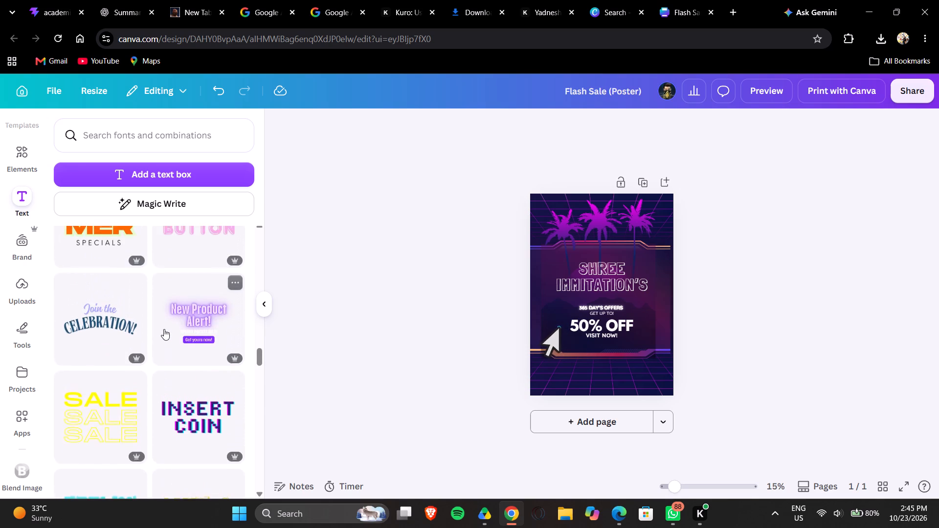
scroll(164, 329, up, 2)
scroll(164, 329, down, 7)
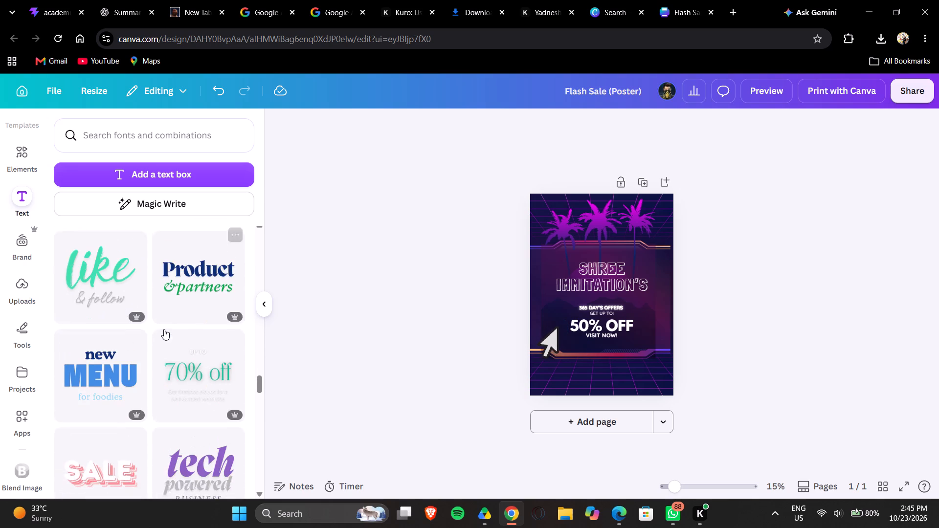
scroll(164, 329, down, 7)
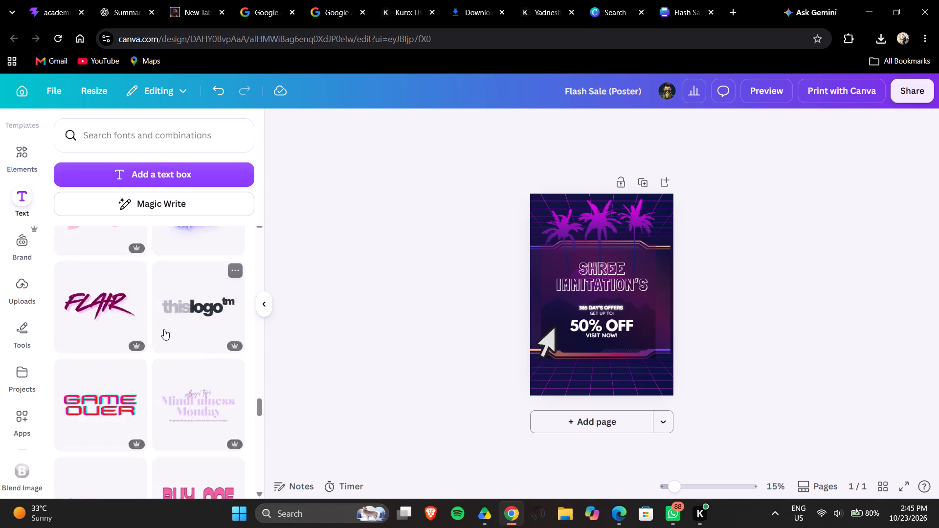
scroll(164, 329, down, 6)
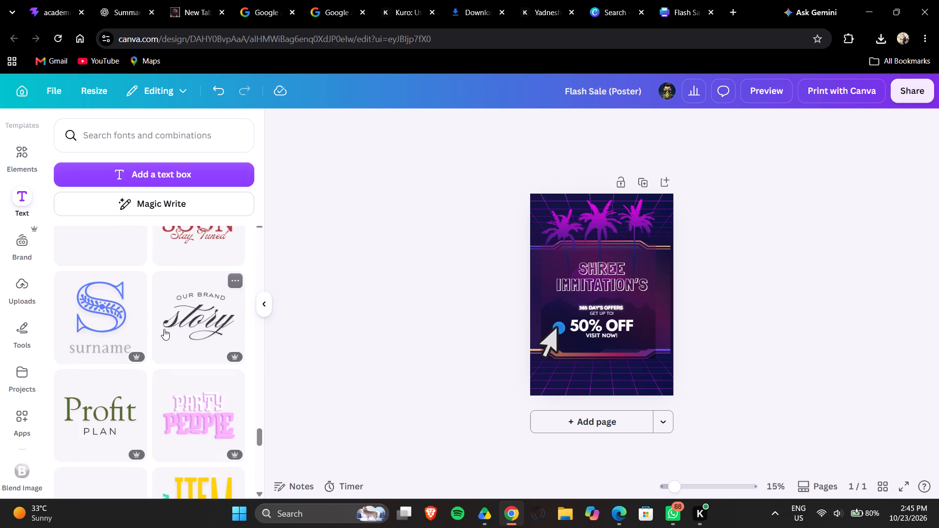
scroll(164, 329, down, 6)
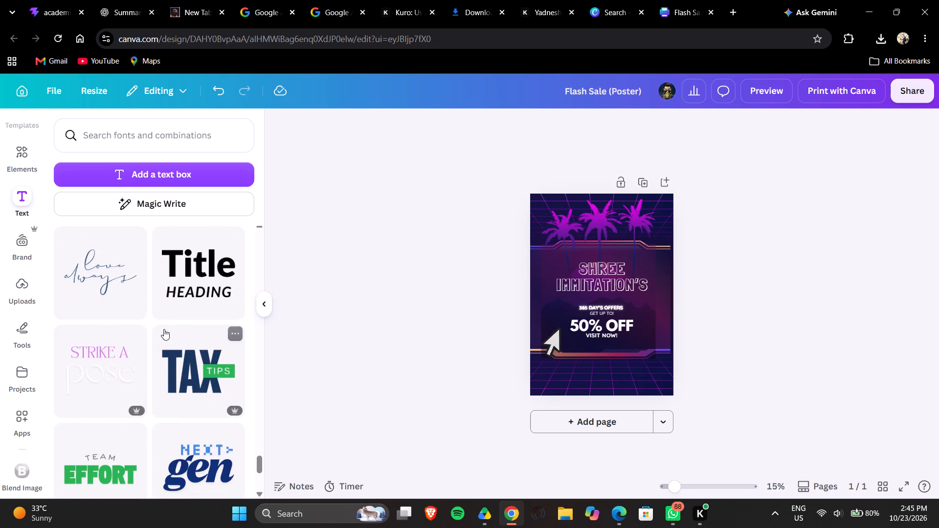
scroll(164, 329, down, 7)
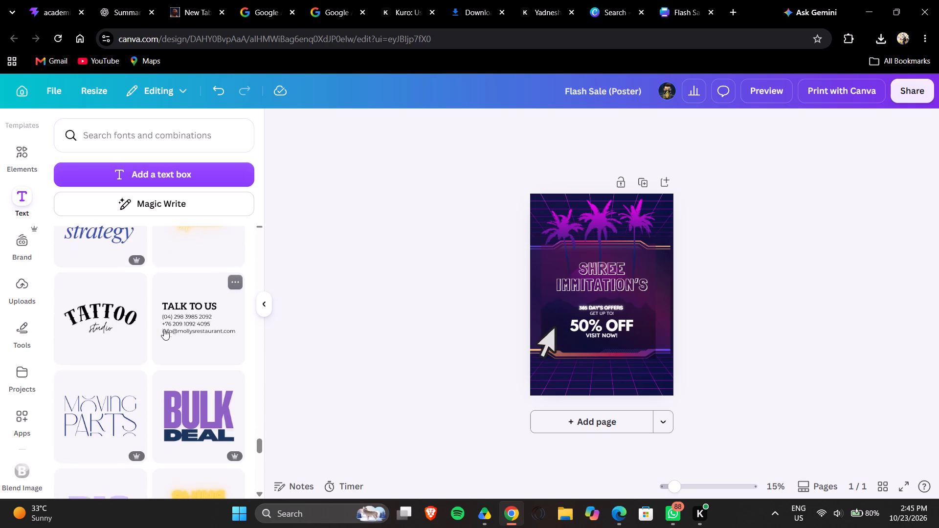
scroll(164, 329, down, 5)
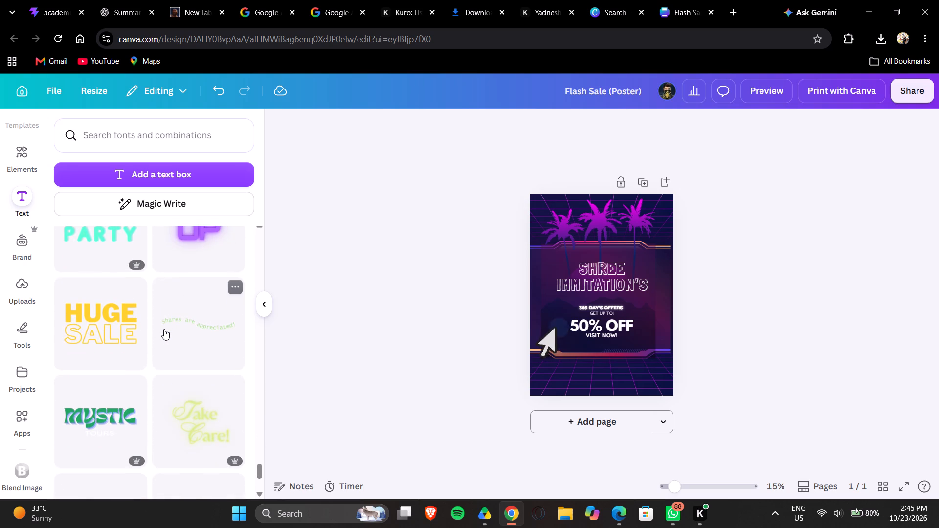
scroll(164, 329, down, 4)
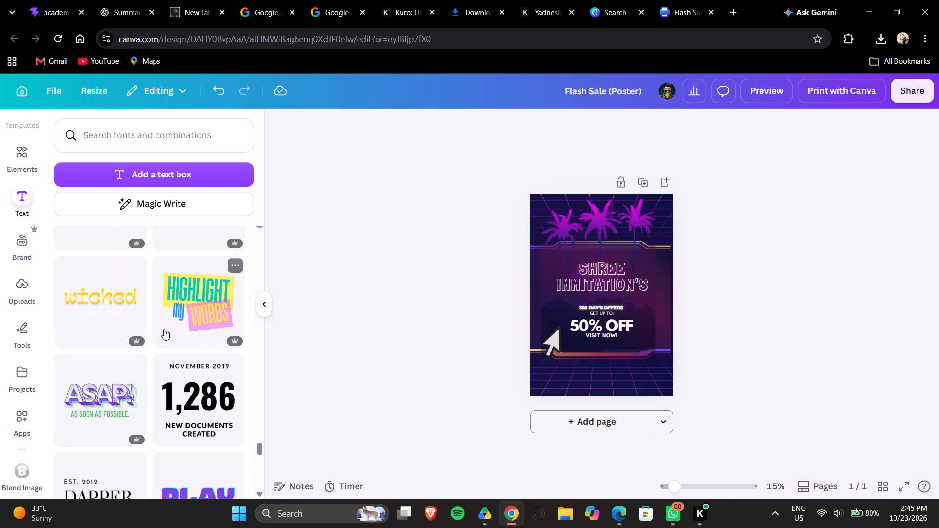
scroll(164, 329, down, 6)
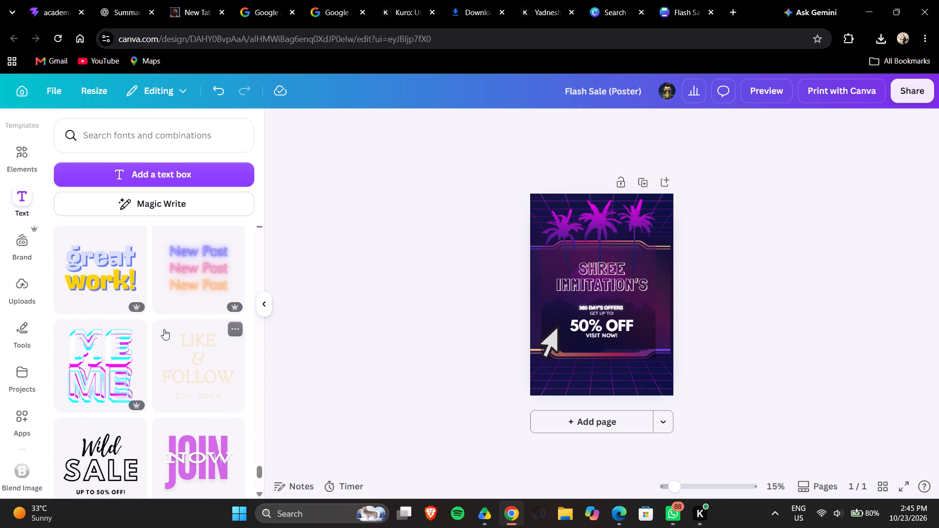
scroll(164, 329, down, 2)
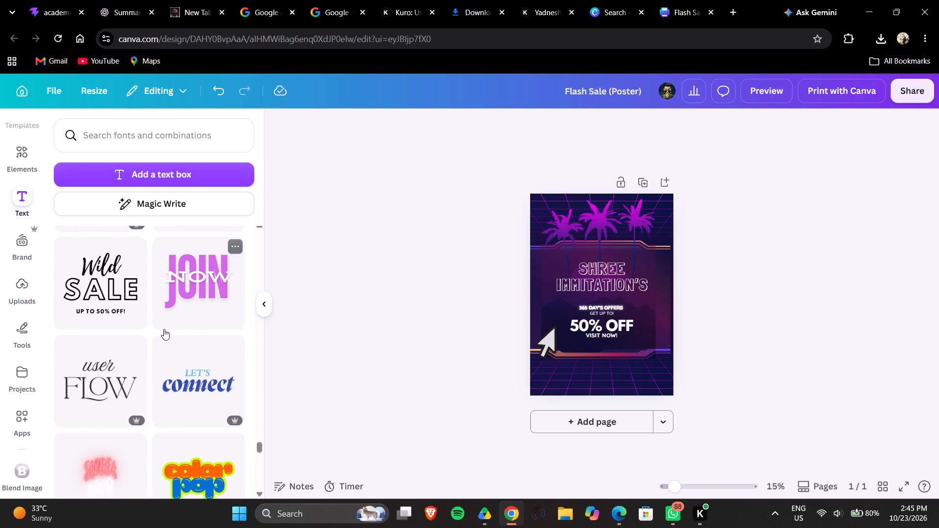
scroll(164, 329, down, 3)
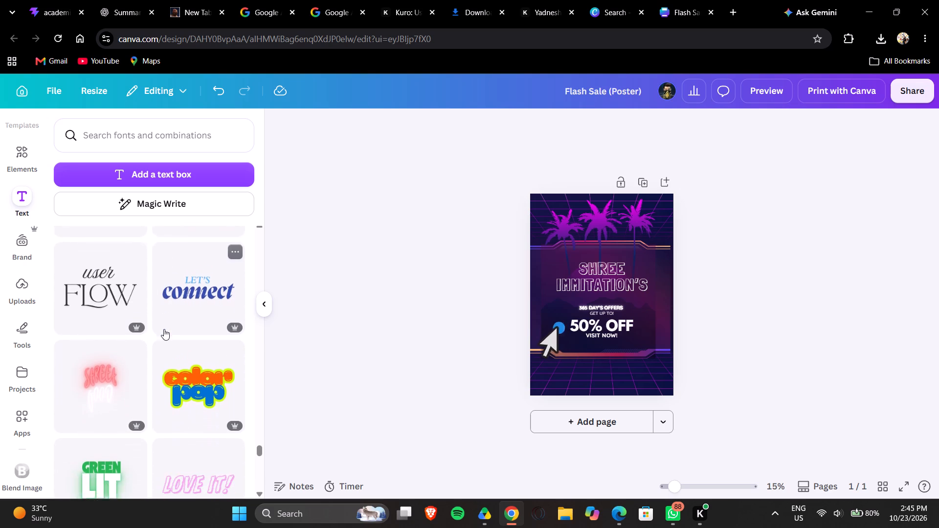
scroll(164, 329, down, 3)
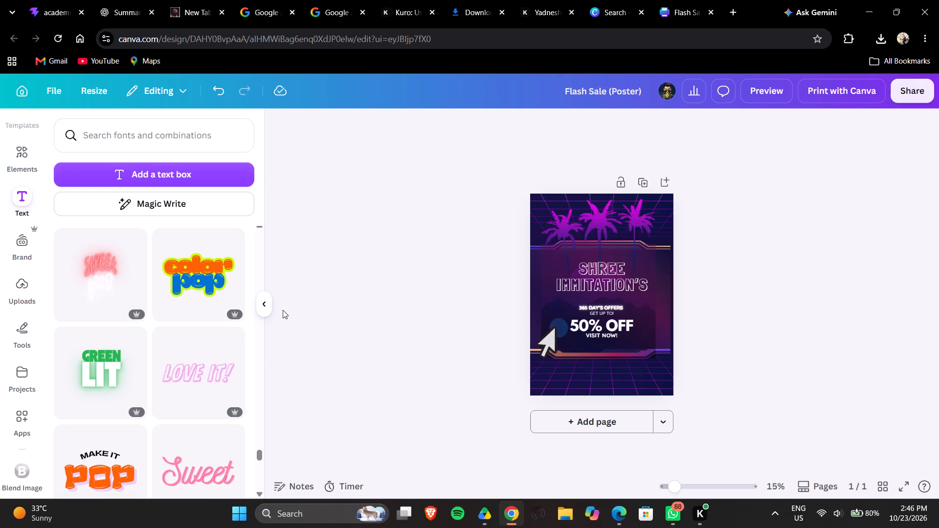
scroll(217, 334, down, 5)
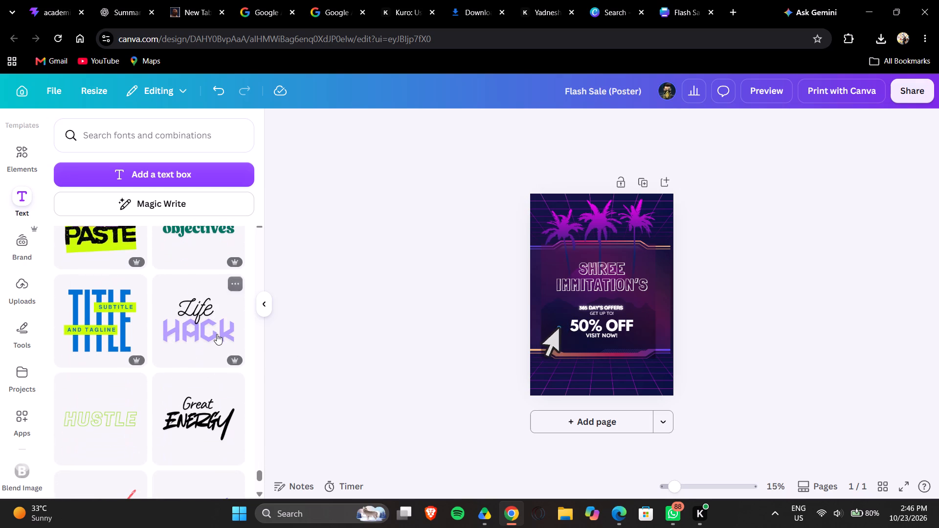
scroll(217, 334, down, 1)
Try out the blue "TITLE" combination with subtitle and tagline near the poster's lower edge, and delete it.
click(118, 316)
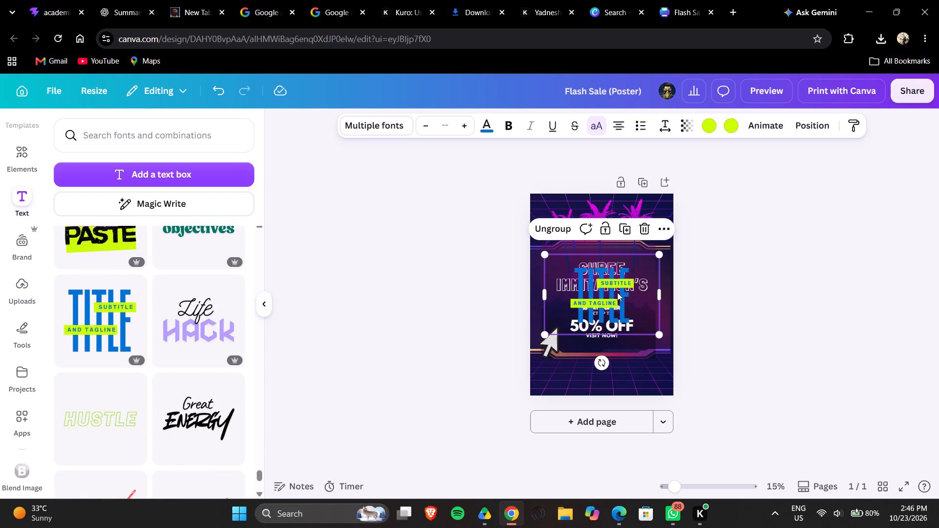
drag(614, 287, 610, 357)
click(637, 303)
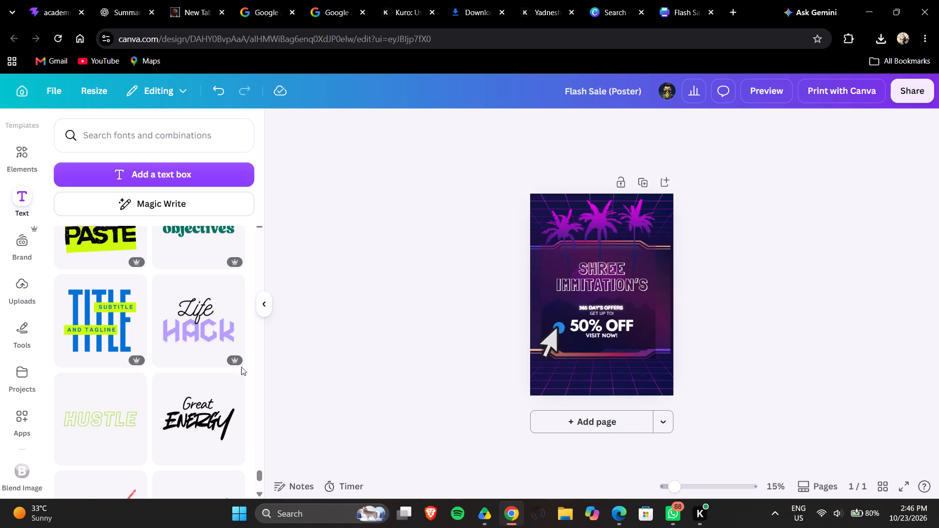
Browse further through the ready-made font combinations for a lettering style that suits the neon offers poster.
scroll(83, 386, down, 5)
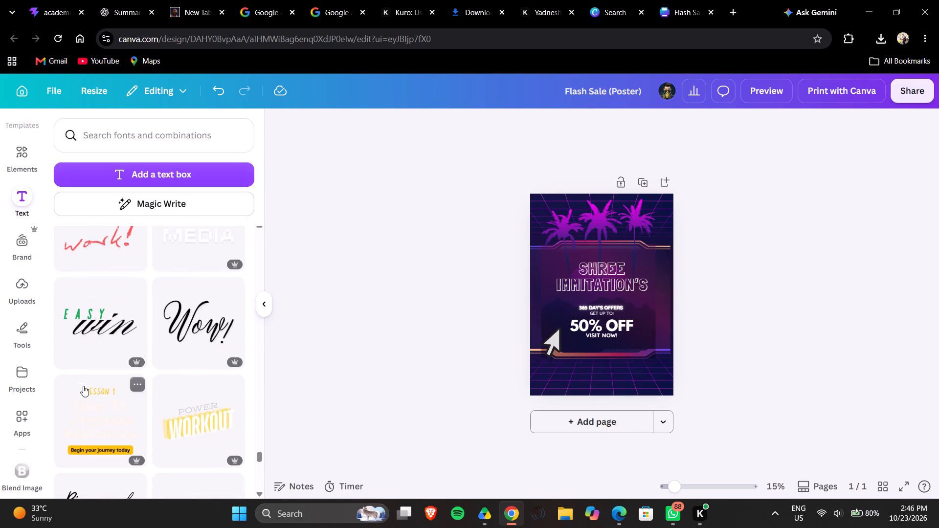
scroll(83, 386, down, 5)
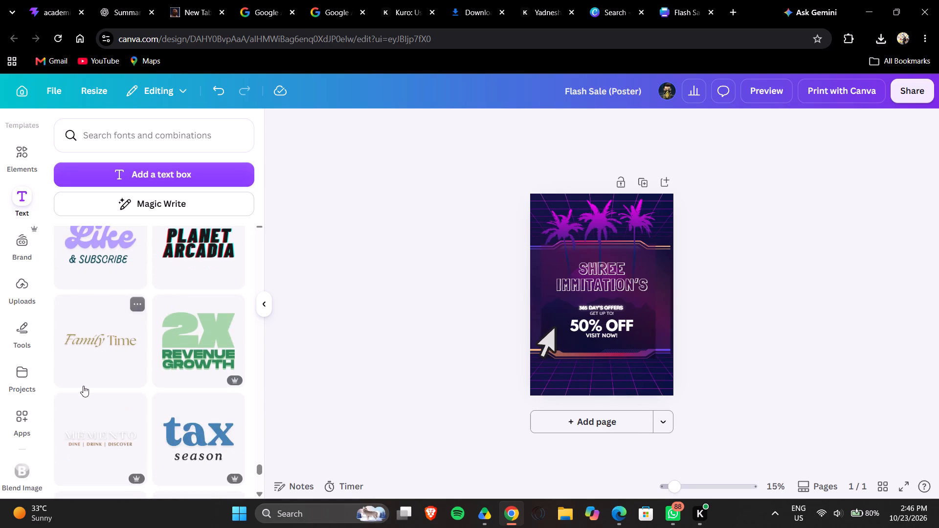
scroll(83, 386, down, 6)
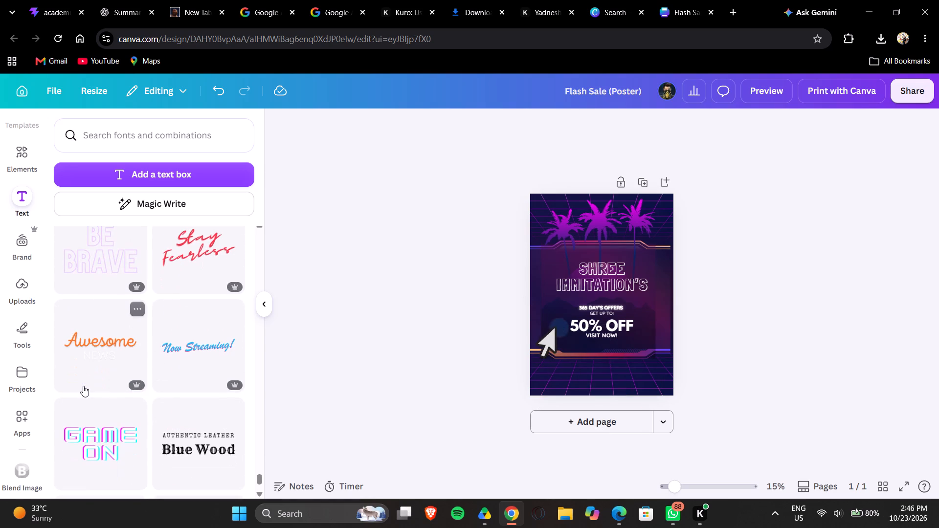
scroll(83, 386, down, 5)
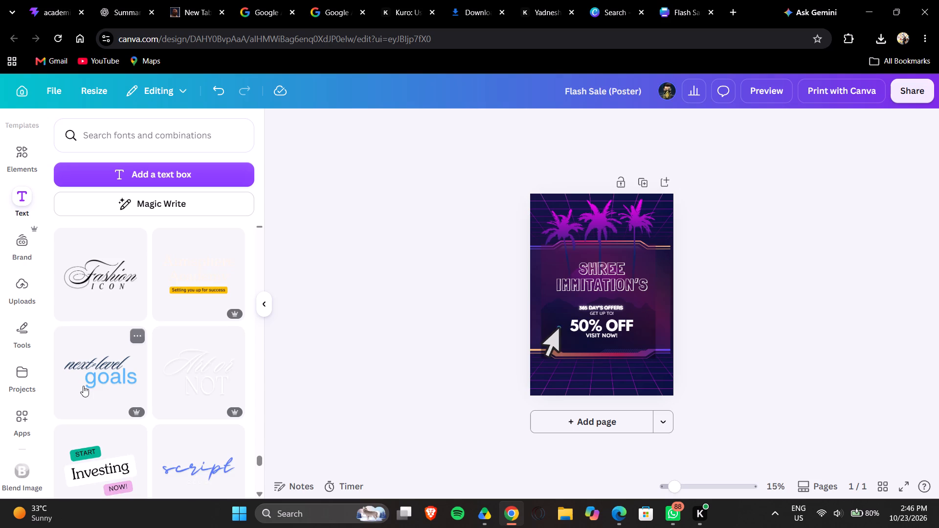
scroll(83, 386, down, 5)
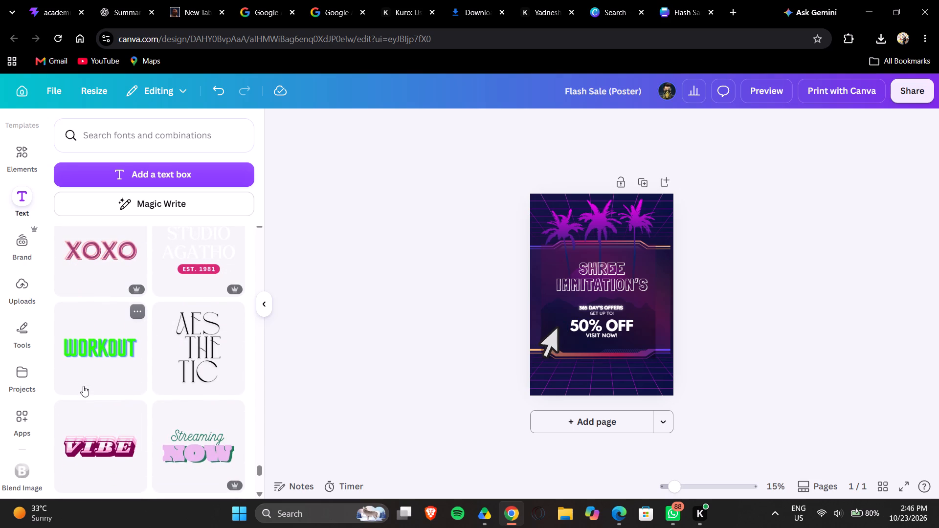
scroll(83, 386, down, 1)
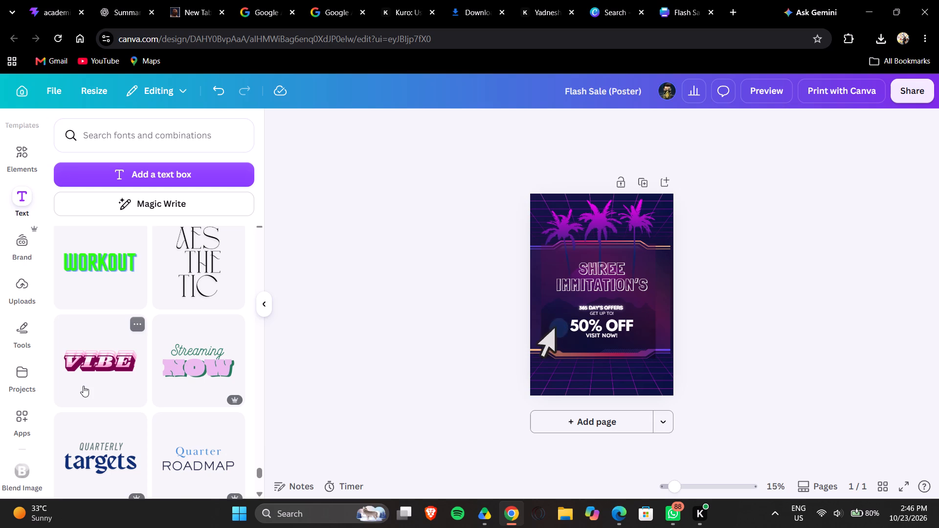
scroll(126, 371, down, 4)
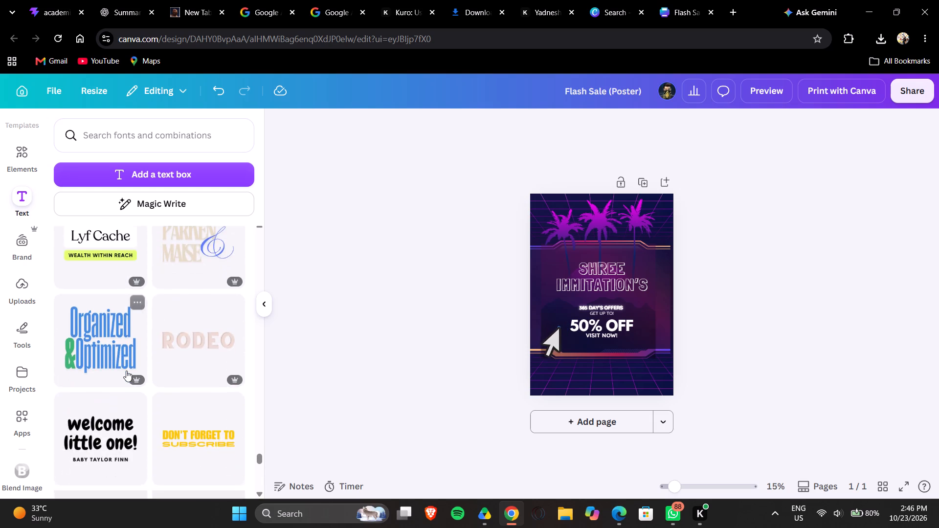
scroll(126, 371, down, 3)
scroll(179, 328, down, 2)
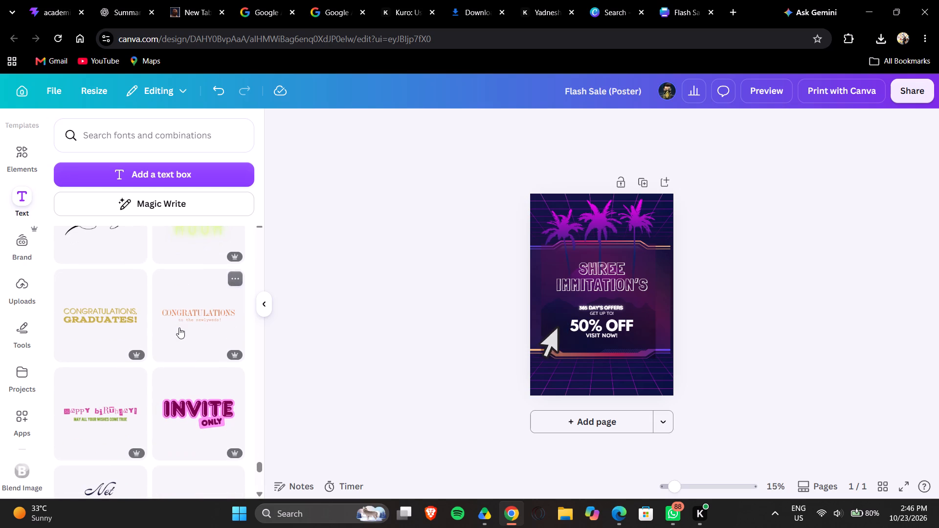
scroll(181, 401, down, 1)
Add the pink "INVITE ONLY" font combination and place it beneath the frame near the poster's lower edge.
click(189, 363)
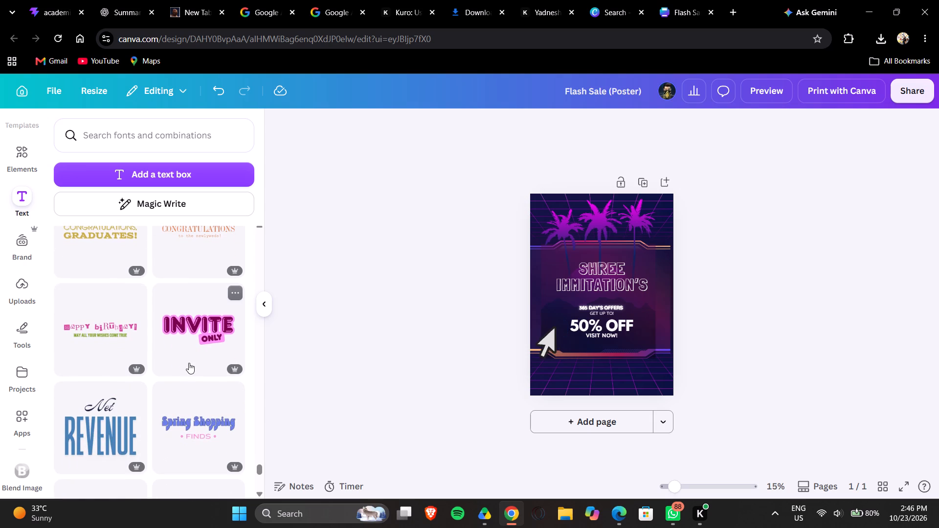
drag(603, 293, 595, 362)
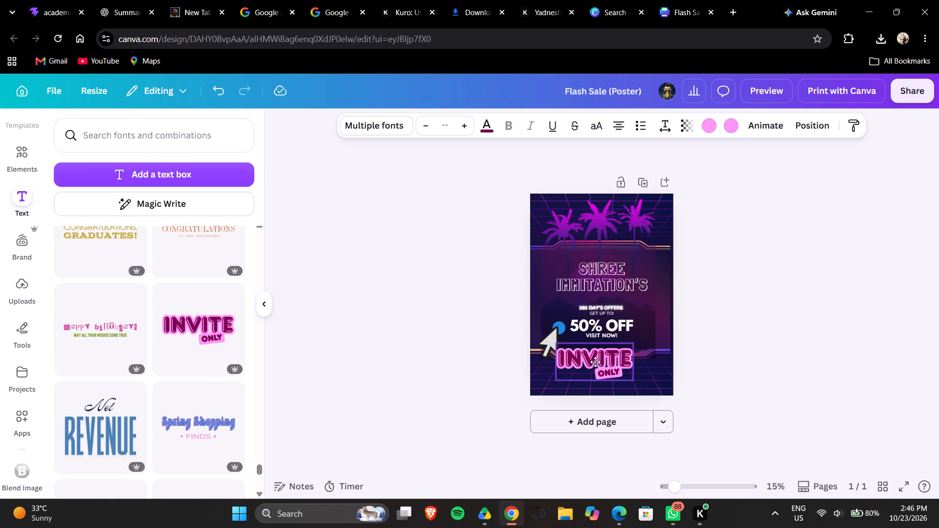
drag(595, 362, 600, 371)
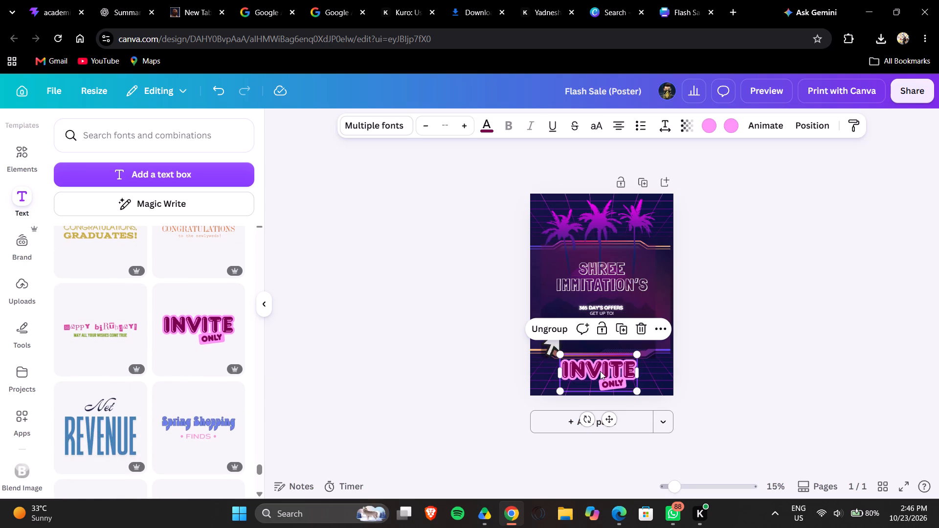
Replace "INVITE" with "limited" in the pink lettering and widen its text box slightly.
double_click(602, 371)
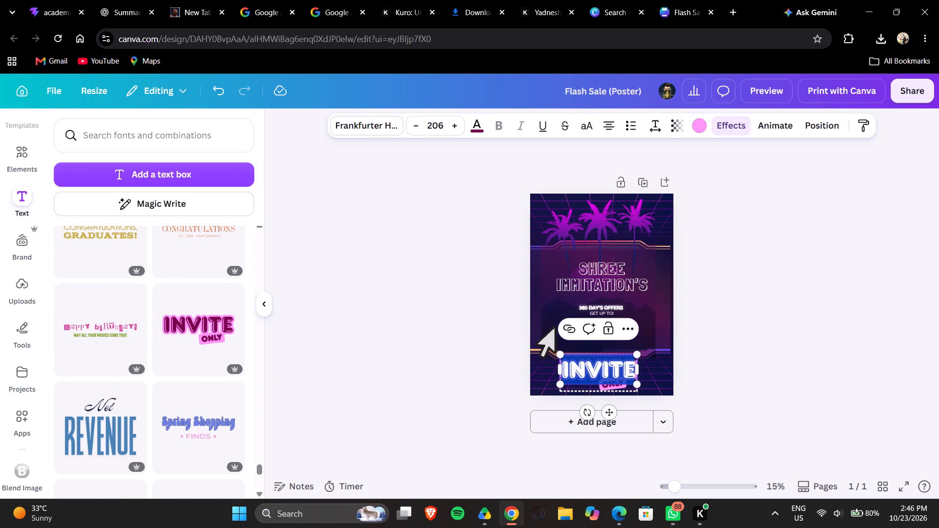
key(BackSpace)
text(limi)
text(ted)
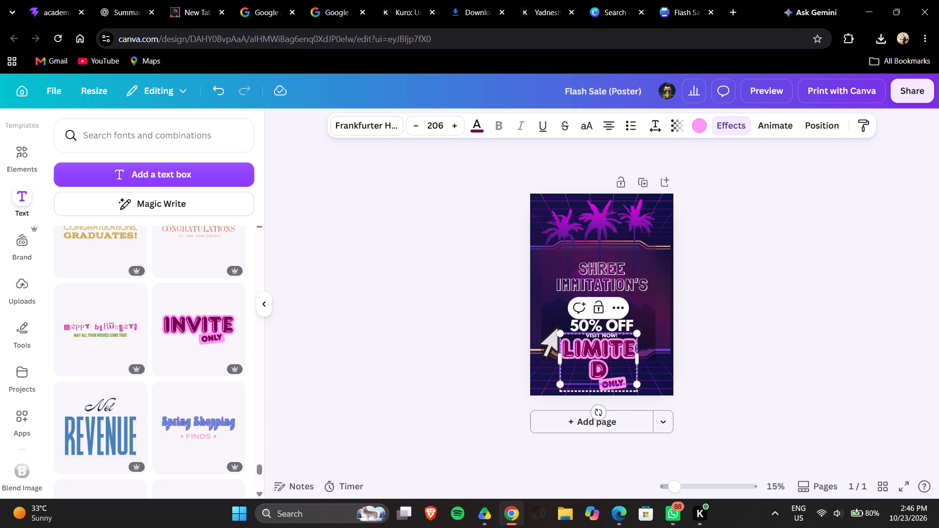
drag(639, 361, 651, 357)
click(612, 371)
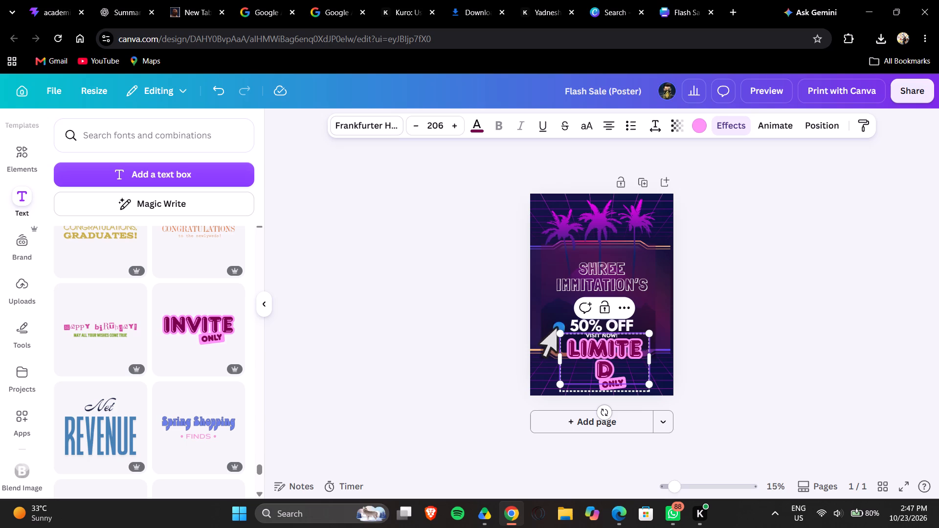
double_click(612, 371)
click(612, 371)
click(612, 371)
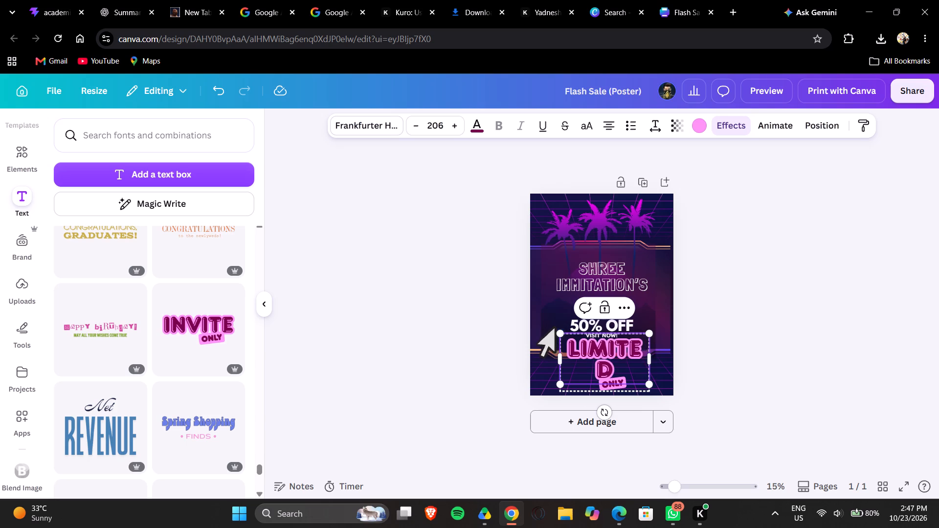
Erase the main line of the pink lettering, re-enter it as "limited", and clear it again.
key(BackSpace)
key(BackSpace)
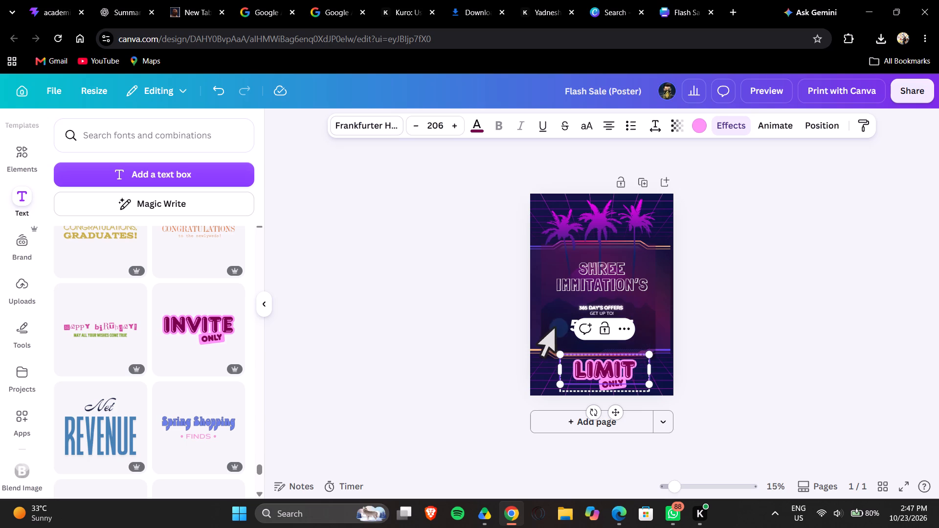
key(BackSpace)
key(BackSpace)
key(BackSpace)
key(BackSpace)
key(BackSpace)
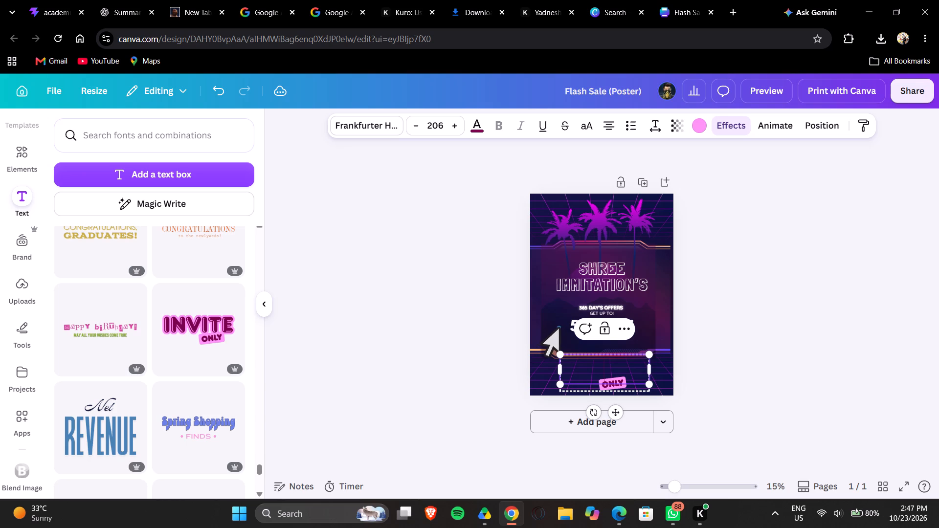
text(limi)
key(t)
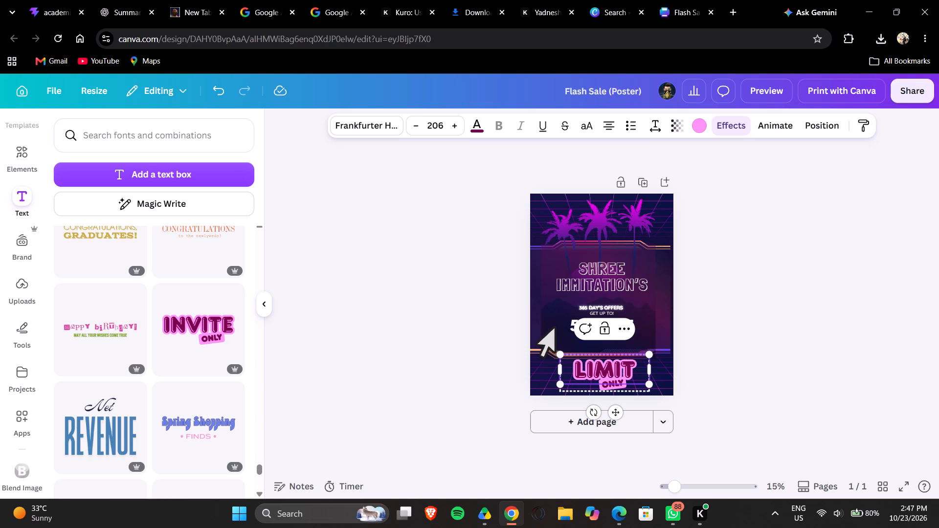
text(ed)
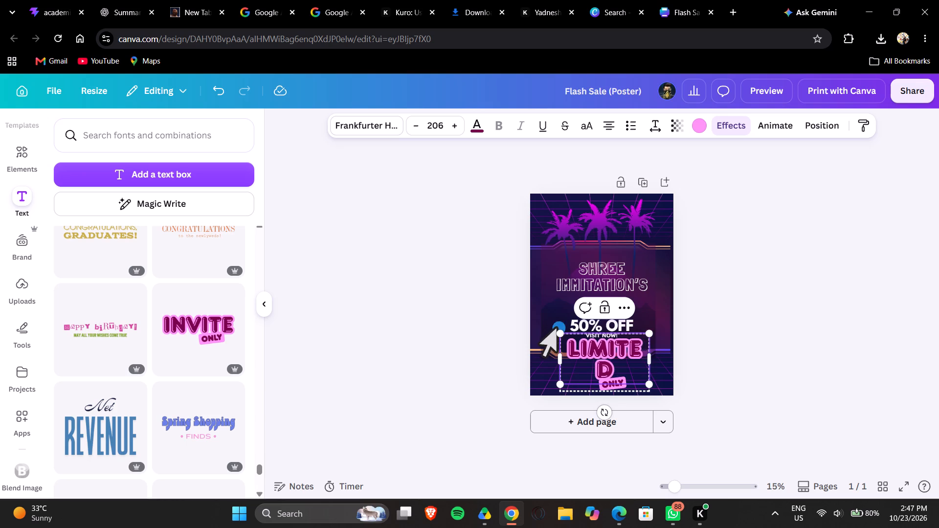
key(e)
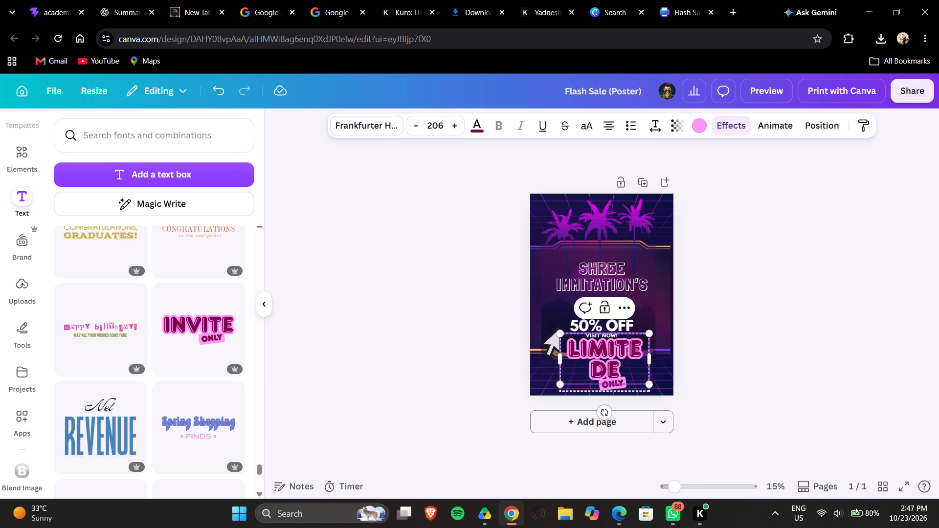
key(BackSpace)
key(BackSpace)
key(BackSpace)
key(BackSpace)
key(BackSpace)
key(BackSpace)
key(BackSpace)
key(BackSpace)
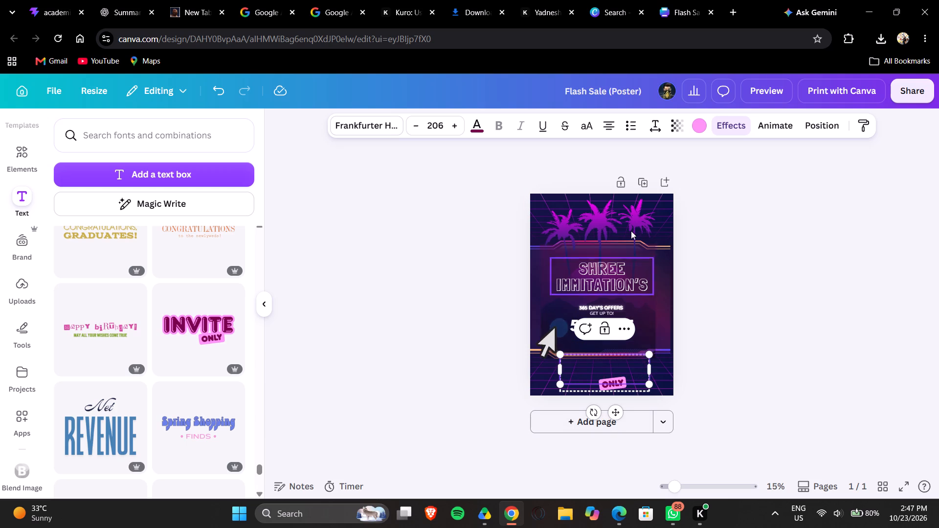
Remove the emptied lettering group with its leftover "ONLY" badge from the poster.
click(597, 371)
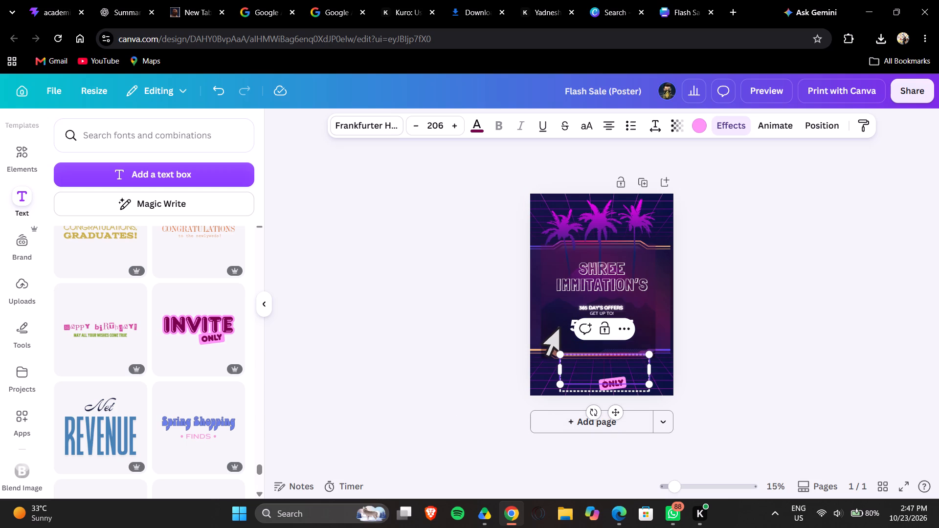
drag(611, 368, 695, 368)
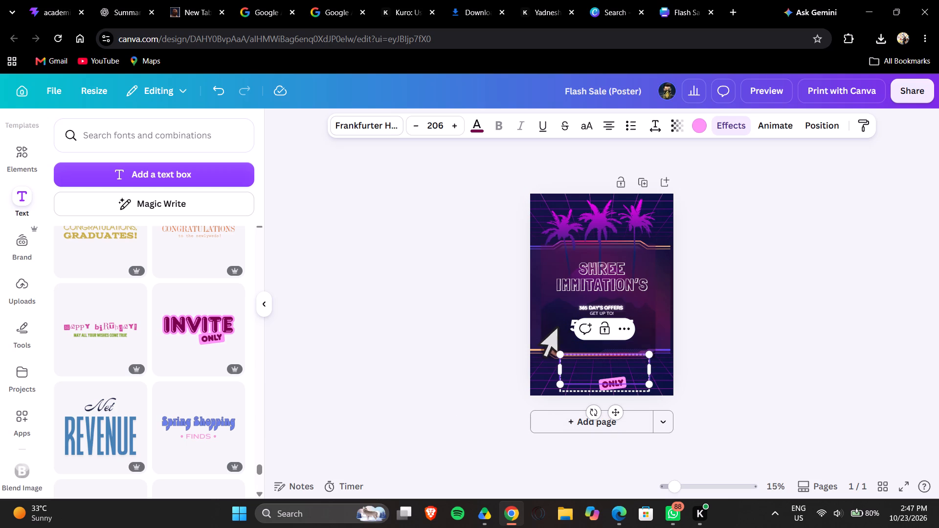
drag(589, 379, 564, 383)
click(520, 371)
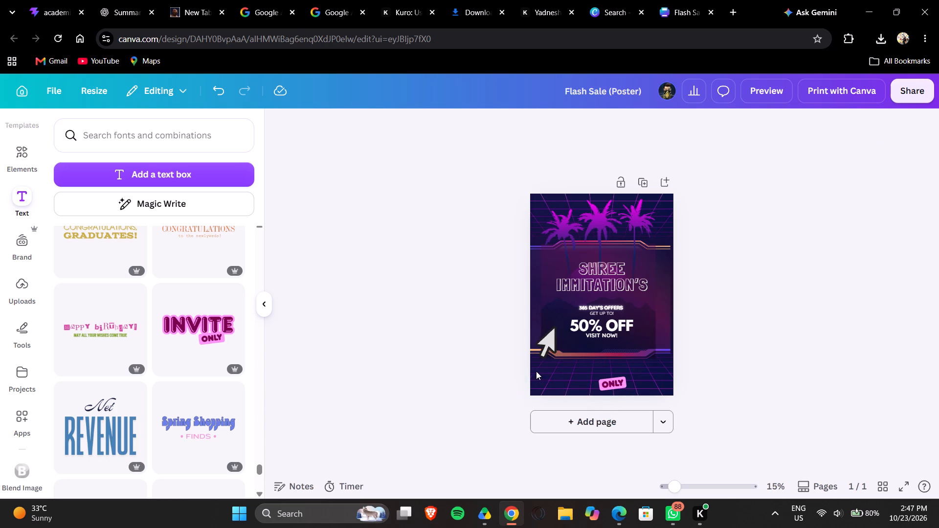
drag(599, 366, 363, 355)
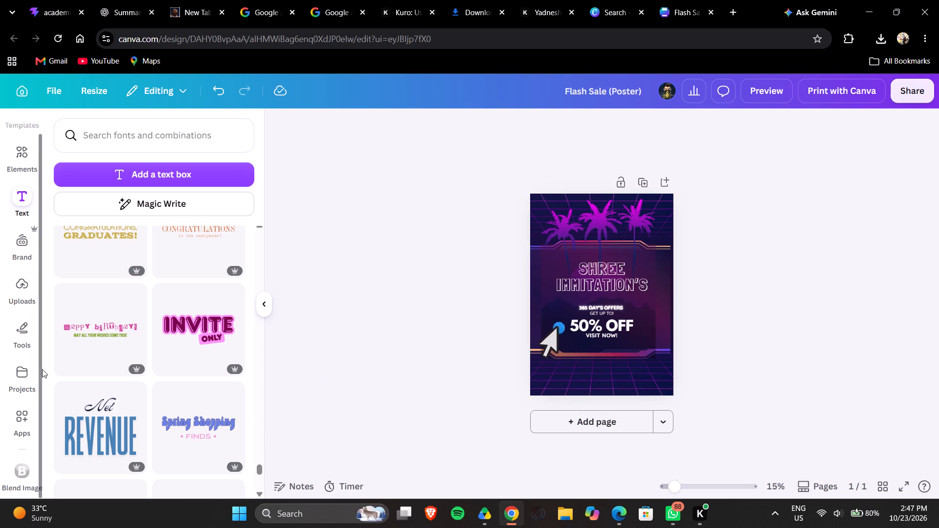
Add the pink 3D outlined "POV" font combination and place it beneath the frame near the poster's lower edge.
scroll(42, 369, down, 3)
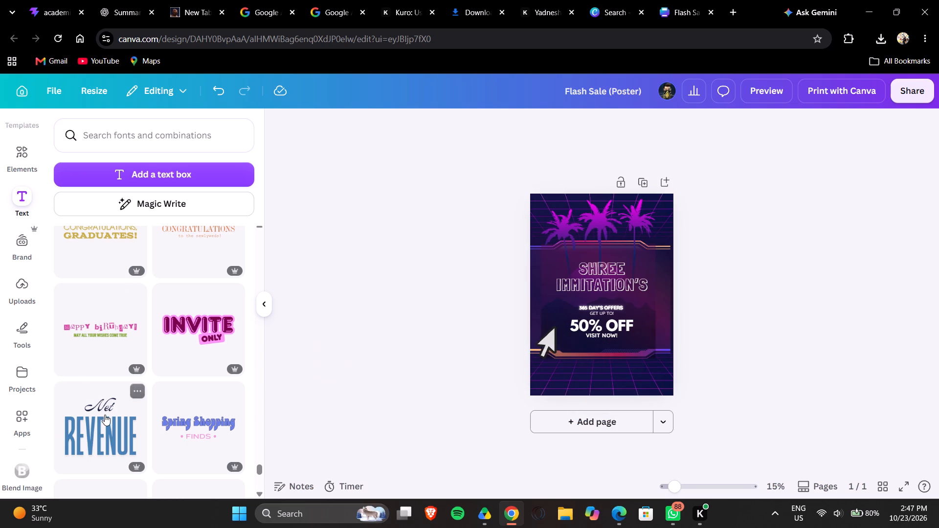
scroll(105, 415, down, 4)
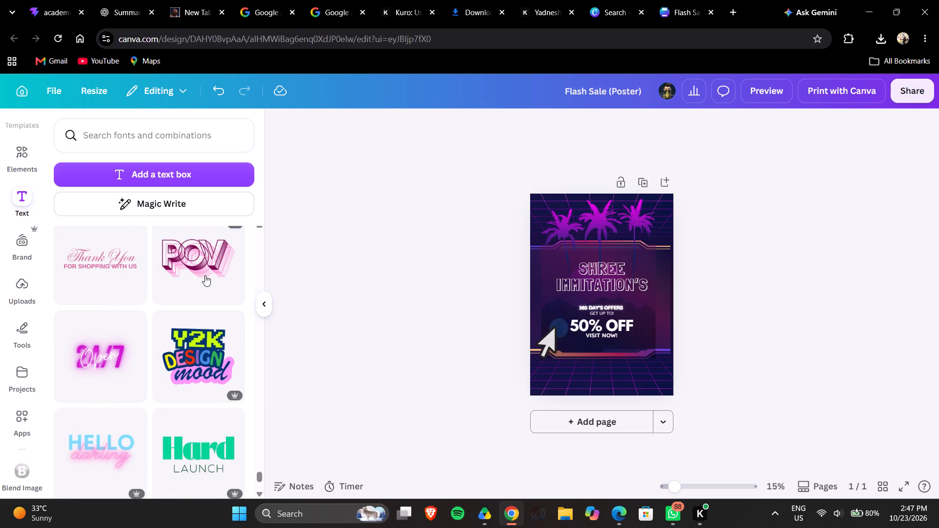
click(205, 275)
drag(589, 293, 588, 324)
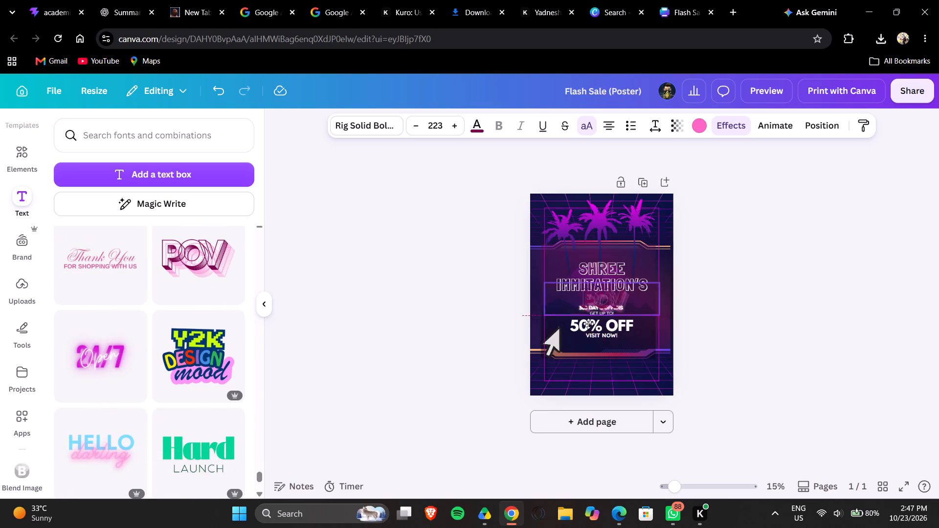
drag(588, 324, 586, 372)
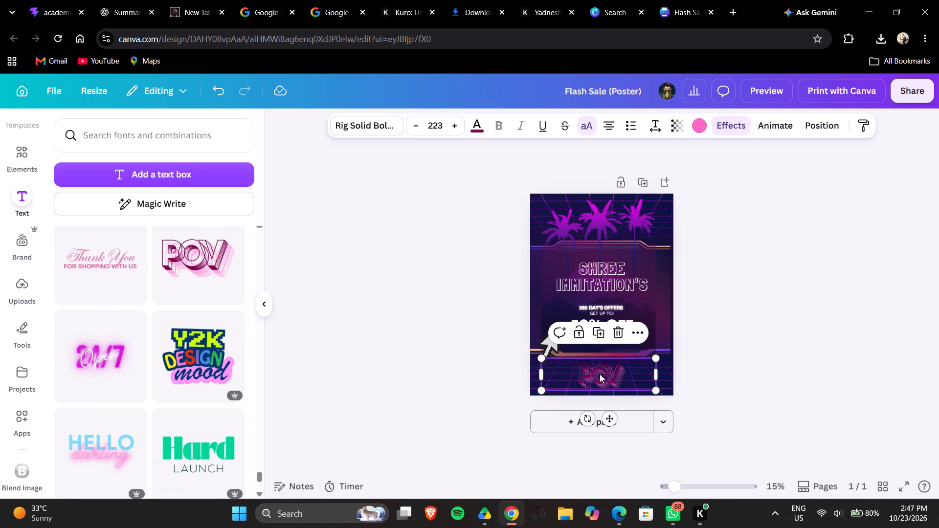
Replace the "POV" lettering beneath the frame with "limited" and leave the text box deselected.
double_click(600, 374)
key(BackSpace)
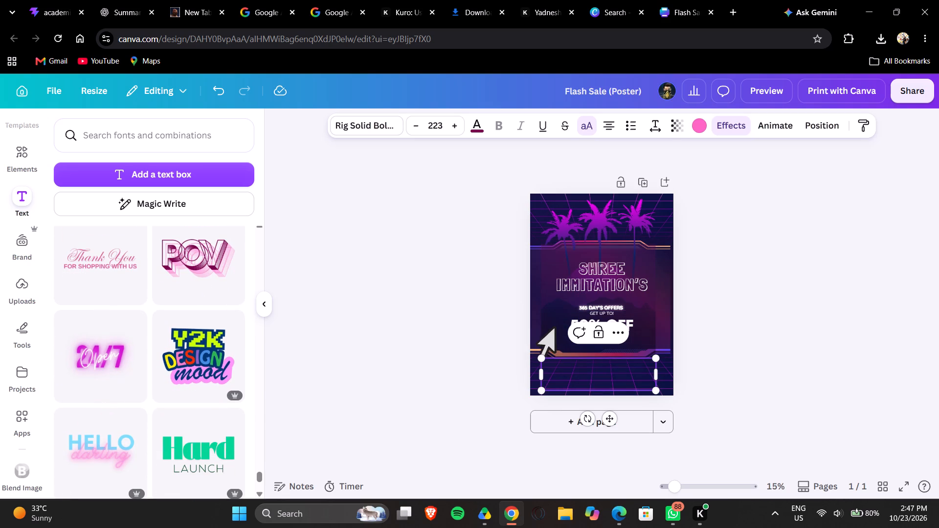
text(limi)
key(t)
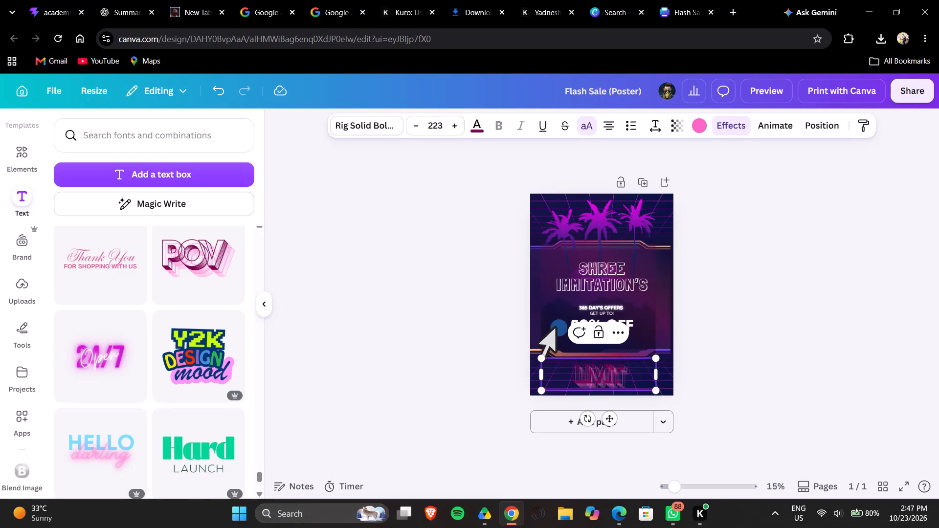
text(ed)
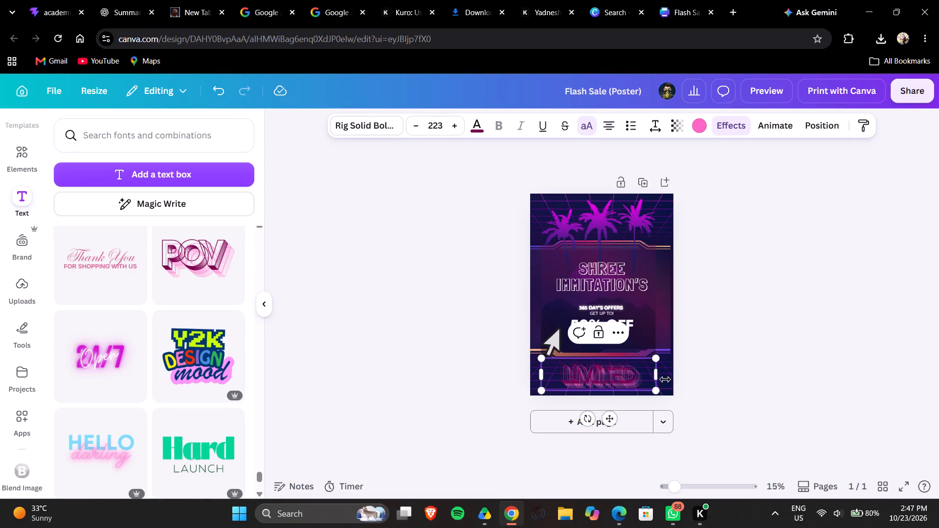
drag(624, 374, 615, 355)
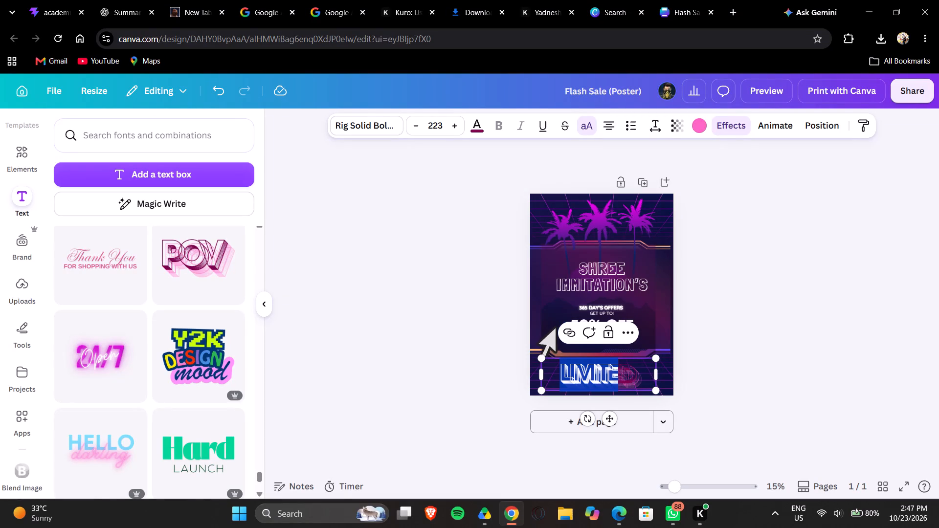
click(631, 373)
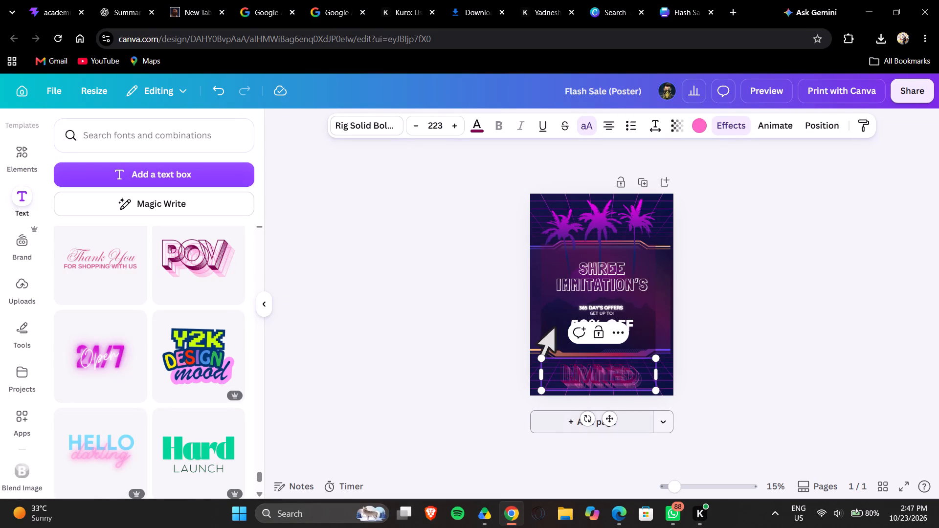
drag(550, 369, 390, 373)
drag(730, 392, 618, 366)
click(739, 359)
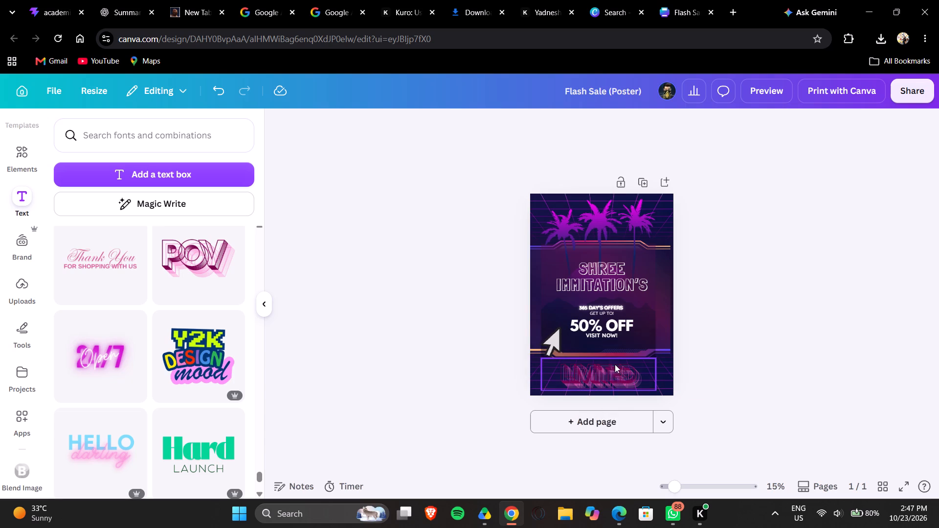
Remove the pink 3D outlined "limited" lettering from beneath the frame.
drag(593, 366, 350, 375)
Browse further through the font combinations for another lettering style that suits the neon poster.
scroll(57, 380, down, 2)
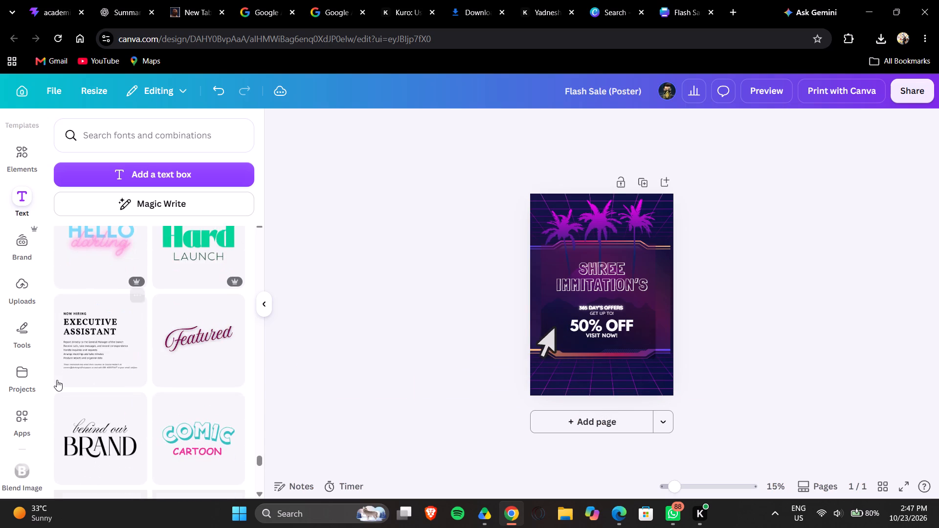
scroll(57, 380, down, 1)
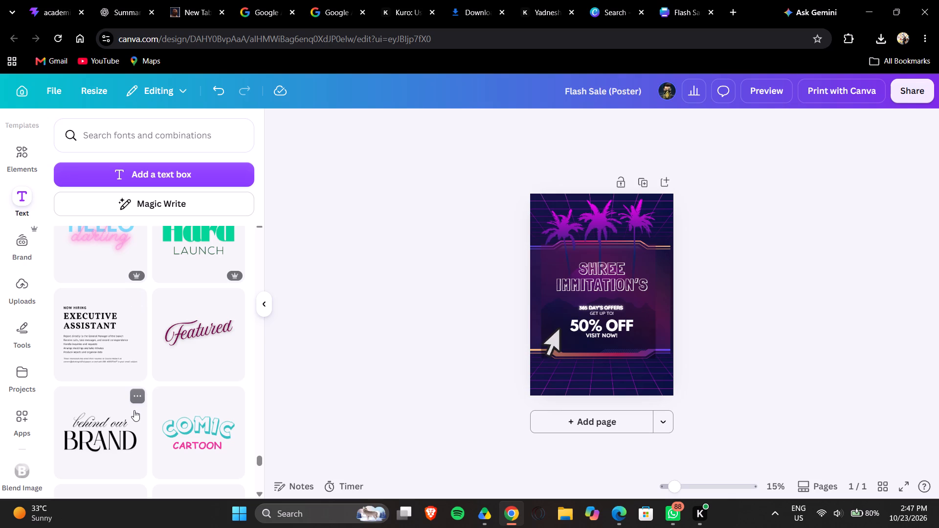
scroll(134, 410, down, 1)
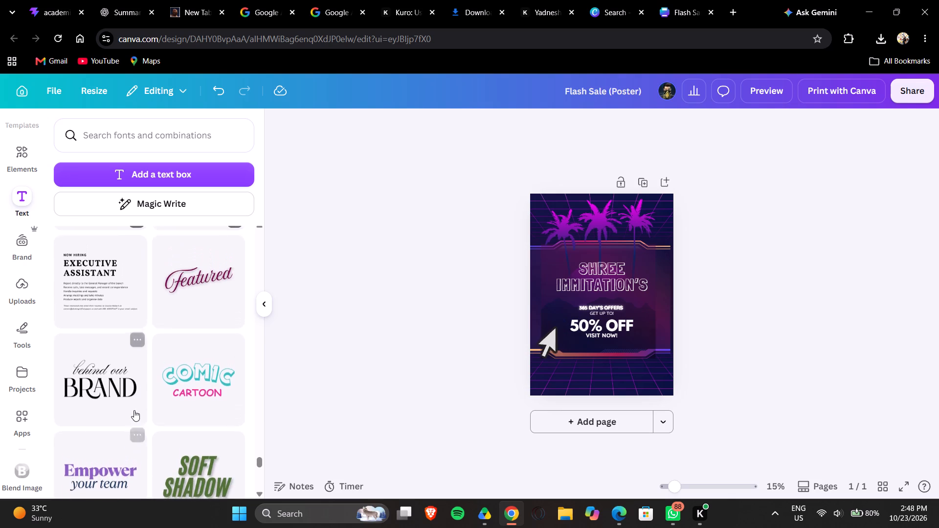
scroll(134, 410, down, 3)
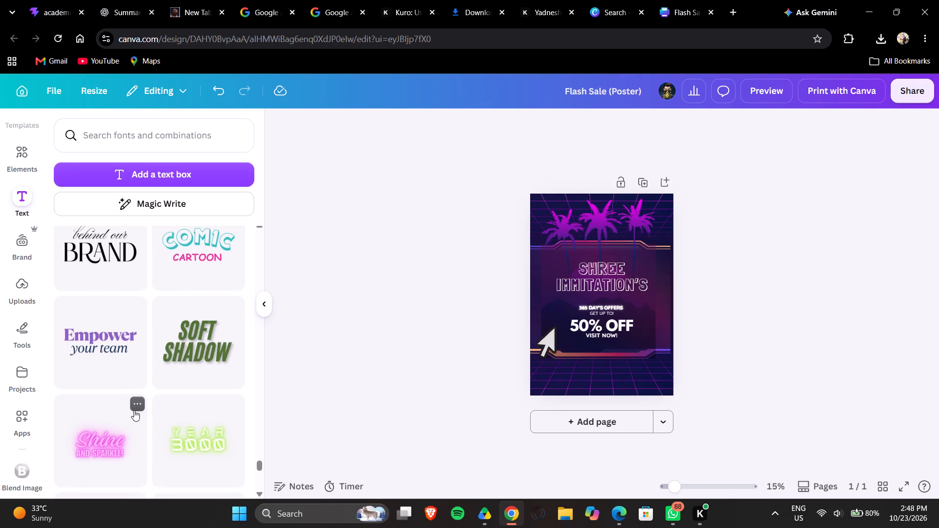
scroll(134, 410, down, 3)
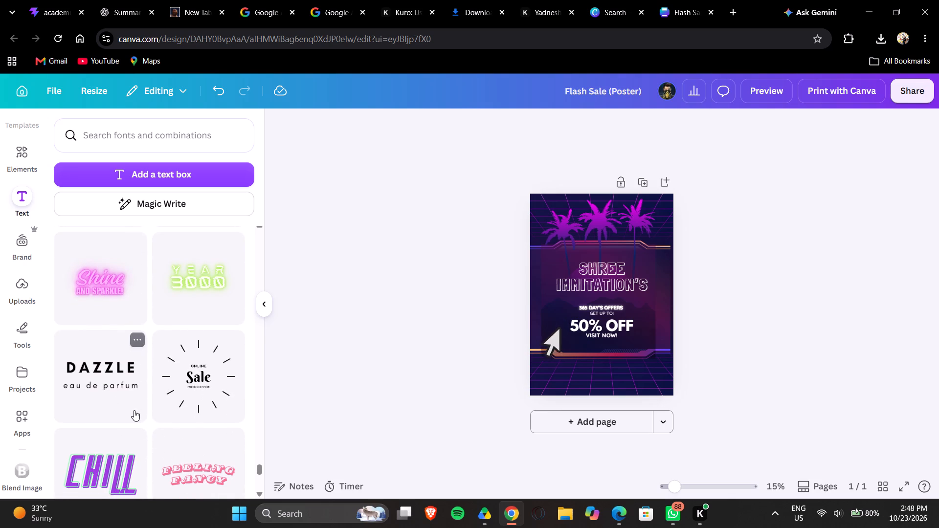
scroll(134, 410, down, 3)
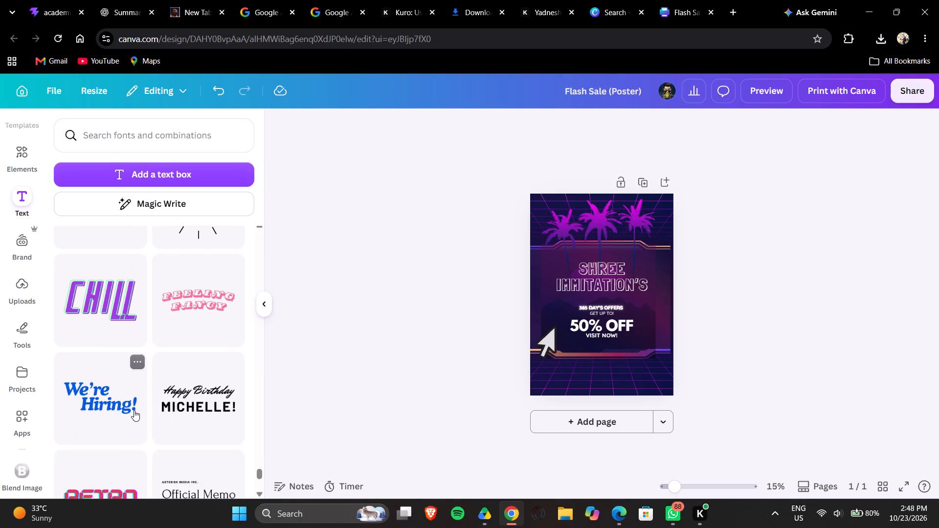
scroll(134, 410, down, 1)
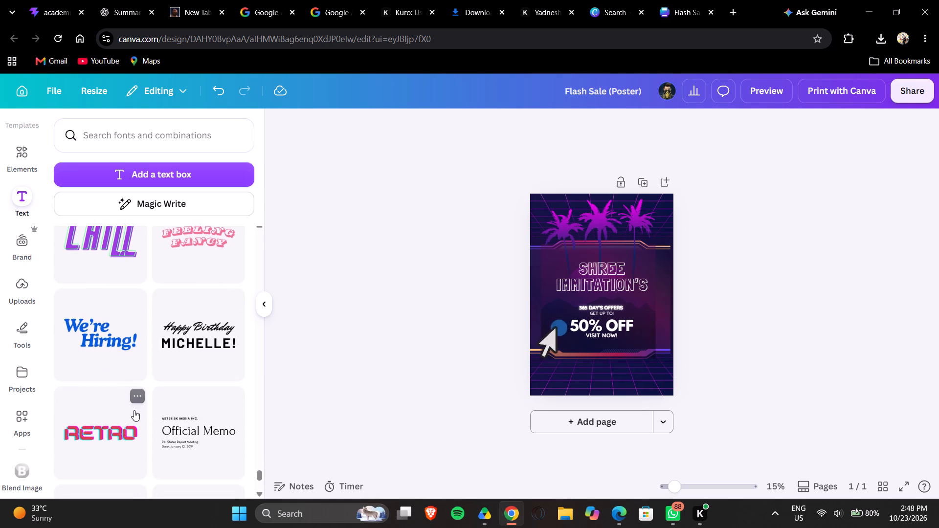
scroll(134, 410, down, 3)
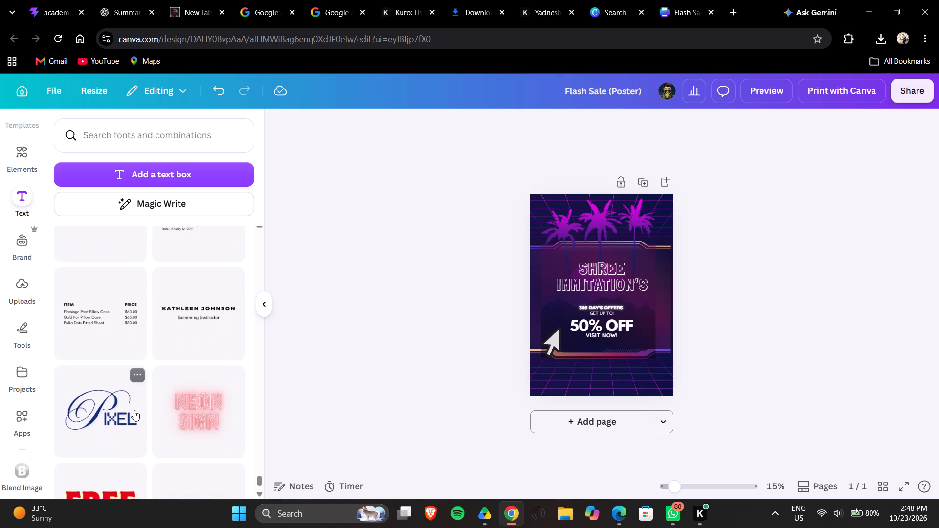
scroll(134, 410, down, 1)
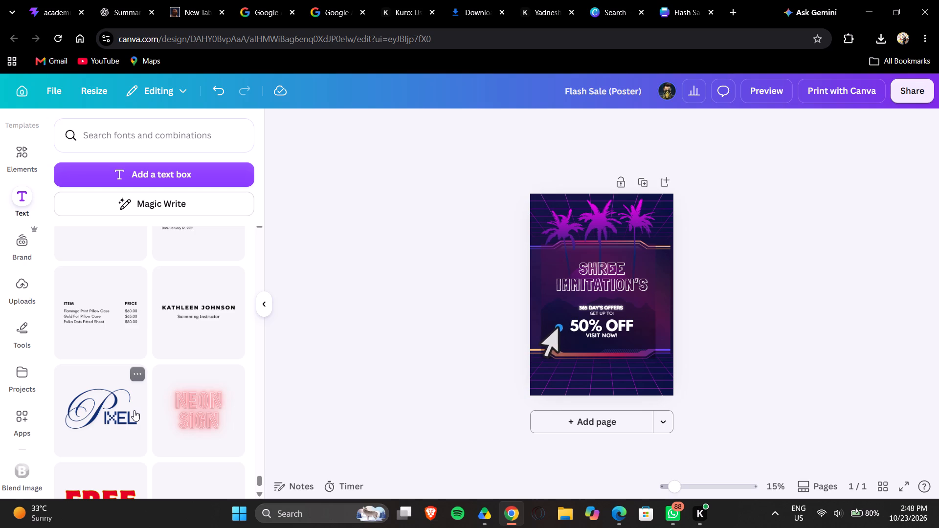
scroll(134, 410, down, 4)
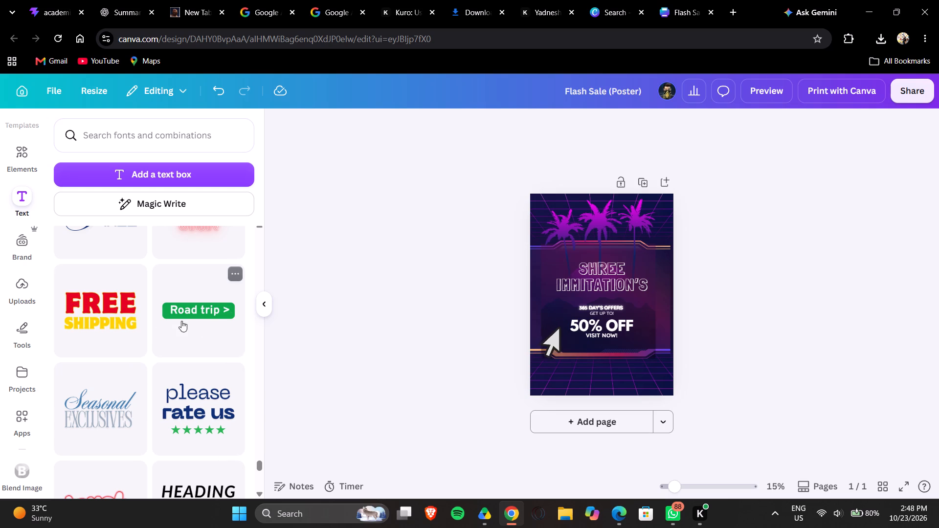
scroll(179, 335, down, 1)
scroll(200, 380, down, 2)
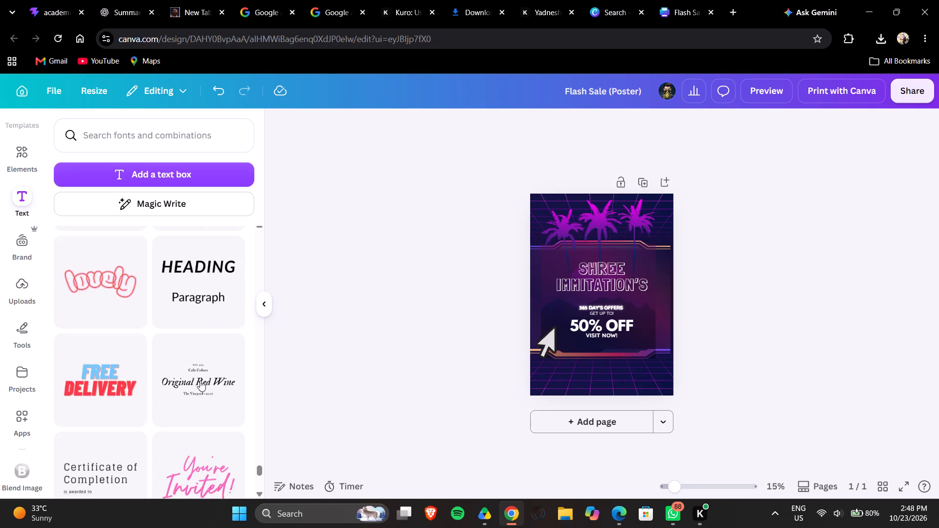
scroll(200, 380, down, 1)
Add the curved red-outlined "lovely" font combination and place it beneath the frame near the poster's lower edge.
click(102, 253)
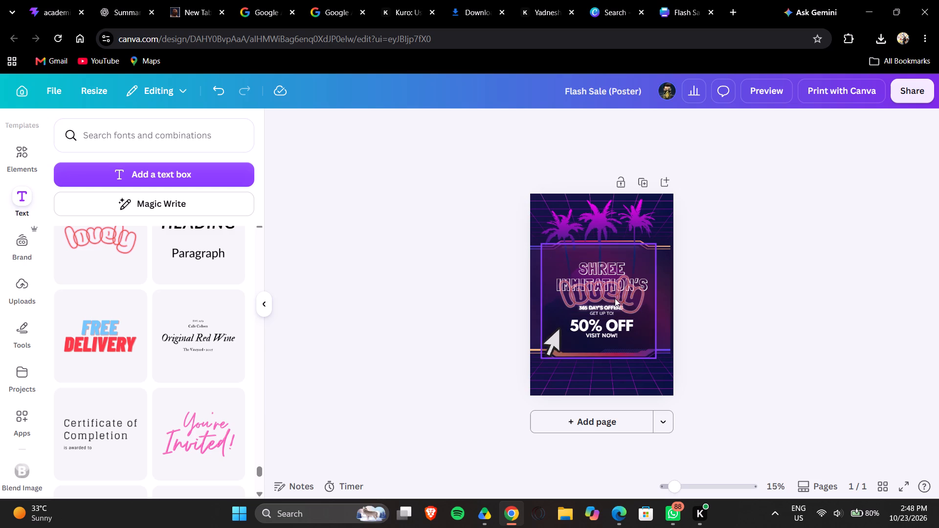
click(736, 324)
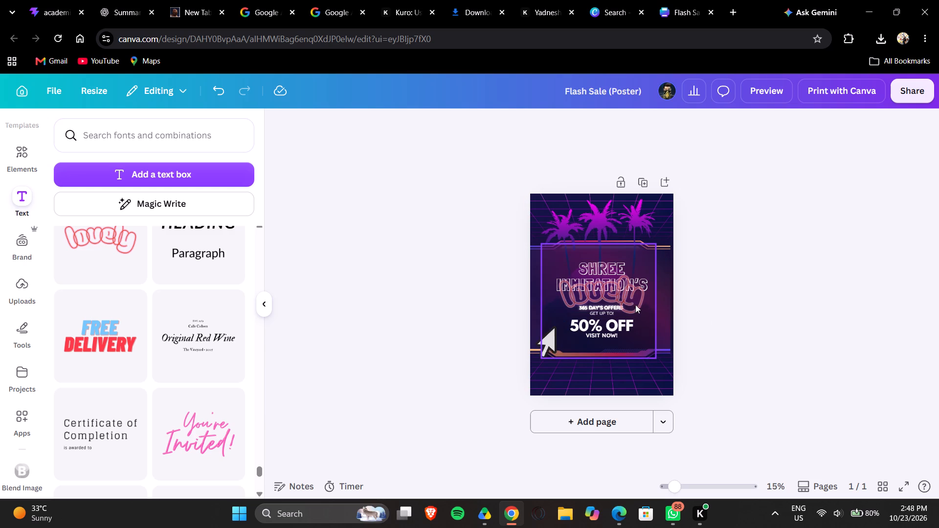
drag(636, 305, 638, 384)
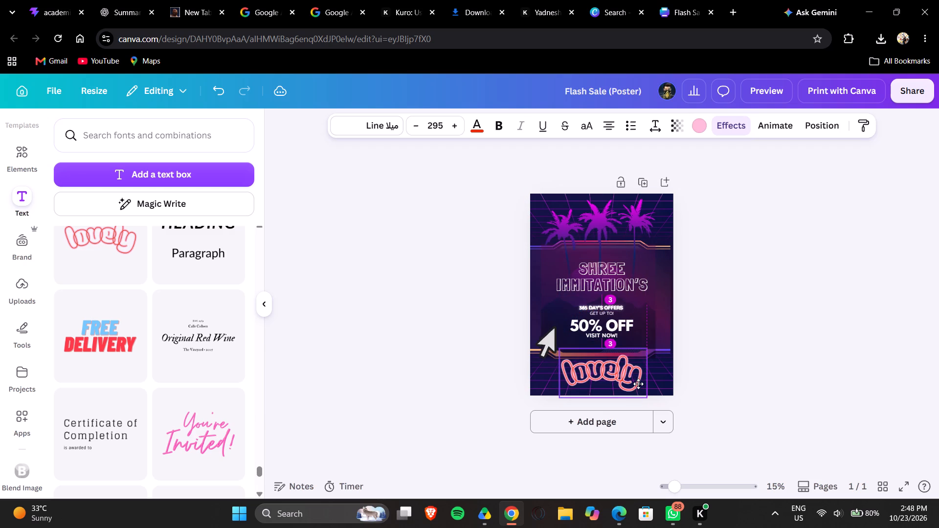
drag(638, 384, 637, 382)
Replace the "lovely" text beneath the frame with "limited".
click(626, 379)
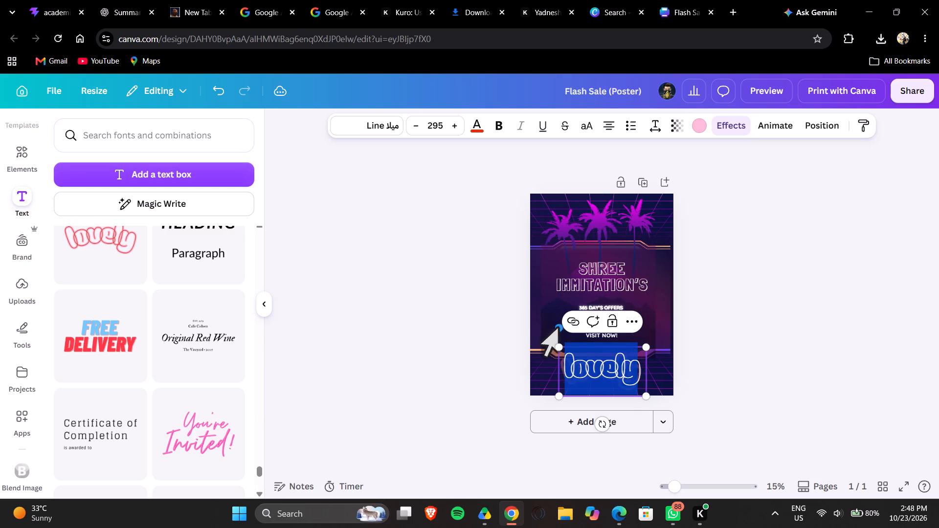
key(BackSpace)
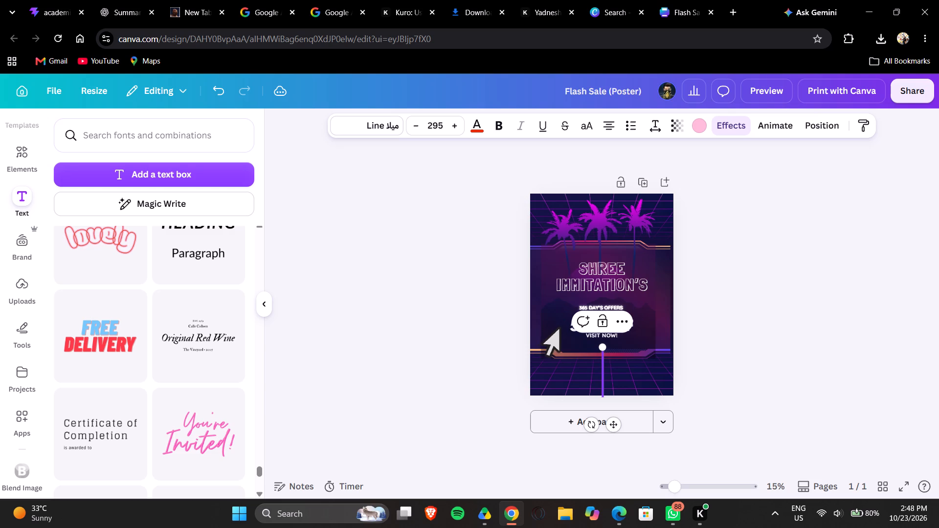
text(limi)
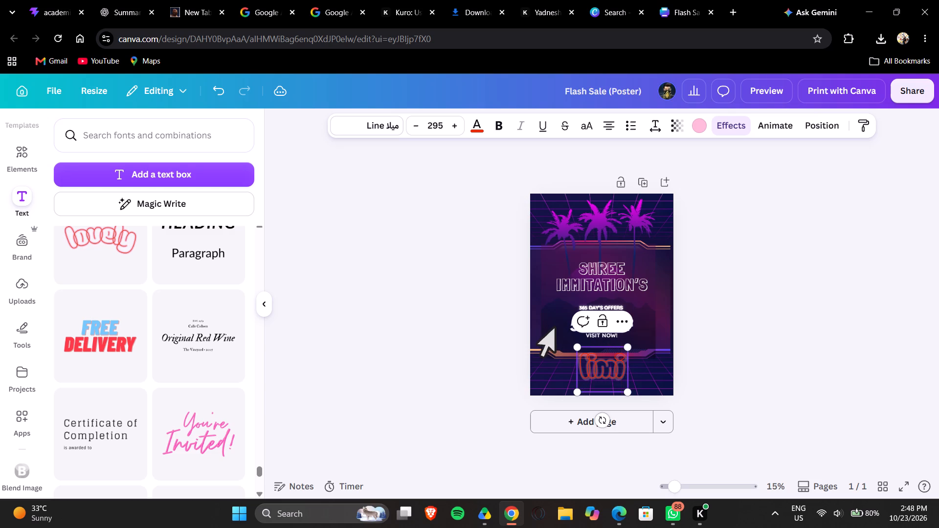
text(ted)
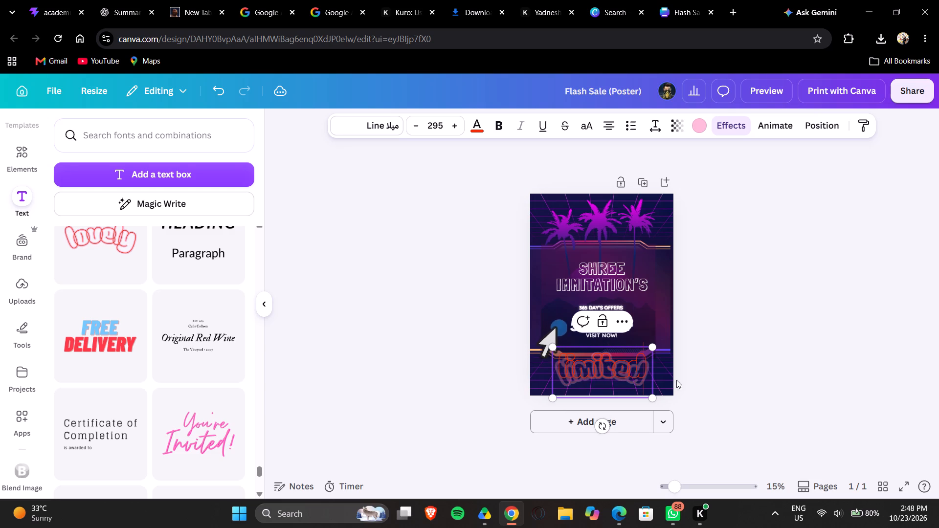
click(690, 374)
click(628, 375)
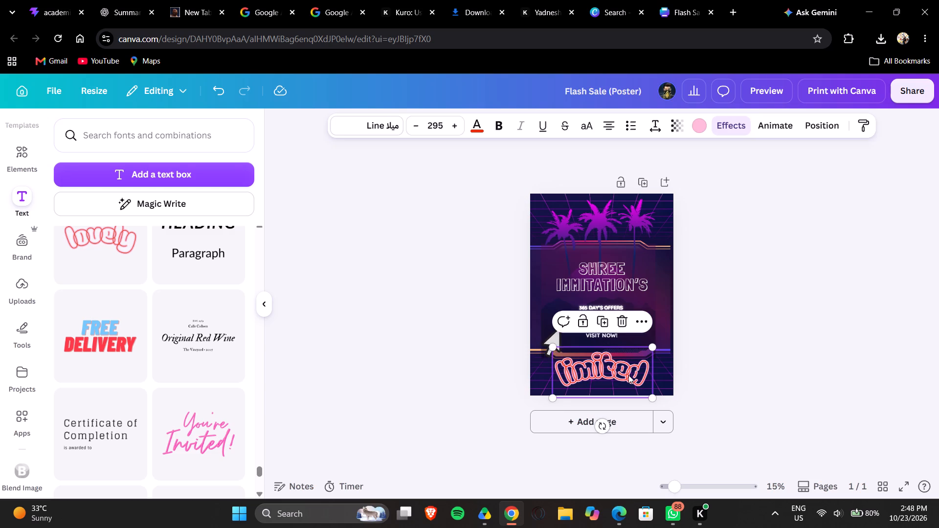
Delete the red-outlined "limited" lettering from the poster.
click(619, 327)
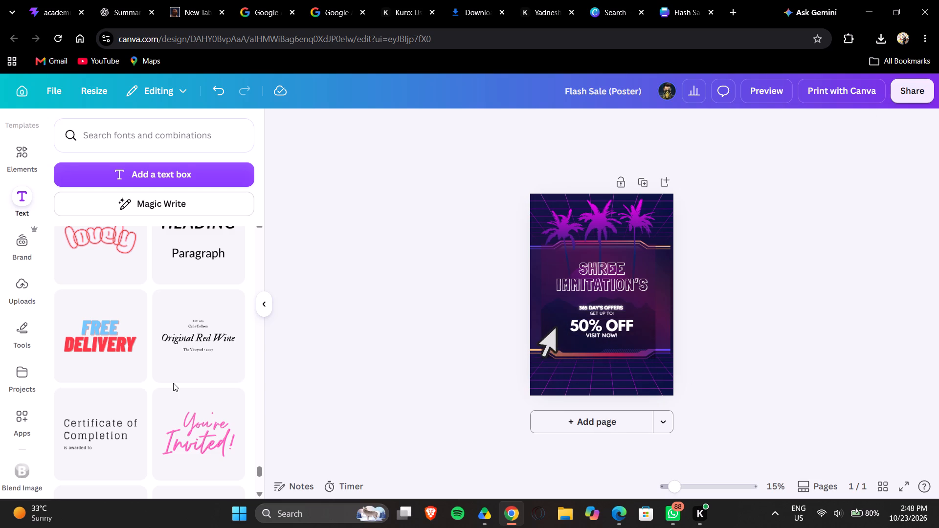
Add the glowing pink "plush pen" font combination and place it beneath the frame near the poster's lower edge.
scroll(173, 383, down, 6)
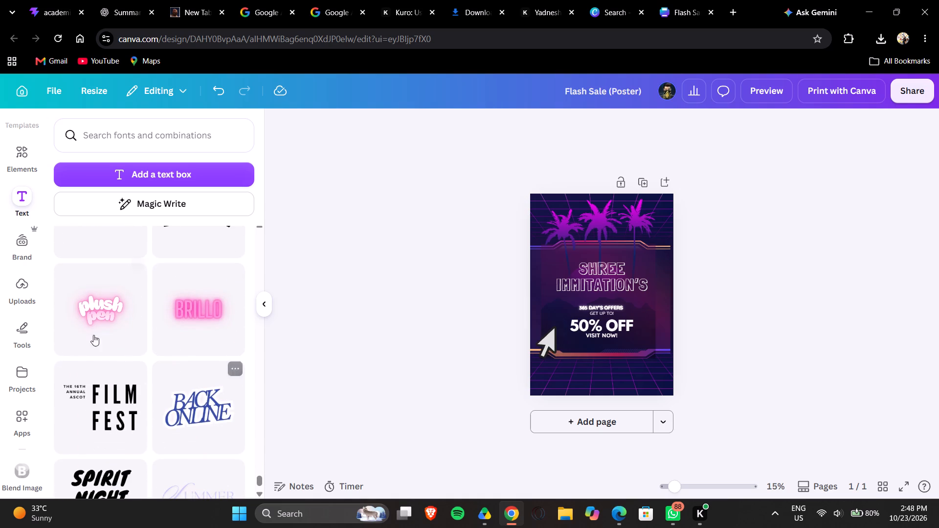
click(75, 320)
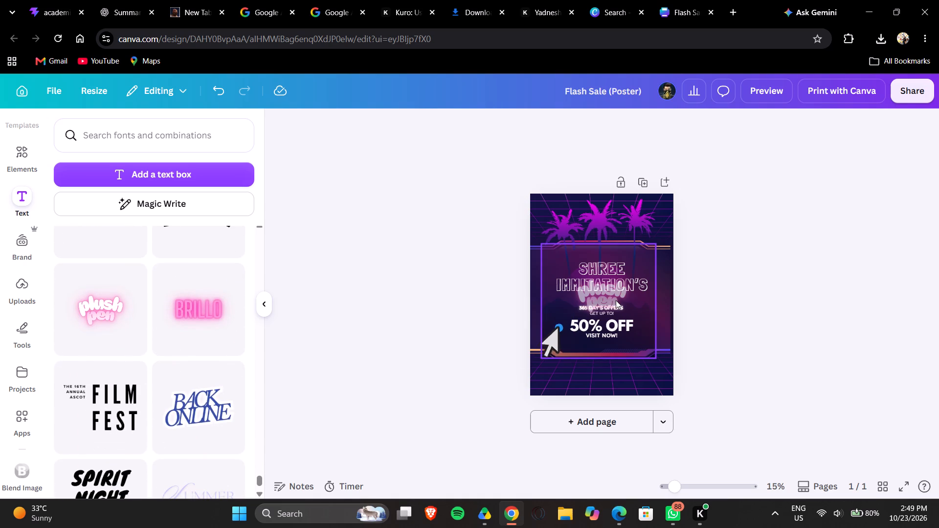
click(616, 300)
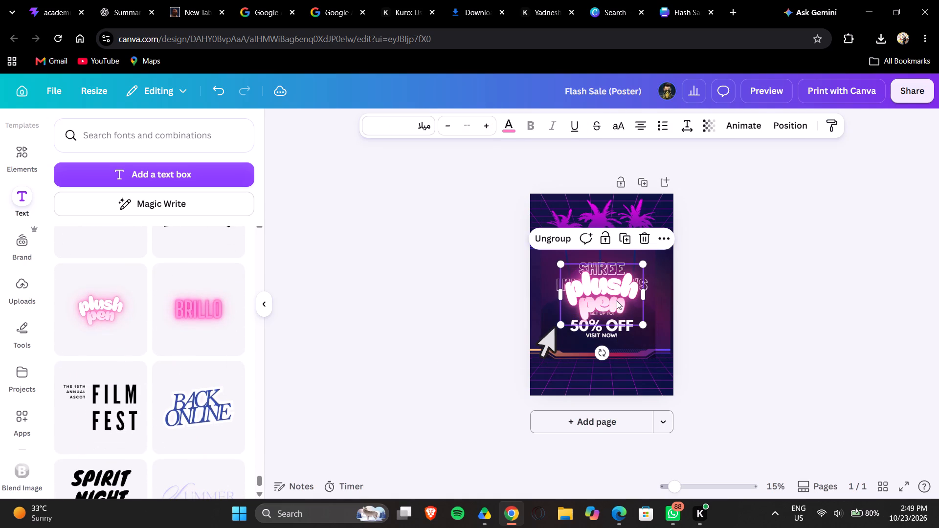
drag(608, 294, 604, 372)
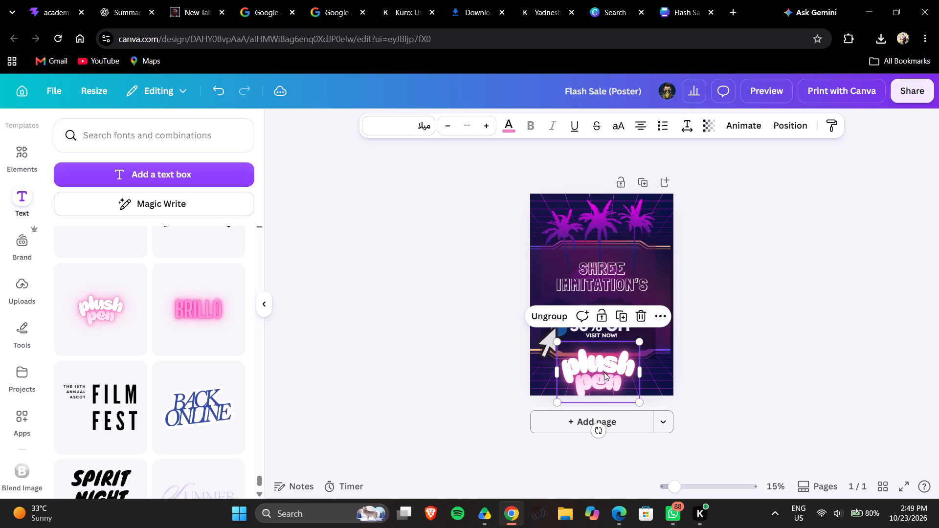
Replace the word "plush" in the glowing lettering with "limited".
double_click(606, 365)
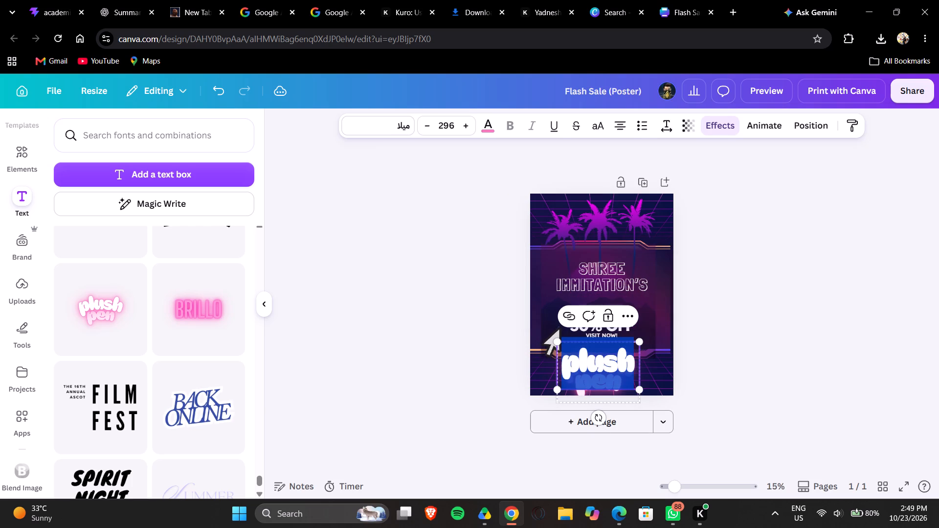
key(BackSpace)
text(li)
text(mited)
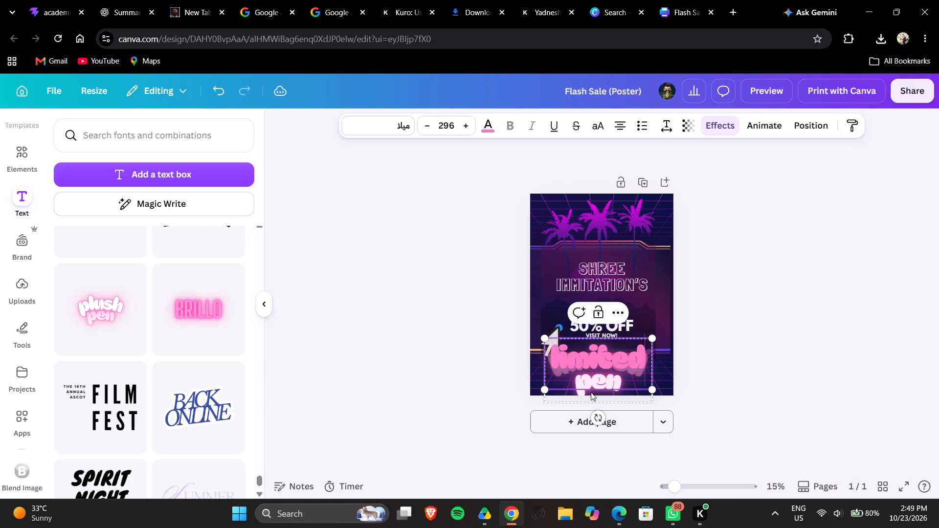
click(597, 377)
click(662, 379)
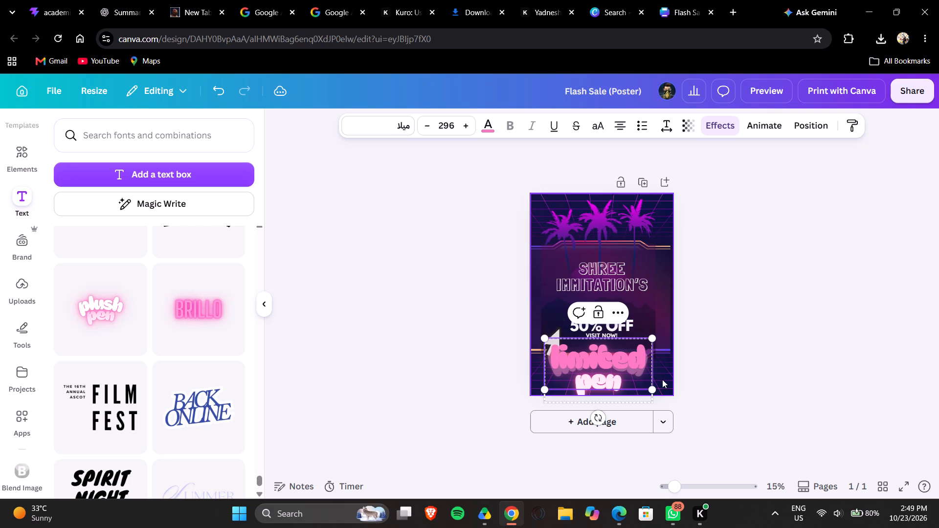
Shift the glowing "limited pen" lettering group slightly upward so that it fits within the poster's lower edge.
double_click(600, 380)
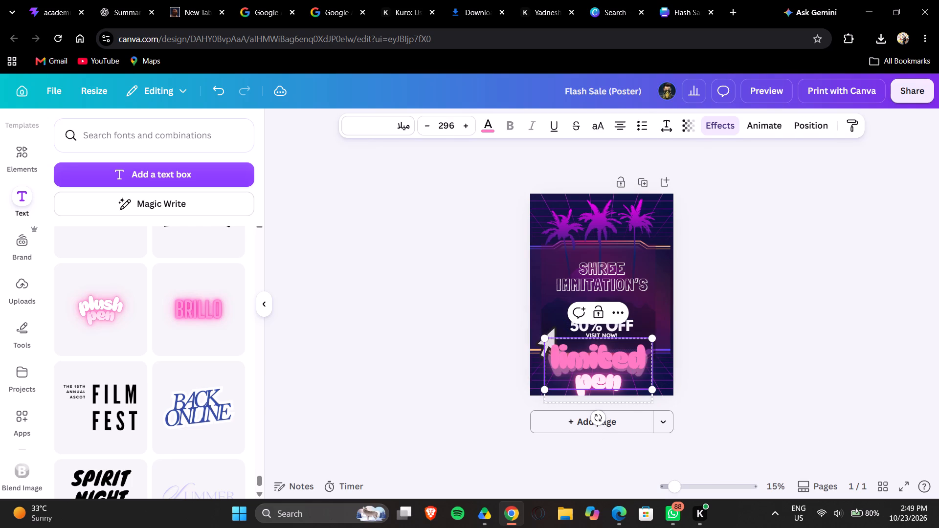
click(609, 387)
click(662, 368)
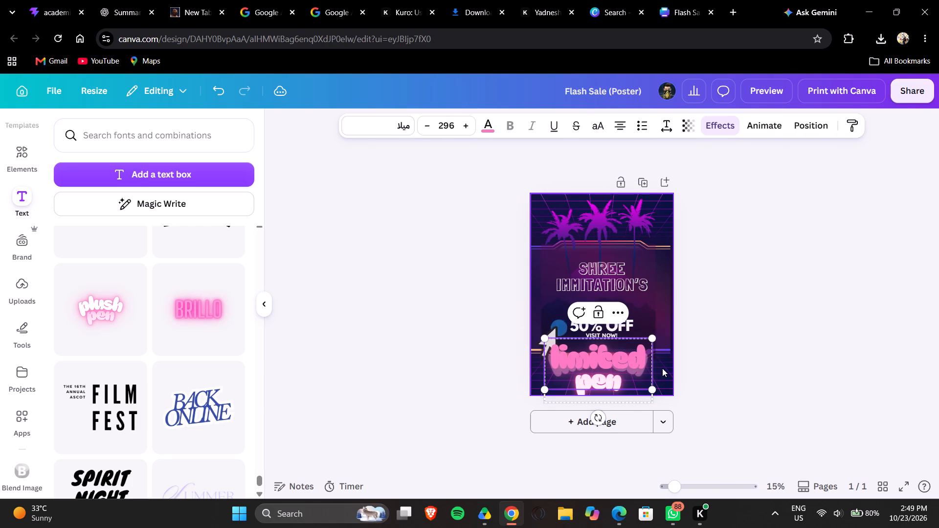
click(584, 387)
drag(584, 387, 594, 382)
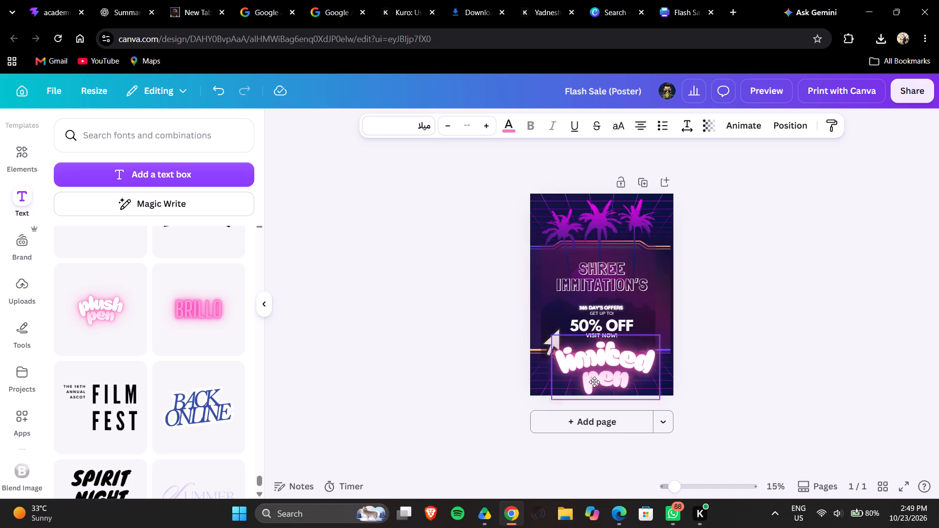
drag(594, 382, 590, 375)
Replace the word "pen" in the glowing lettering with "stock".
double_click(595, 372)
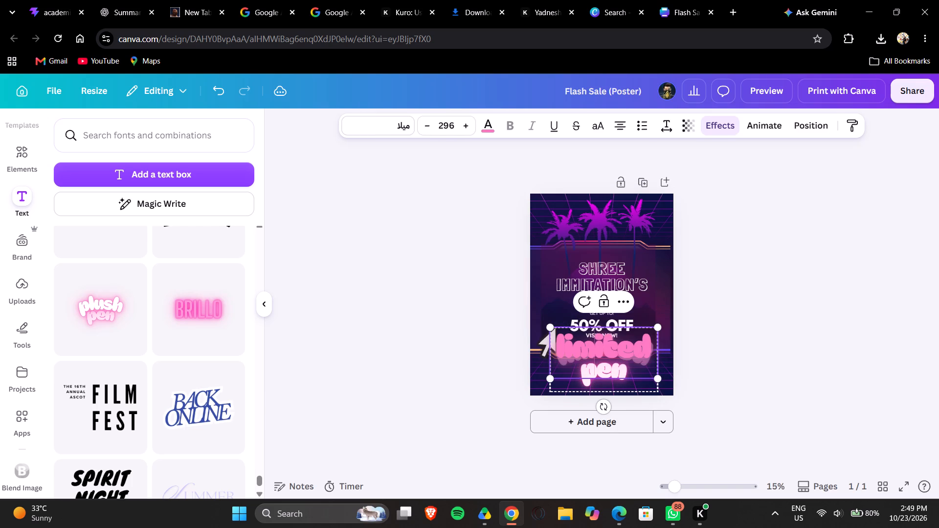
click(601, 377)
double_click(602, 380)
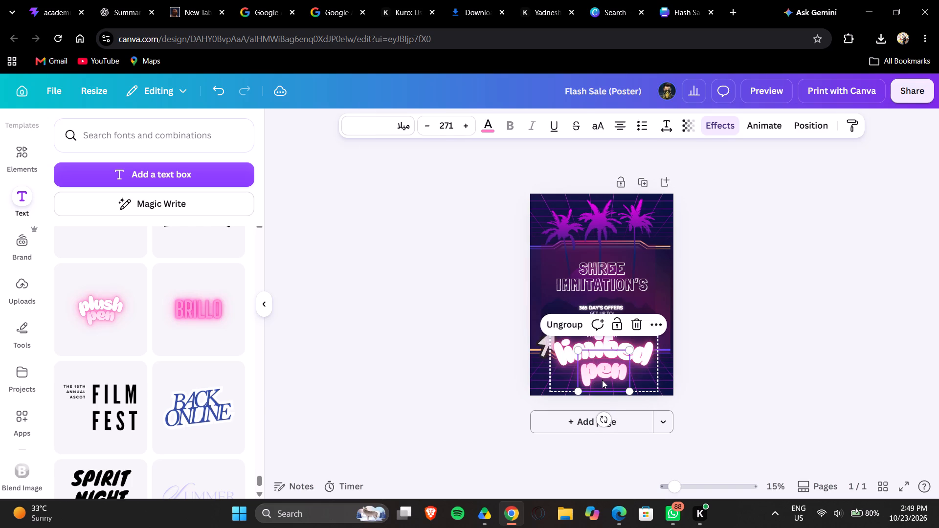
key(BackSpace)
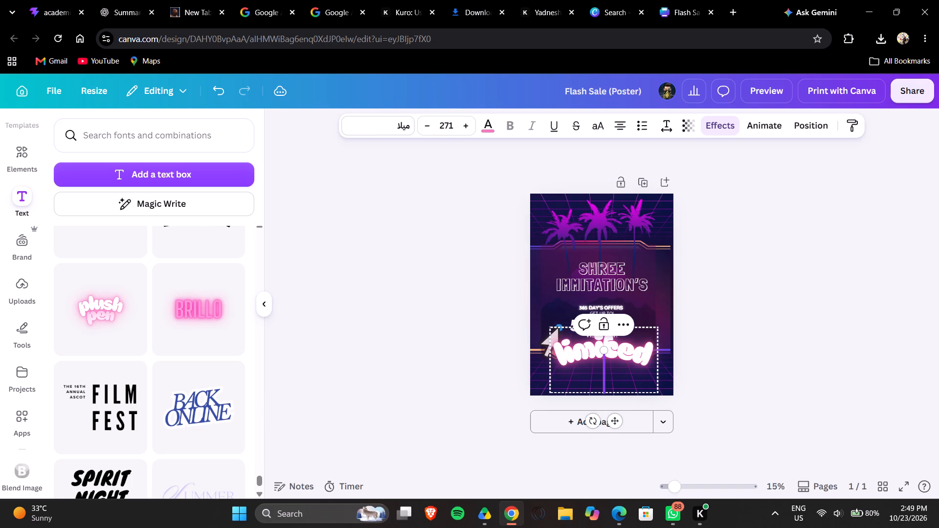
key(s)
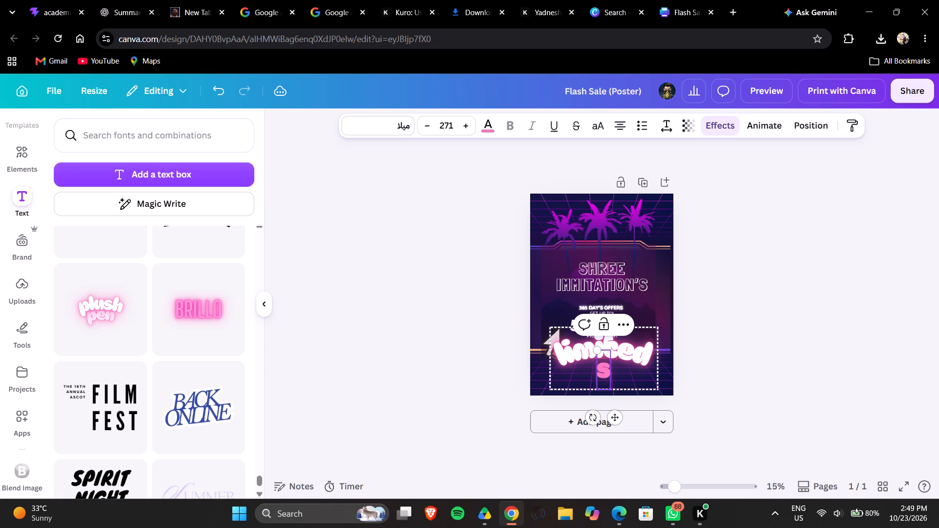
text(tock)
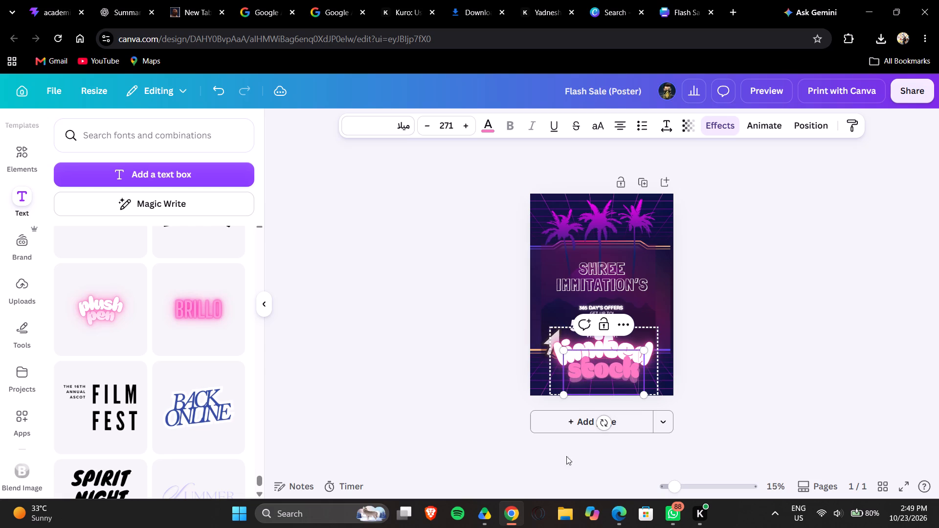
Shrink the glowing "limited stock" lettering group and place it roughly centred just beneath the frame at the poster's lower edge.
click(766, 276)
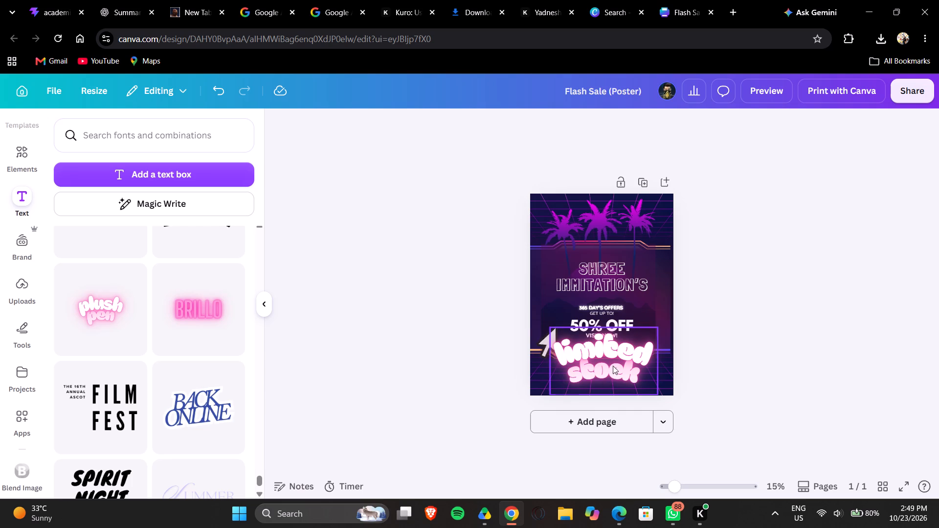
click(594, 363)
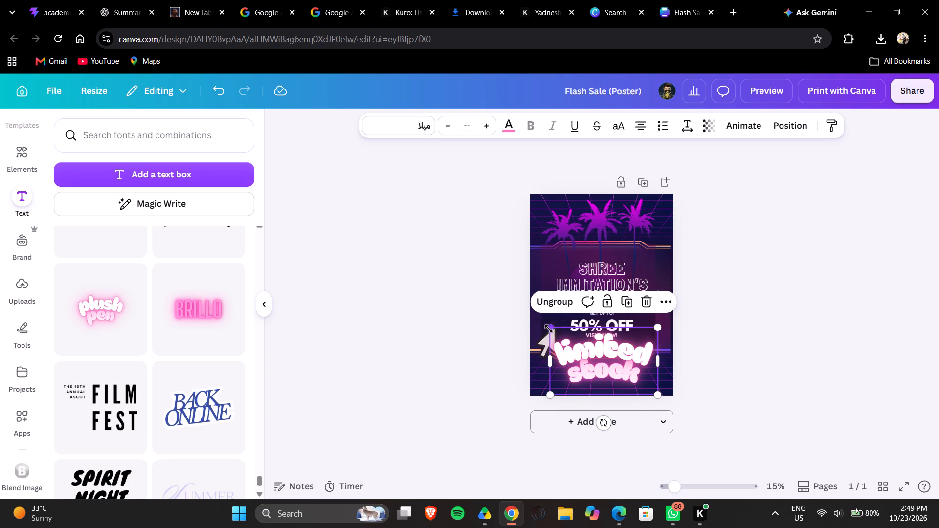
drag(552, 328, 586, 347)
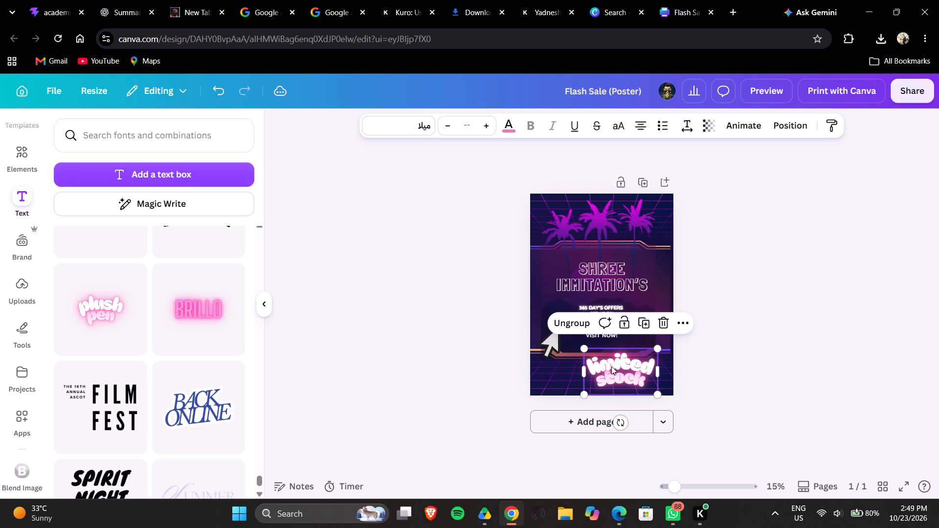
drag(611, 366, 594, 373)
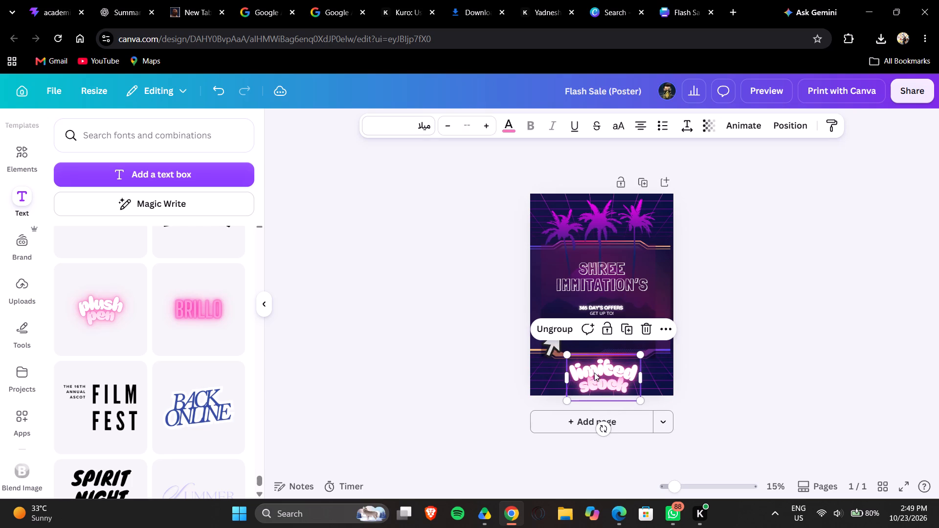
drag(599, 379, 596, 377)
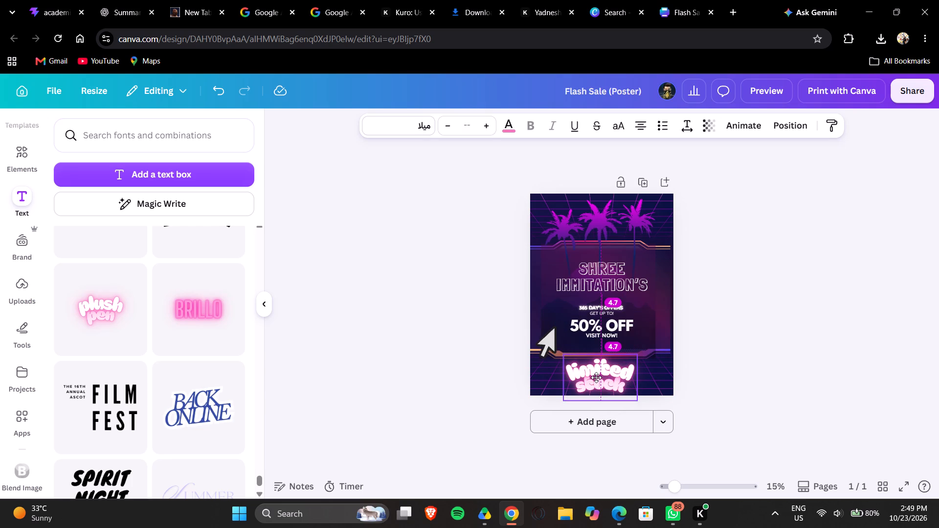
drag(596, 377, 594, 377)
click(459, 383)
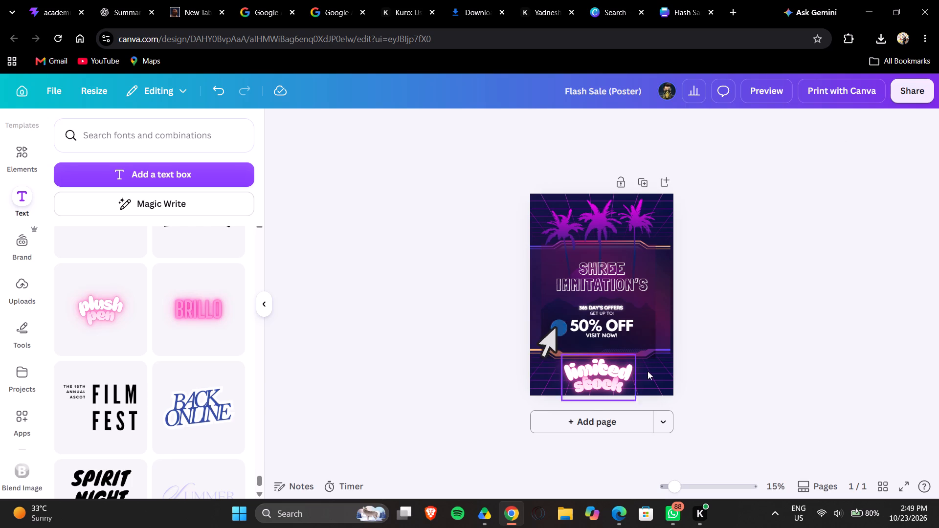
scroll(85, 432, down, 4)
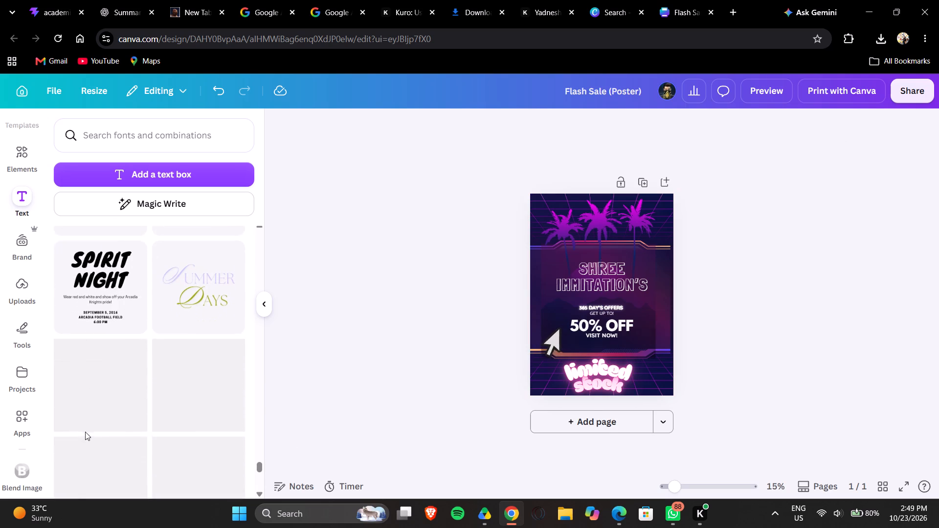
Try the Shift text animation on the word "limited" in the glowing lettering and apply Ascend in its place.
click(594, 379)
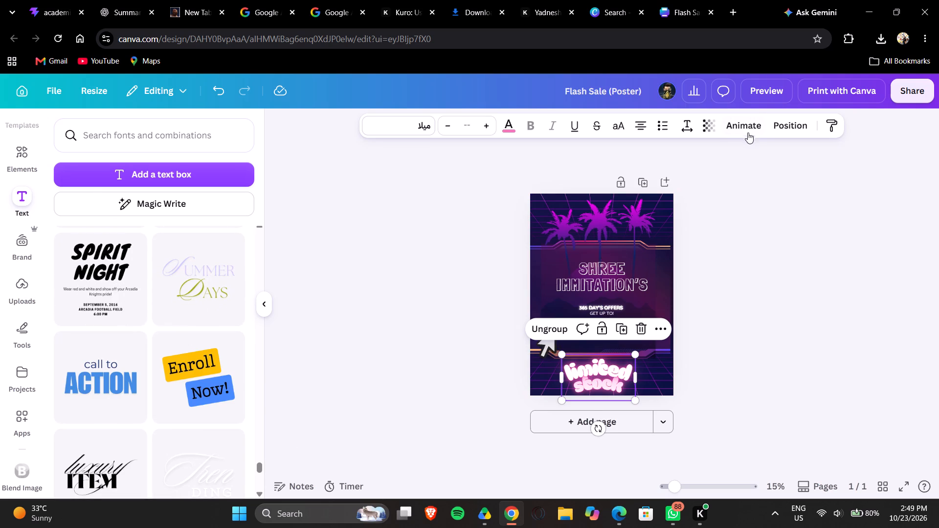
click(749, 130)
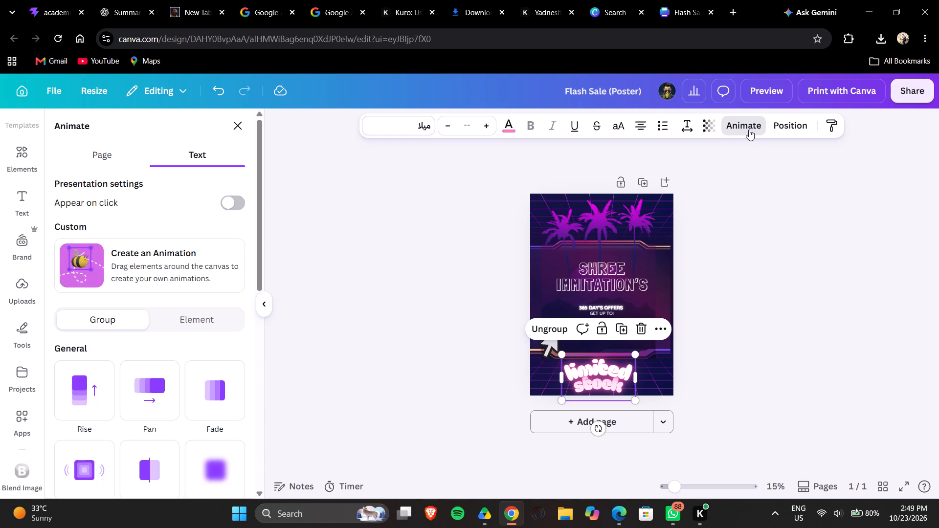
click(597, 384)
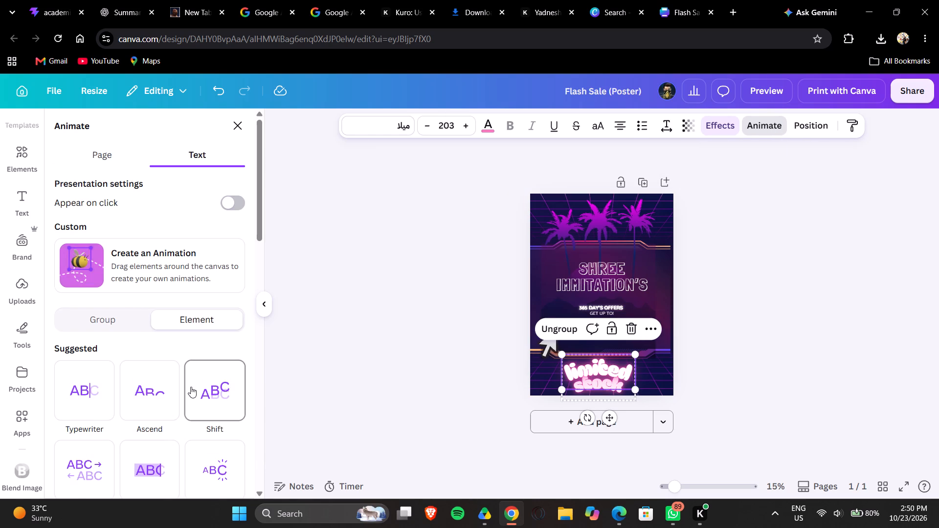
click(191, 387)
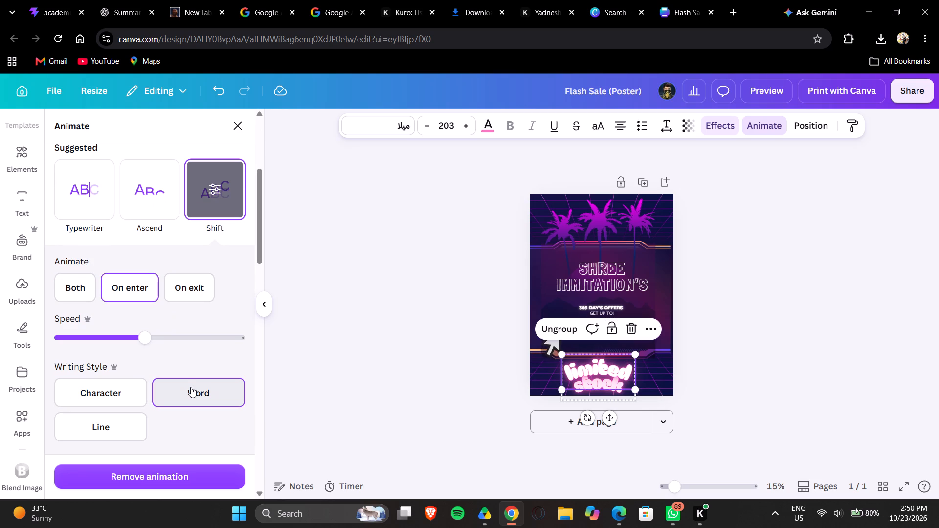
click(140, 206)
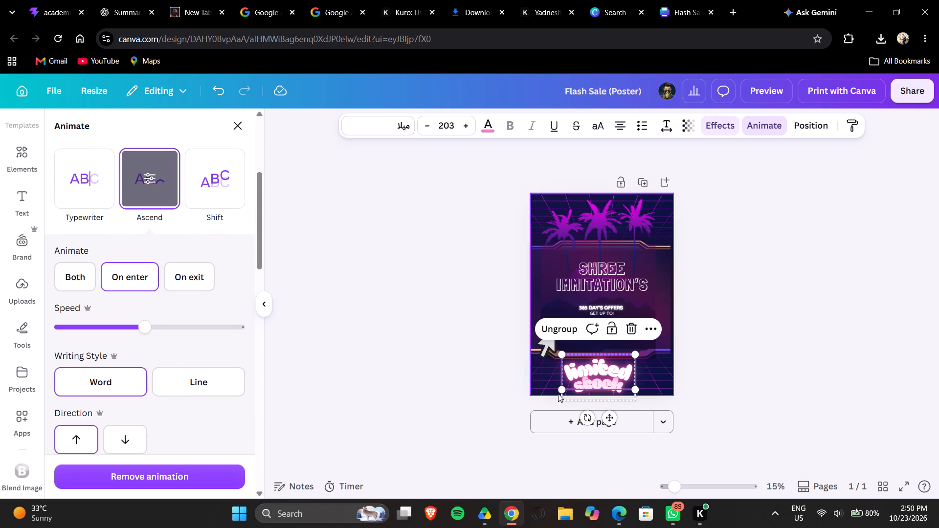
click(592, 385)
click(754, 355)
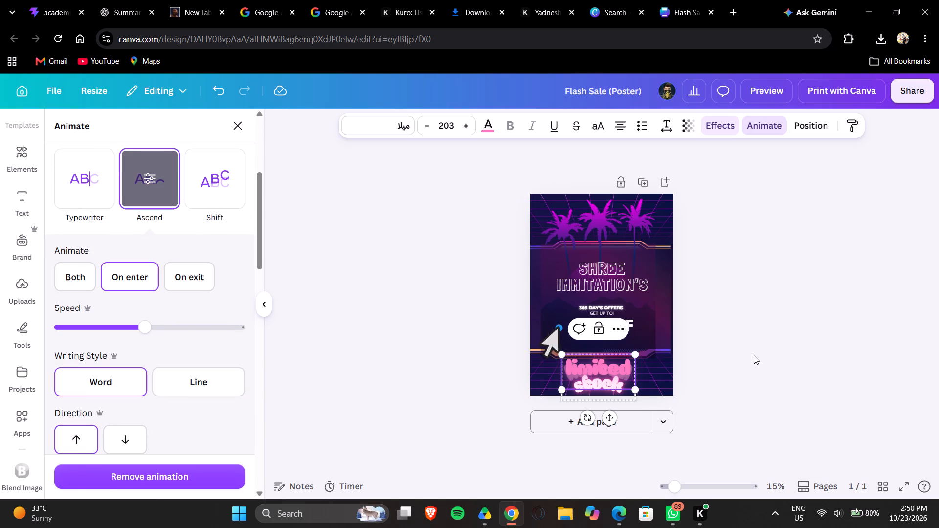
click(333, 330)
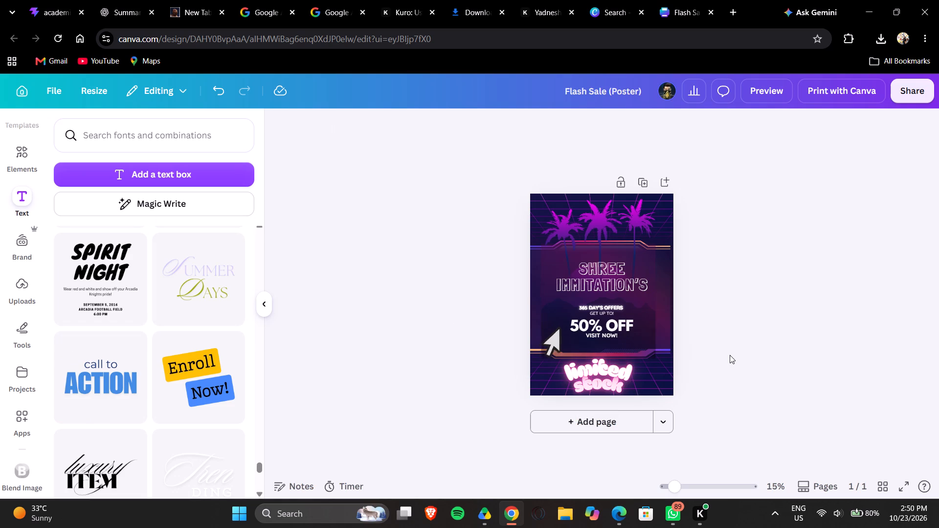
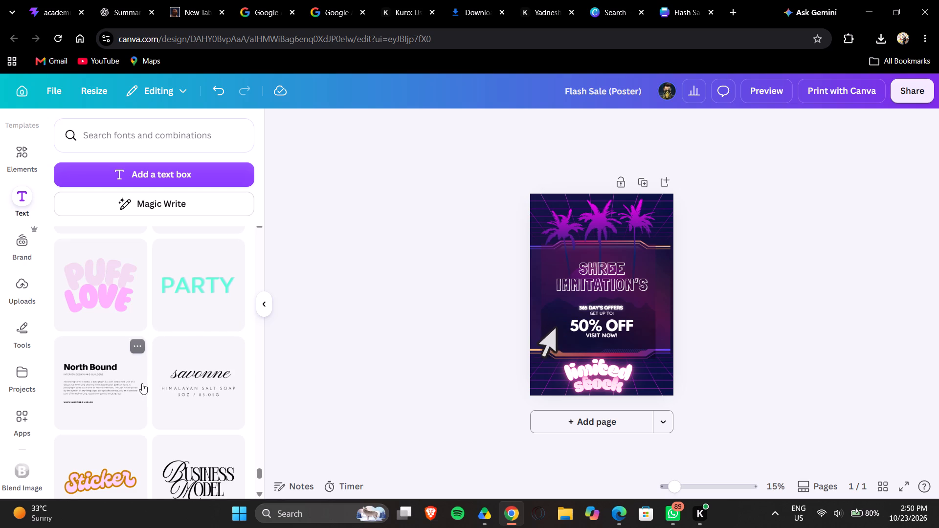
Browse the ready-made font combinations for another lettering style suited to the poster.
scroll(152, 417, down, 3)
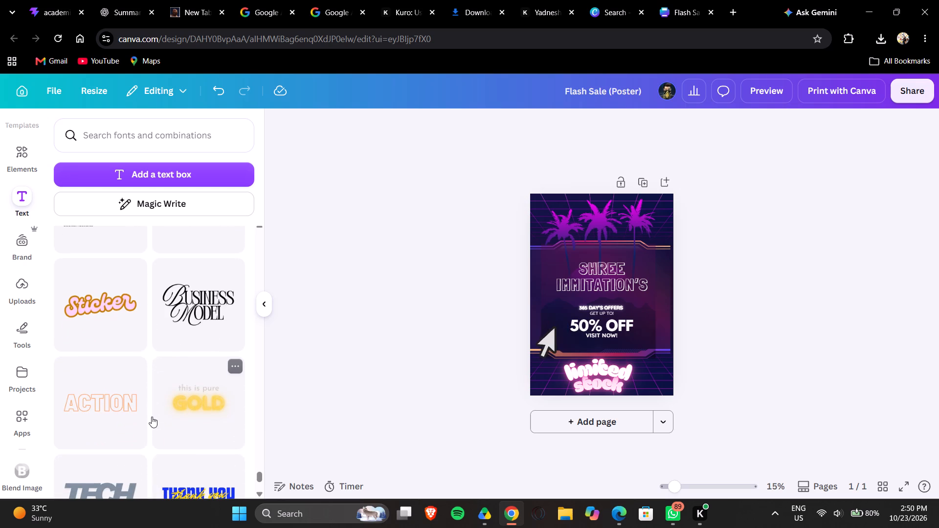
scroll(152, 417, down, 3)
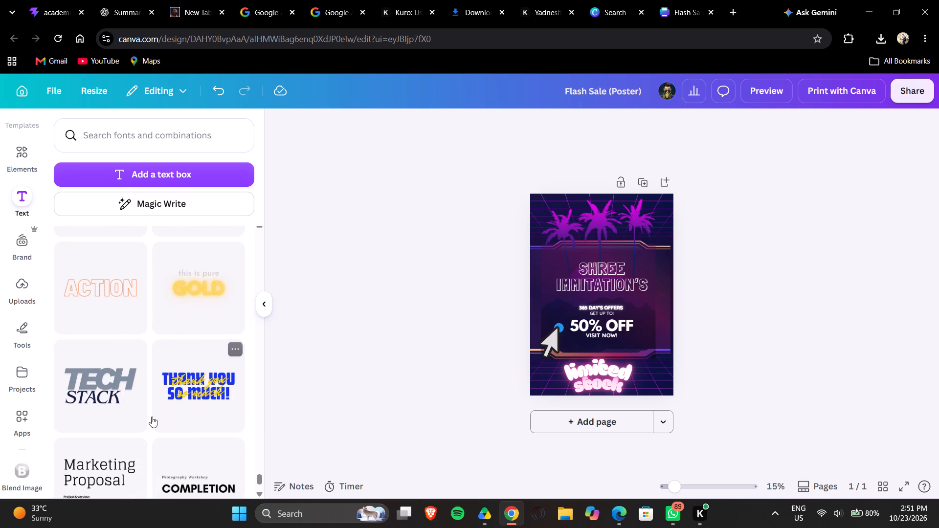
scroll(152, 417, down, 4)
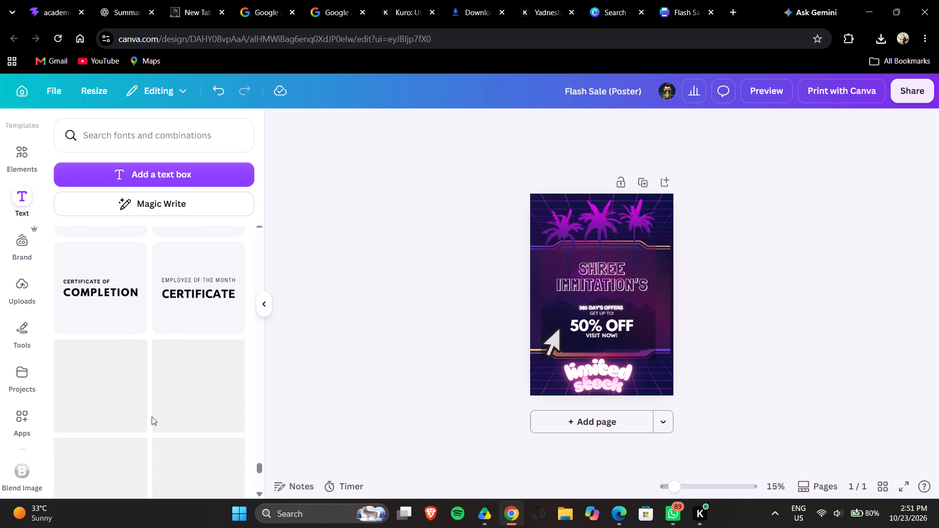
scroll(152, 417, down, 1)
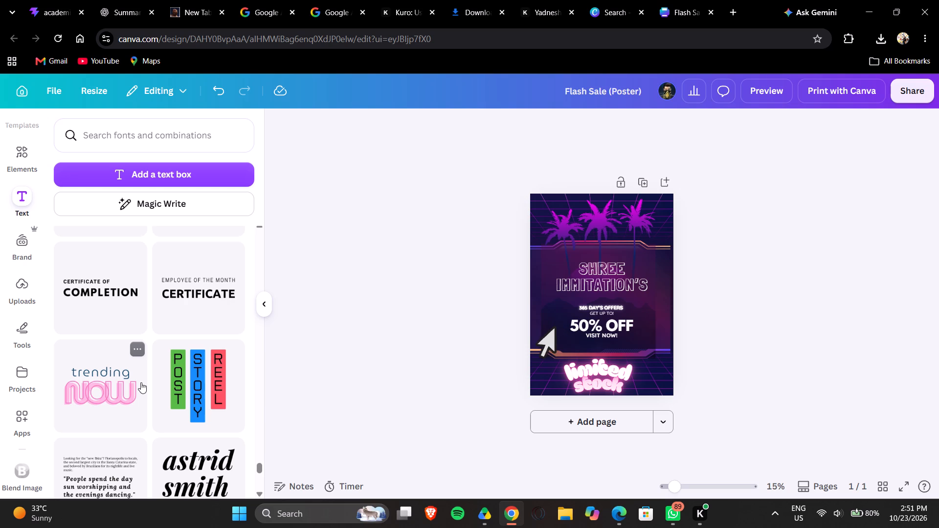
scroll(171, 389, down, 3)
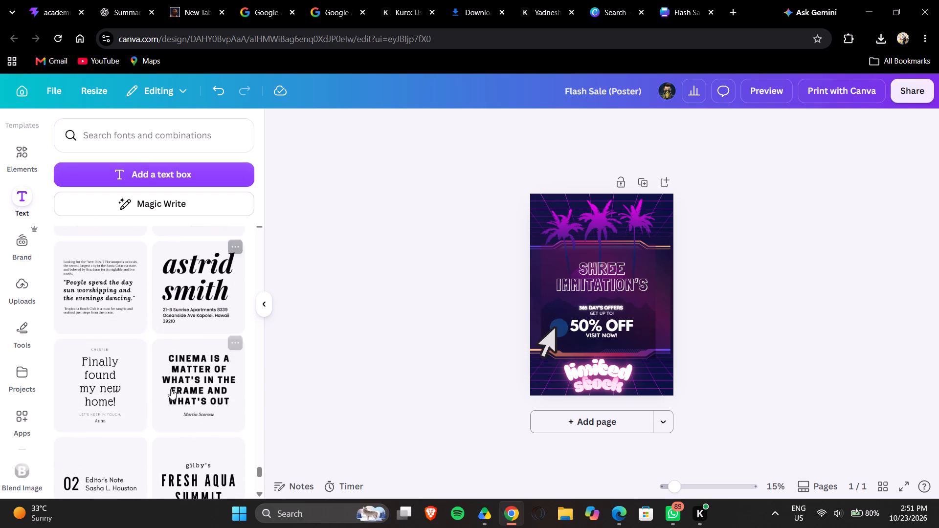
scroll(171, 389, down, 3)
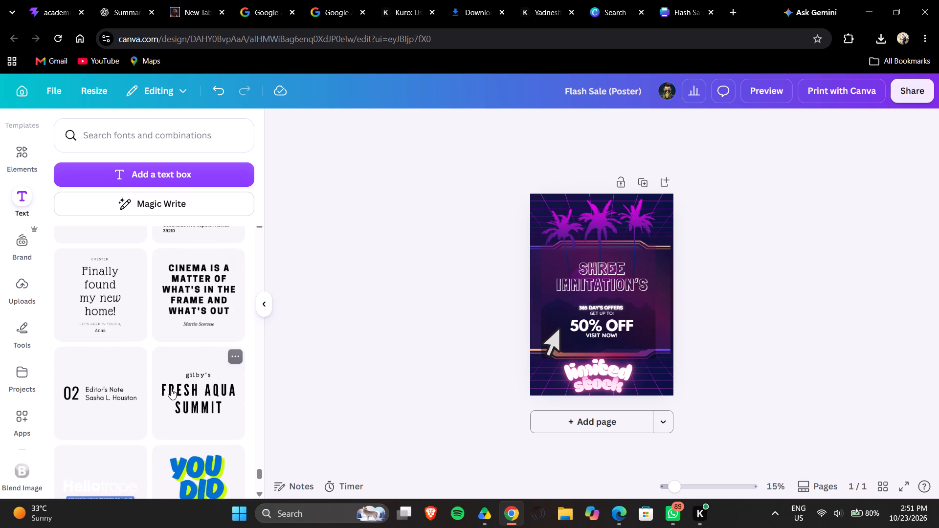
scroll(171, 389, down, 2)
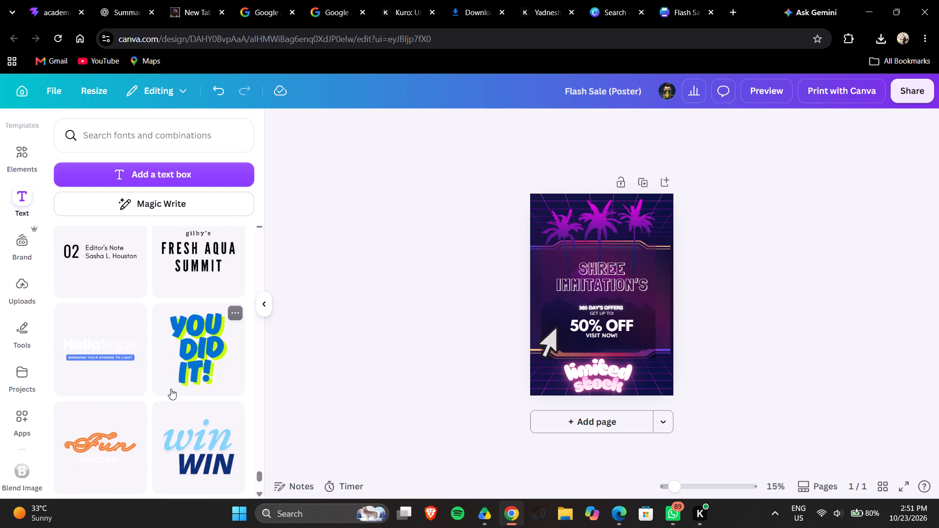
scroll(171, 389, down, 2)
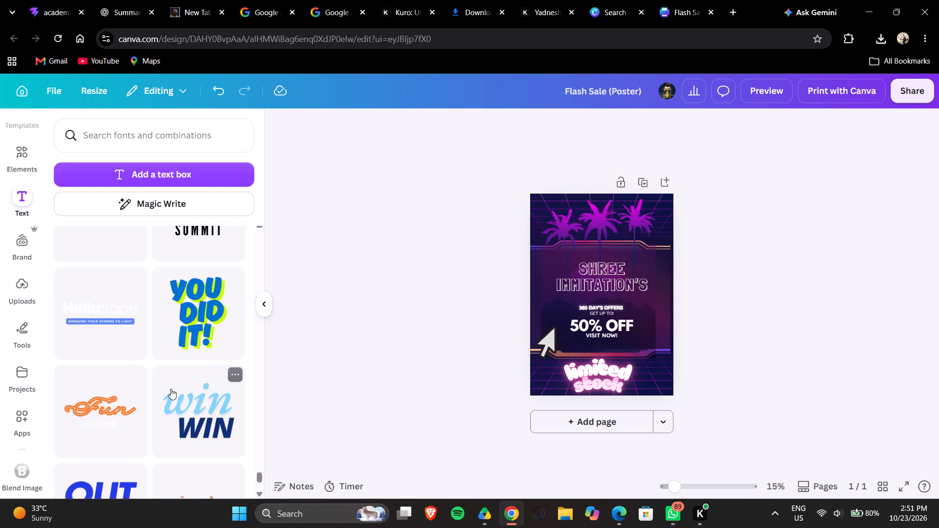
scroll(171, 389, down, 2)
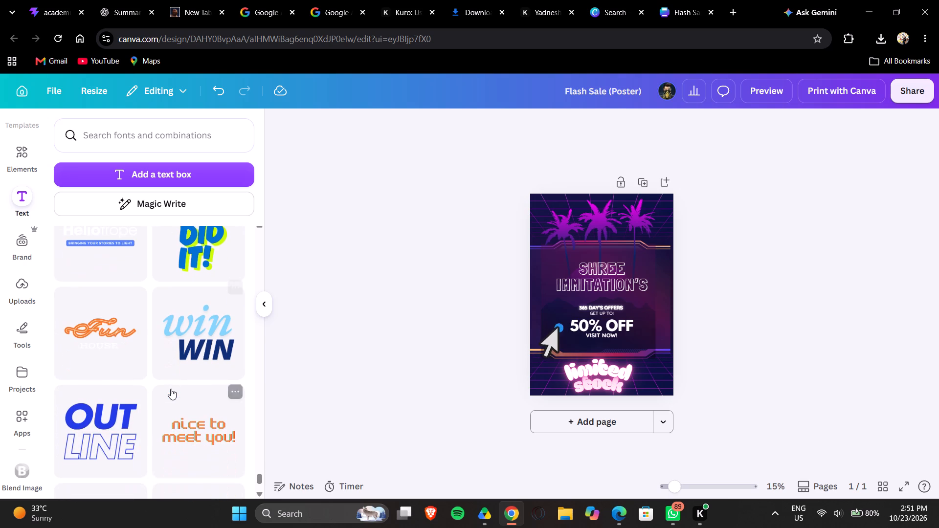
scroll(171, 389, down, 4)
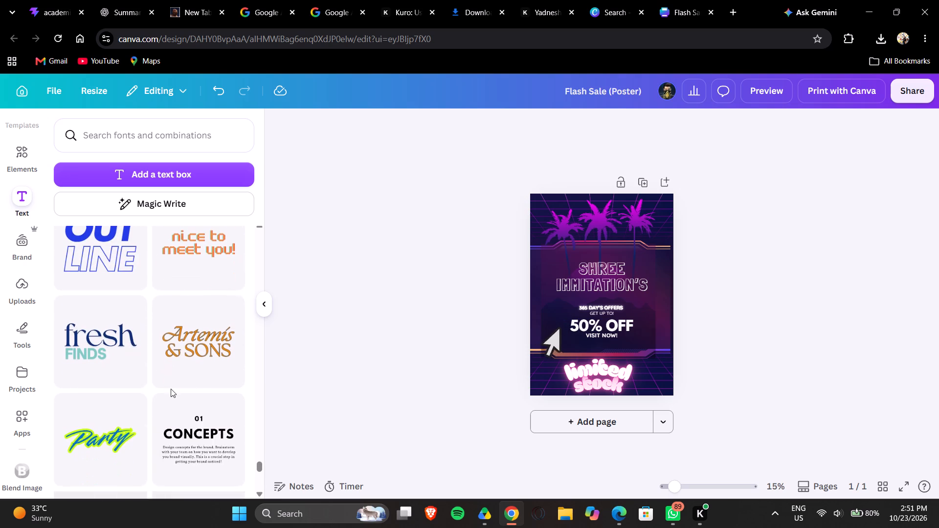
scroll(171, 389, down, 3)
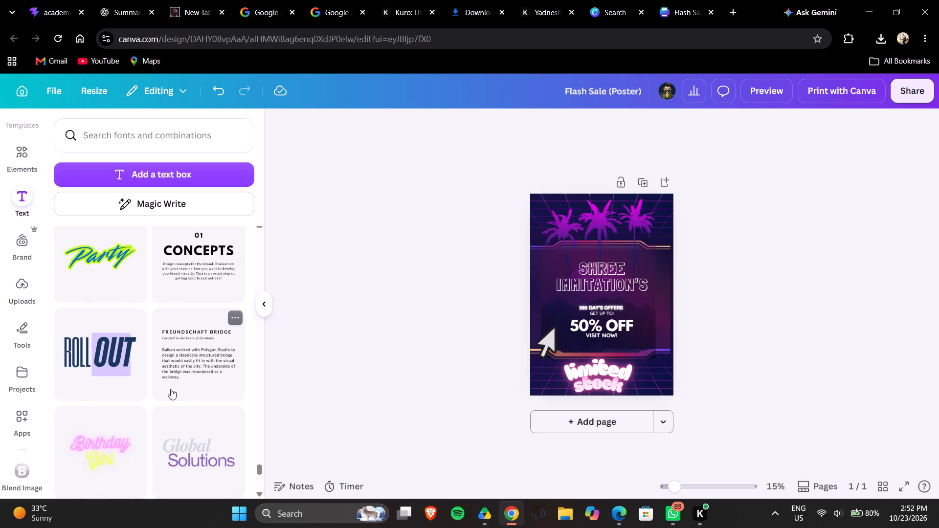
scroll(171, 389, down, 3)
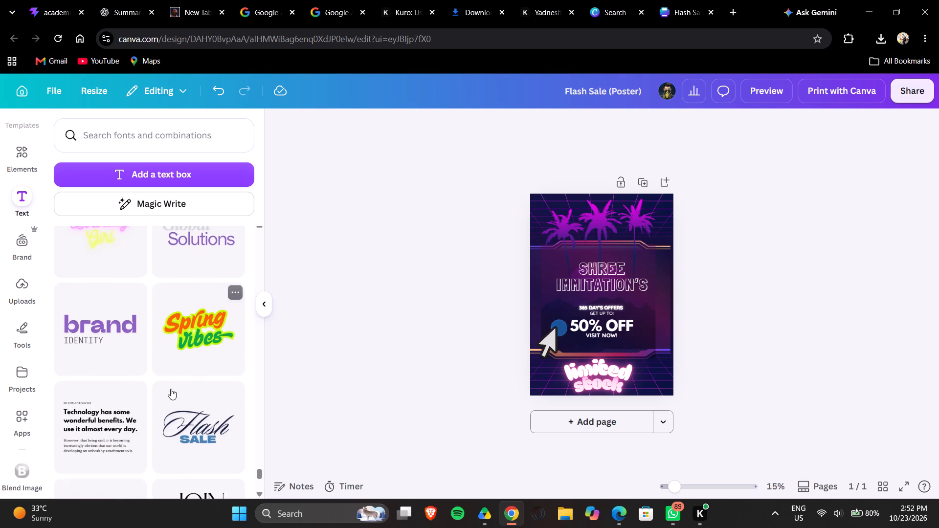
scroll(171, 389, down, 3)
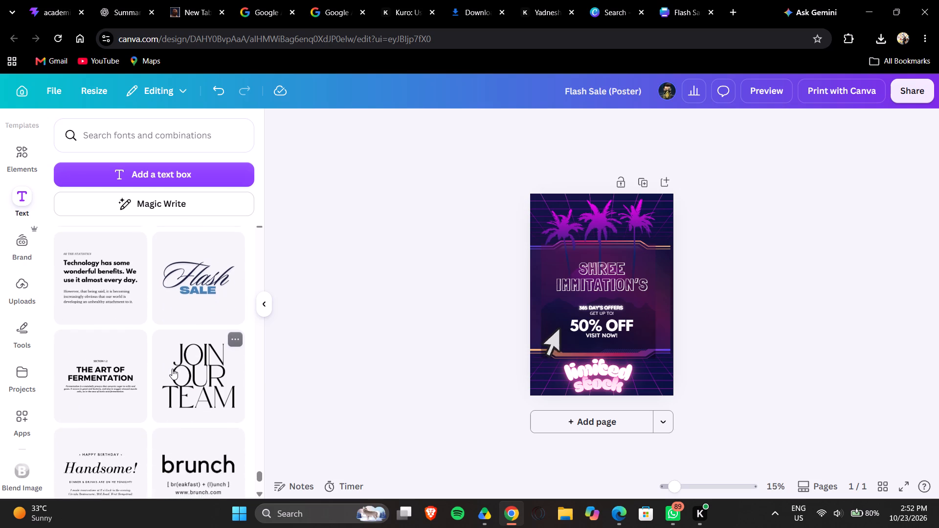
scroll(172, 369, down, 5)
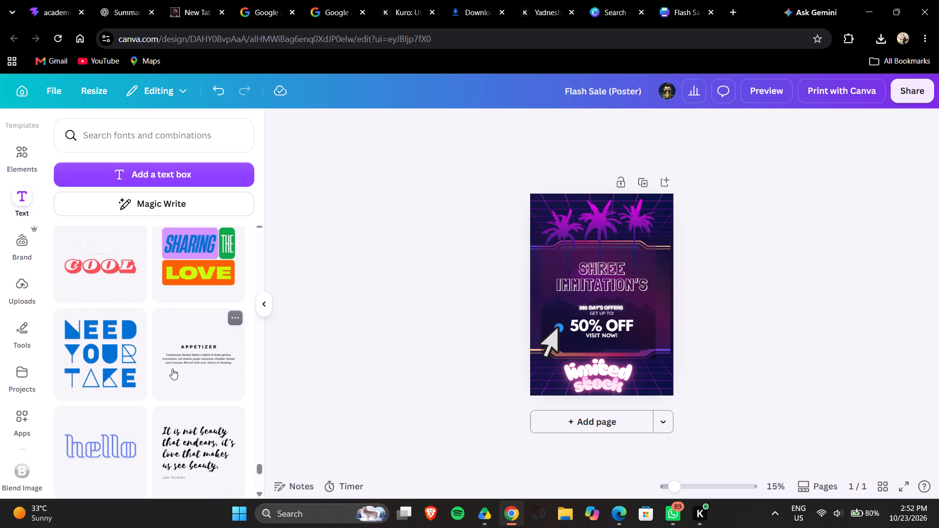
scroll(172, 369, down, 3)
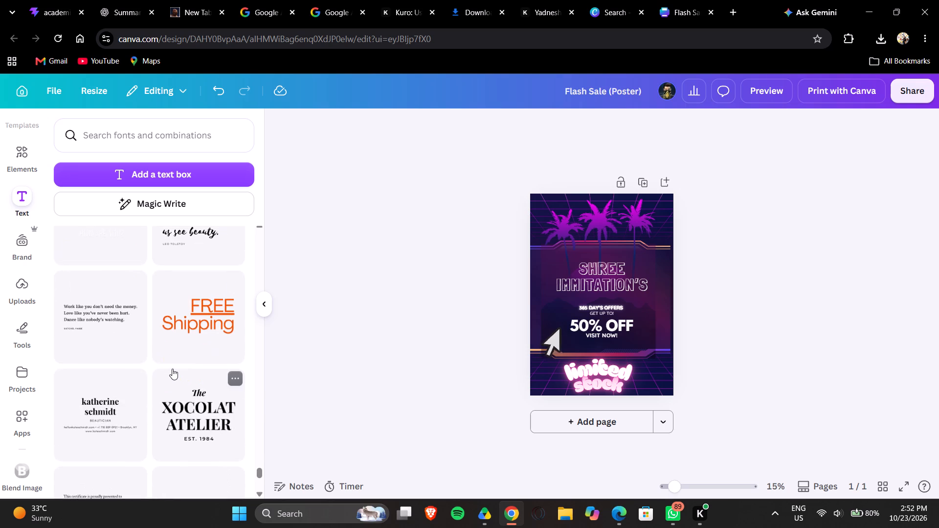
scroll(172, 369, down, 2)
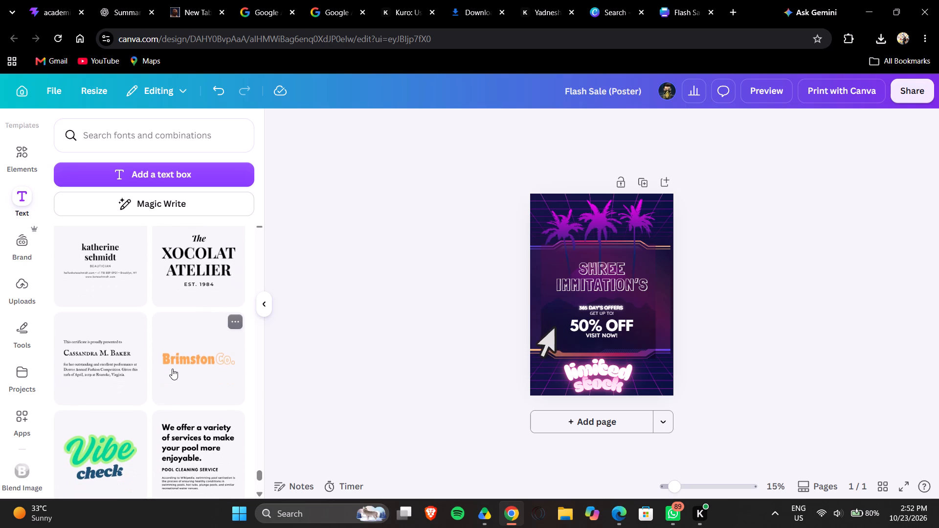
scroll(172, 369, down, 5)
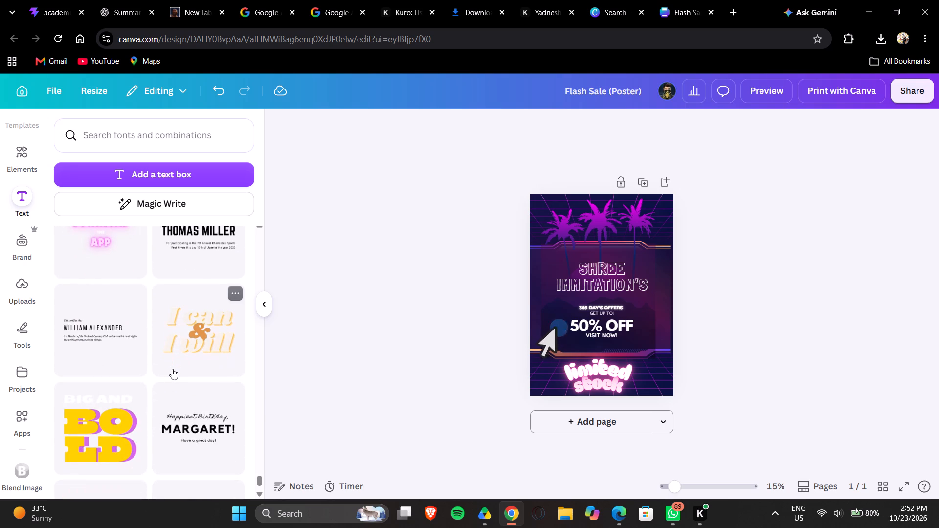
scroll(172, 369, down, 1)
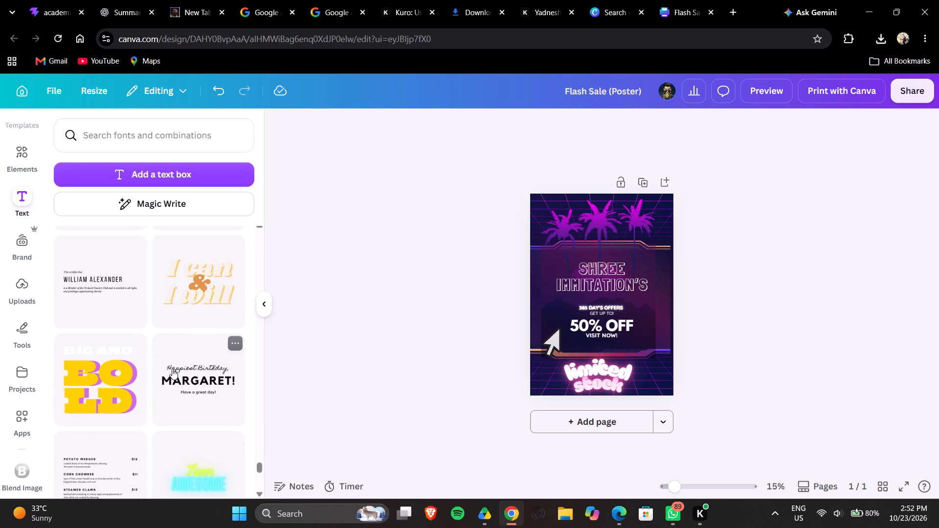
scroll(172, 369, down, 2)
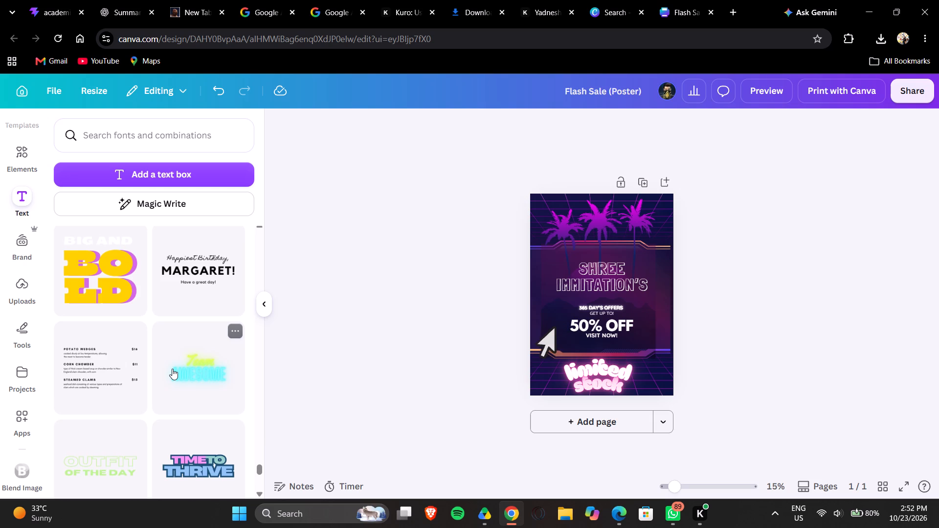
scroll(172, 369, down, 6)
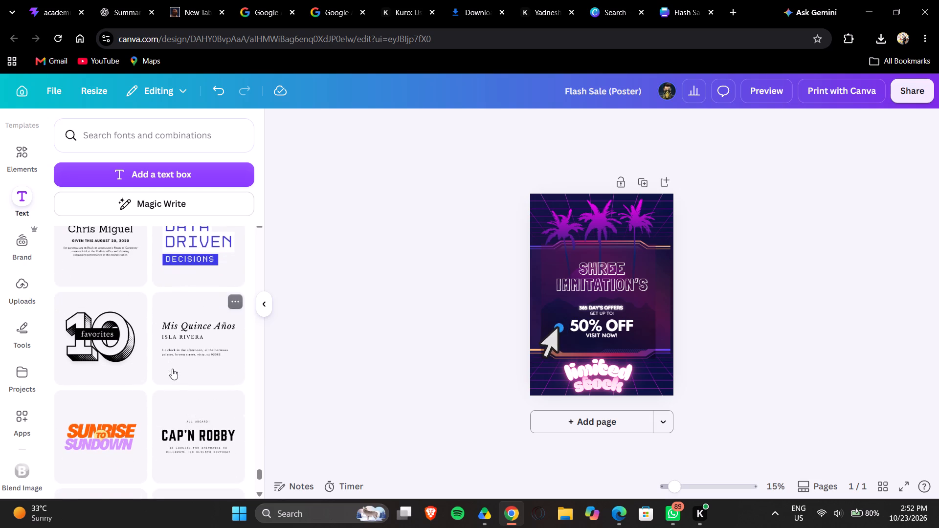
scroll(172, 369, down, 1)
scroll(112, 339, down, 2)
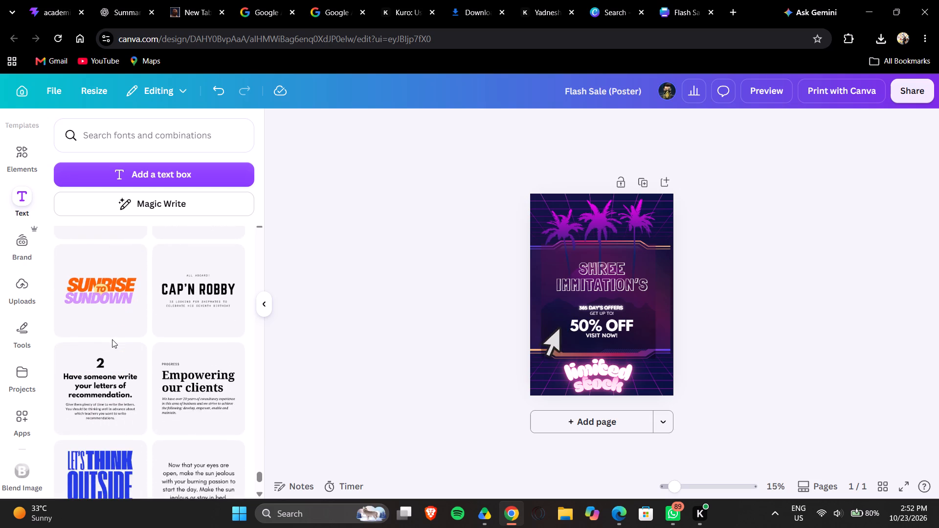
scroll(112, 339, down, 4)
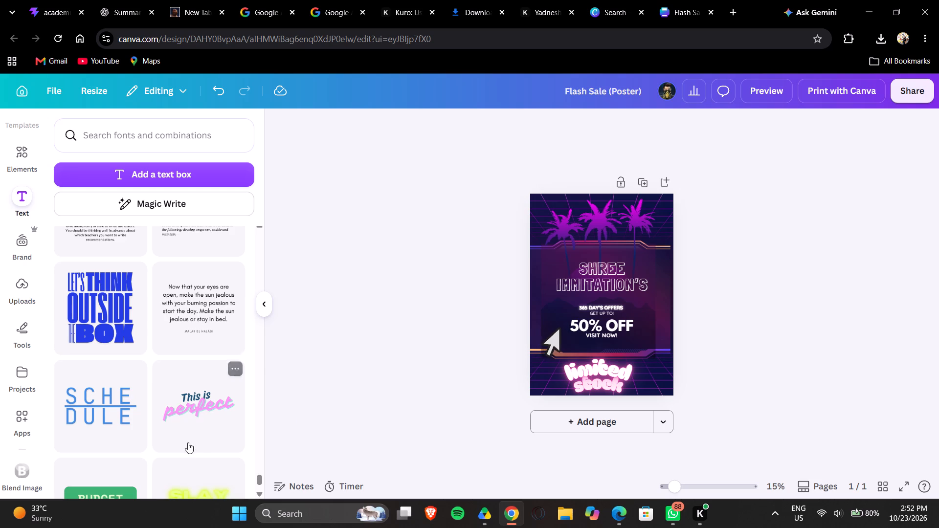
scroll(134, 351, down, 2)
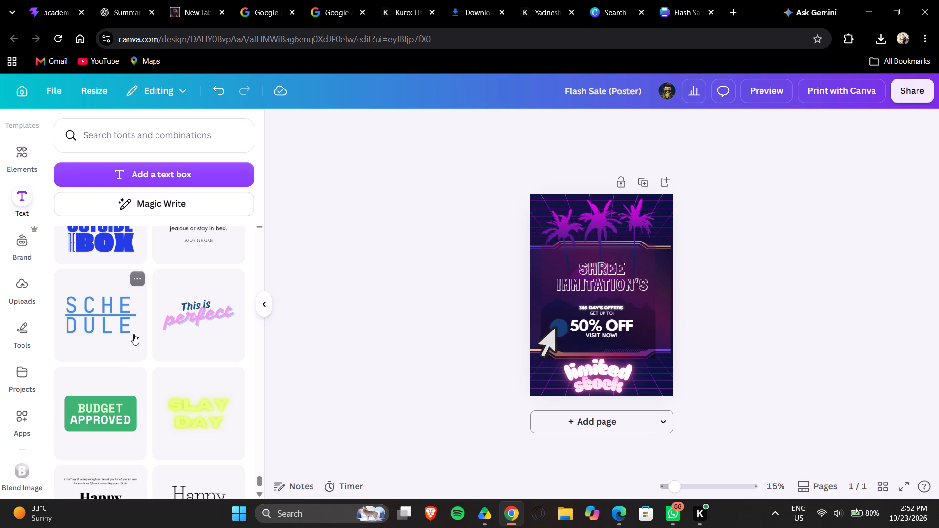
scroll(134, 334, up, 2)
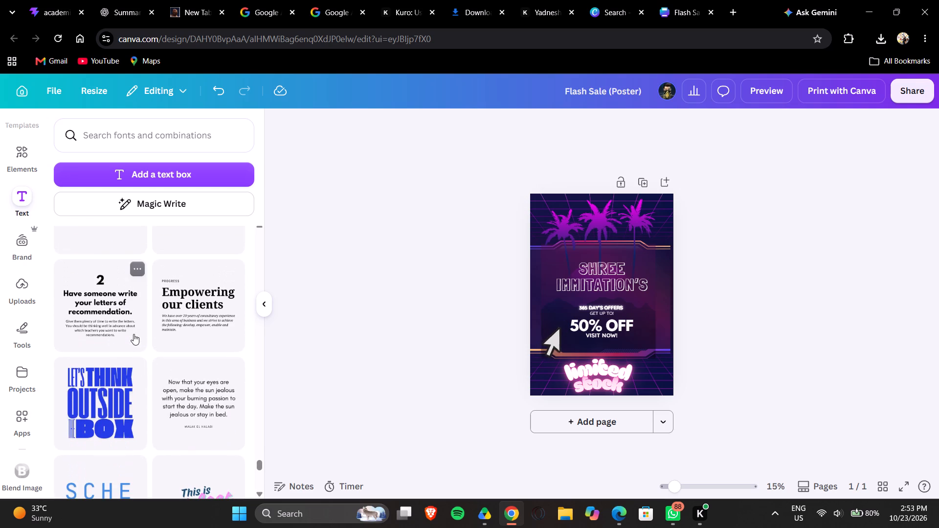
scroll(134, 334, up, 1)
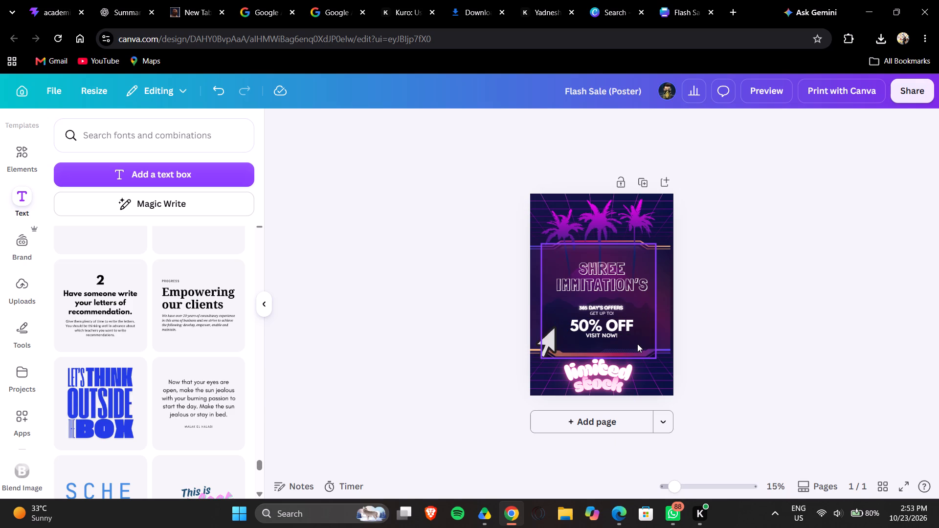
scroll(151, 309, down, 3)
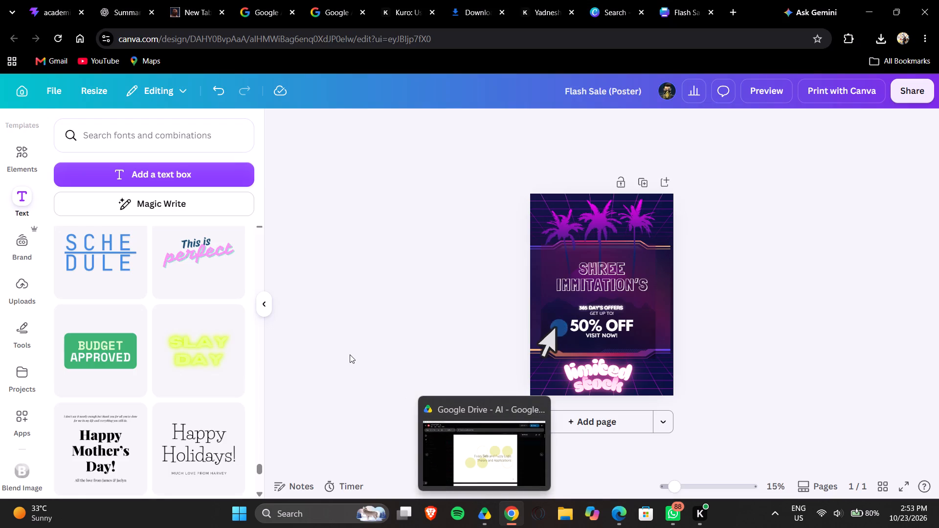
scroll(155, 305, down, 3)
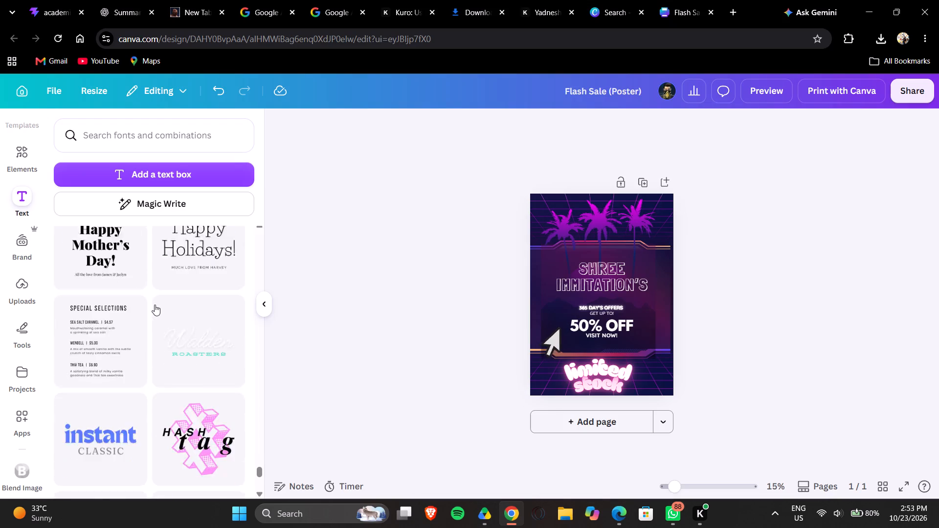
scroll(155, 305, down, 3)
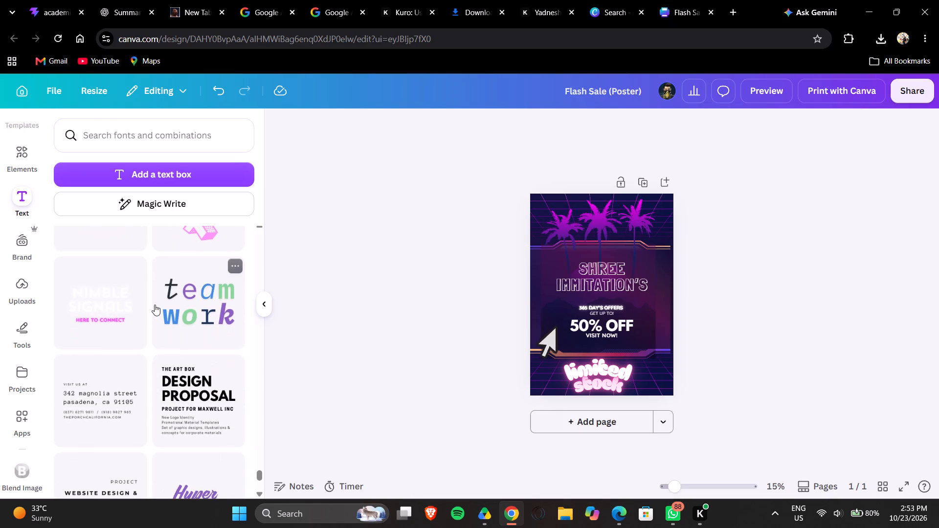
scroll(155, 305, down, 8)
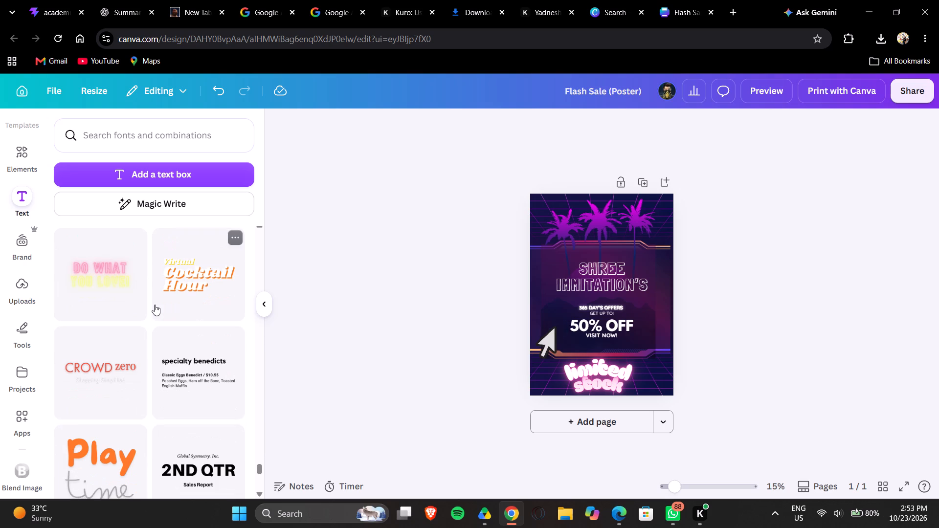
scroll(155, 305, down, 3)
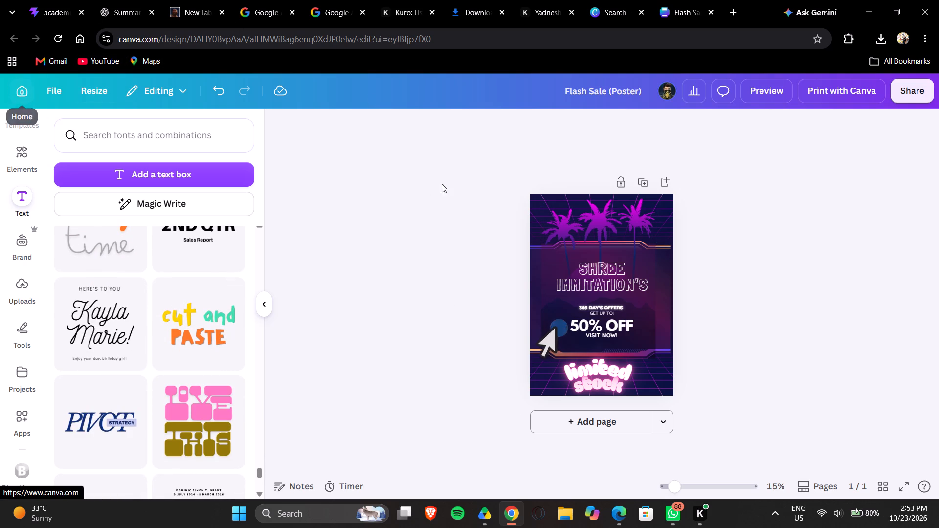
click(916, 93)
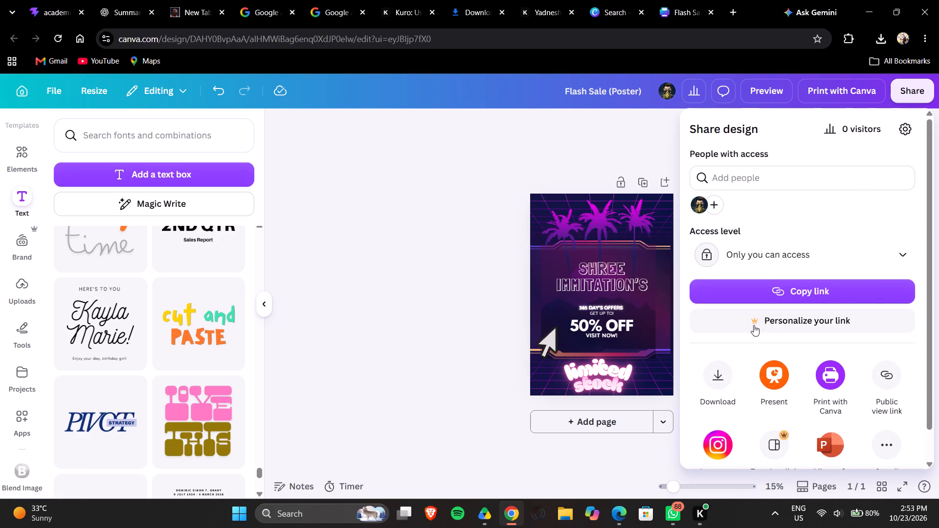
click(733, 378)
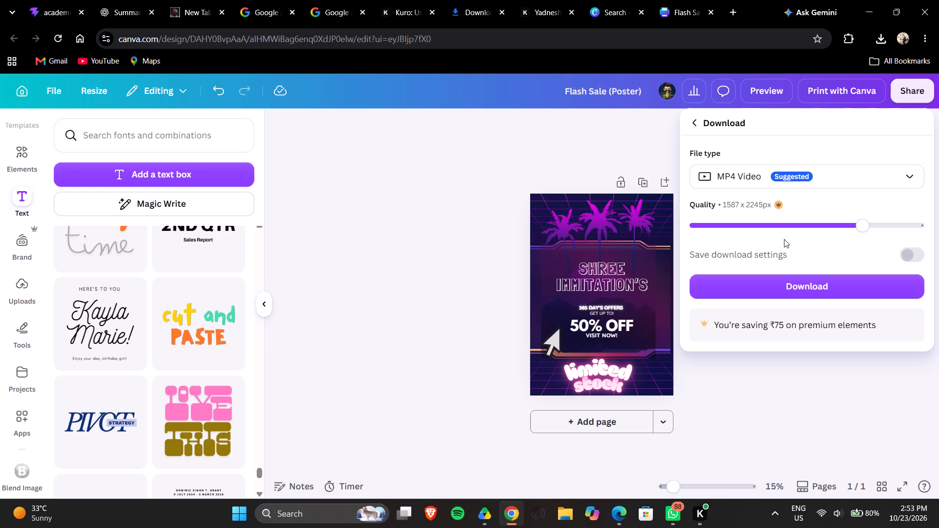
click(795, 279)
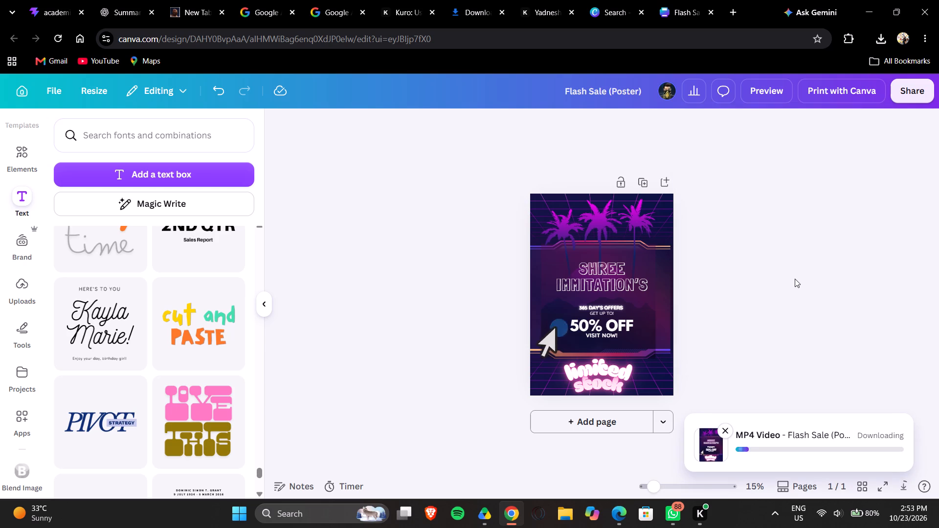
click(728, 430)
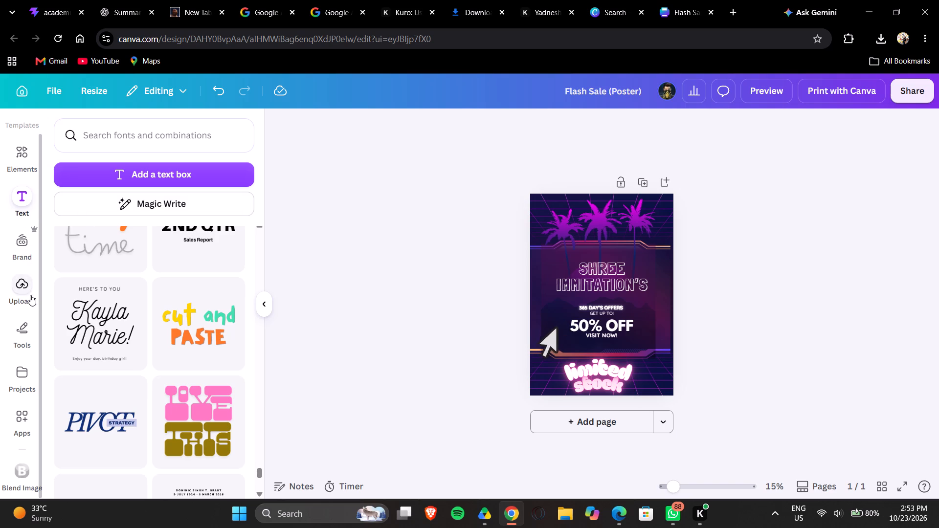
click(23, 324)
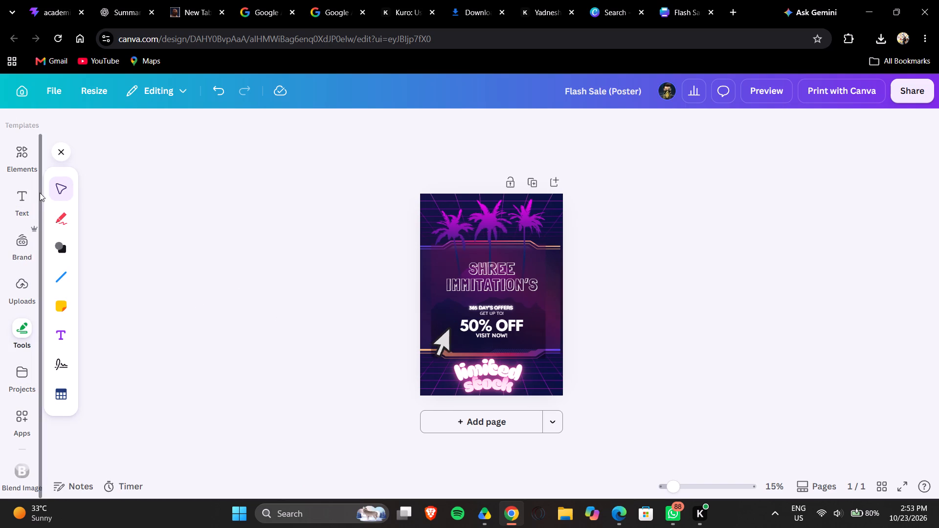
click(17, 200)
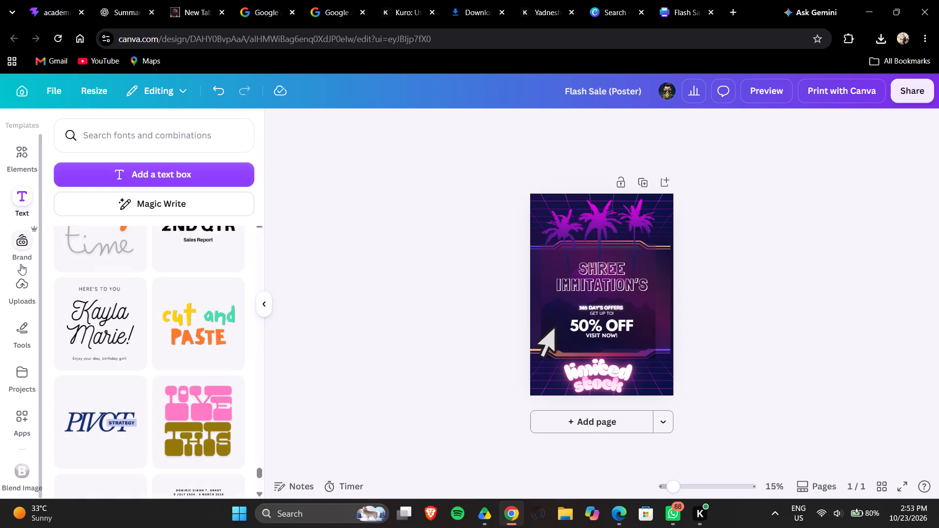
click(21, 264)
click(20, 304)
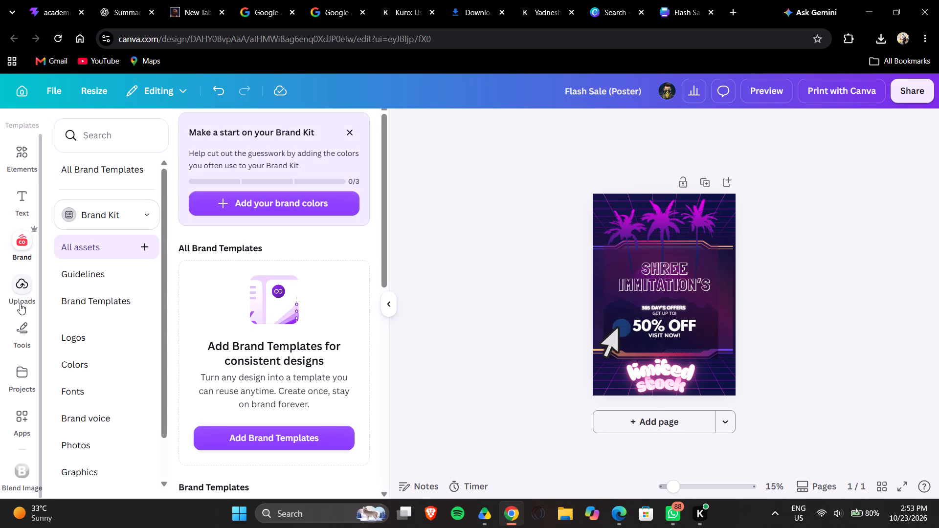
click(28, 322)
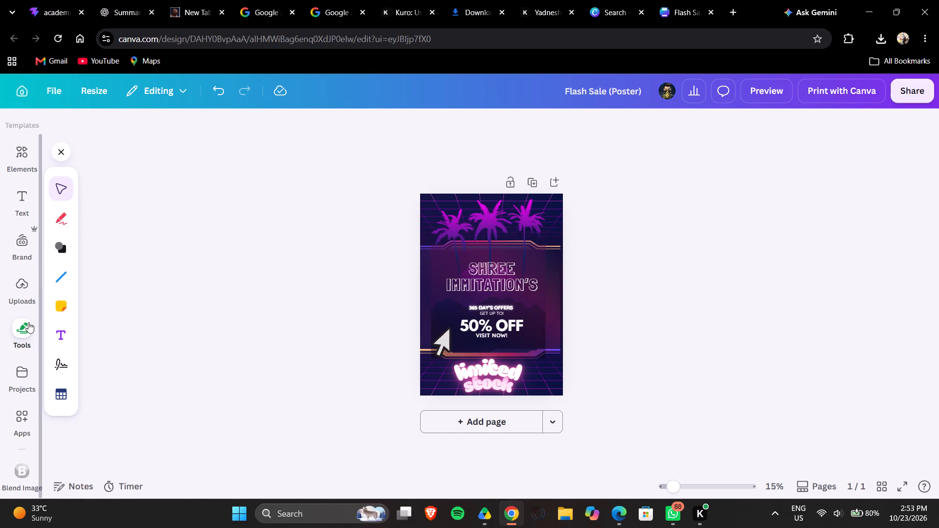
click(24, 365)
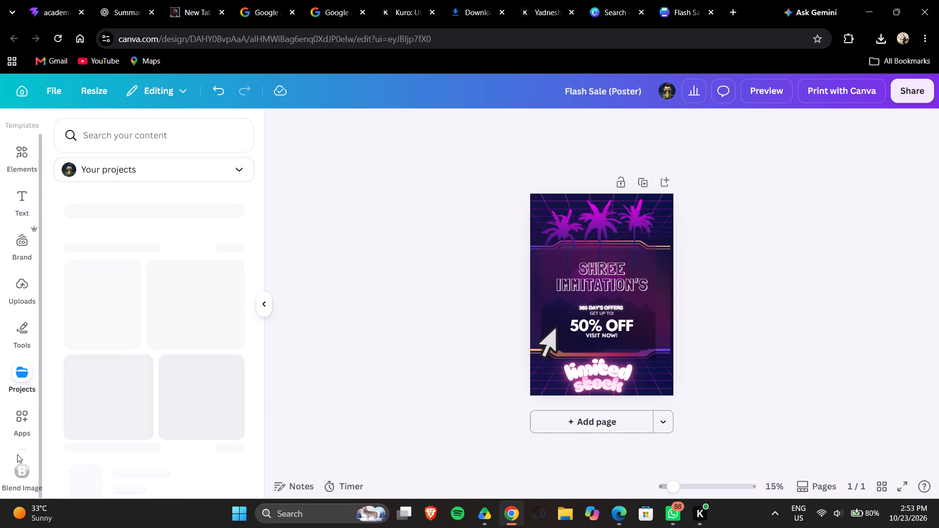
Browse the Audio elements and listen to the recommended Corporate Upbeat and "Inspiring Music" tracks and the Upbeat track "that feeling".
click(30, 165)
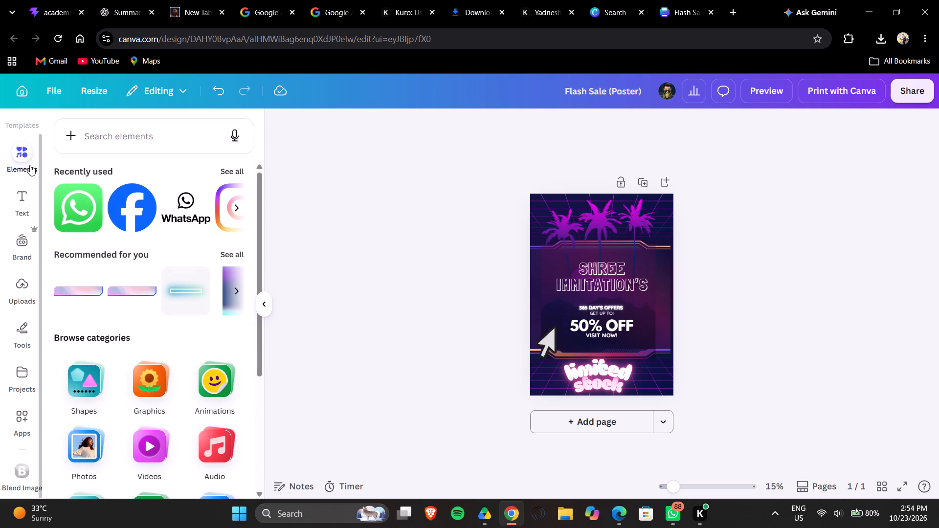
scroll(159, 183, down, 3)
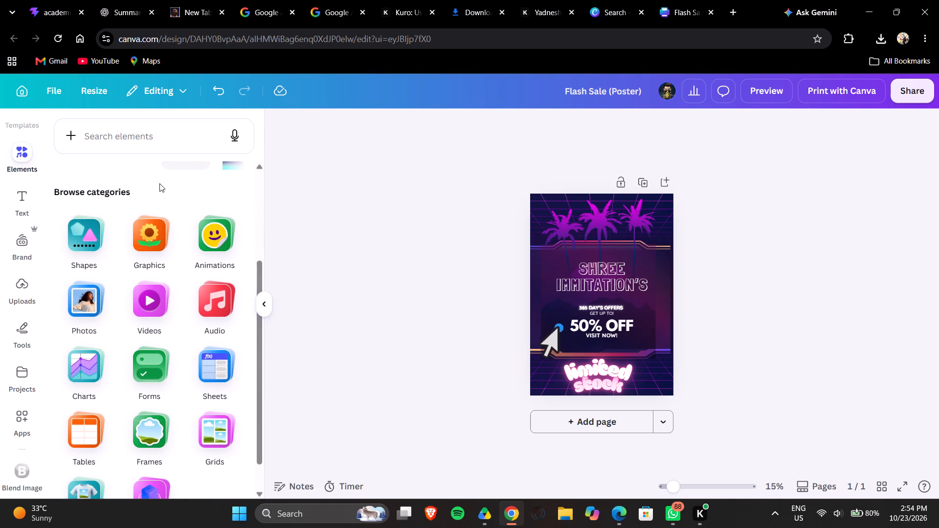
click(224, 298)
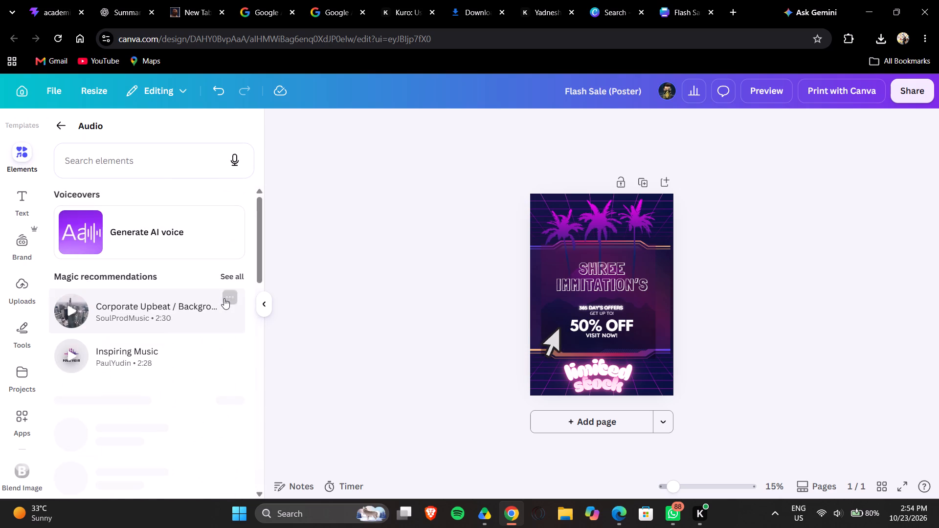
click(72, 305)
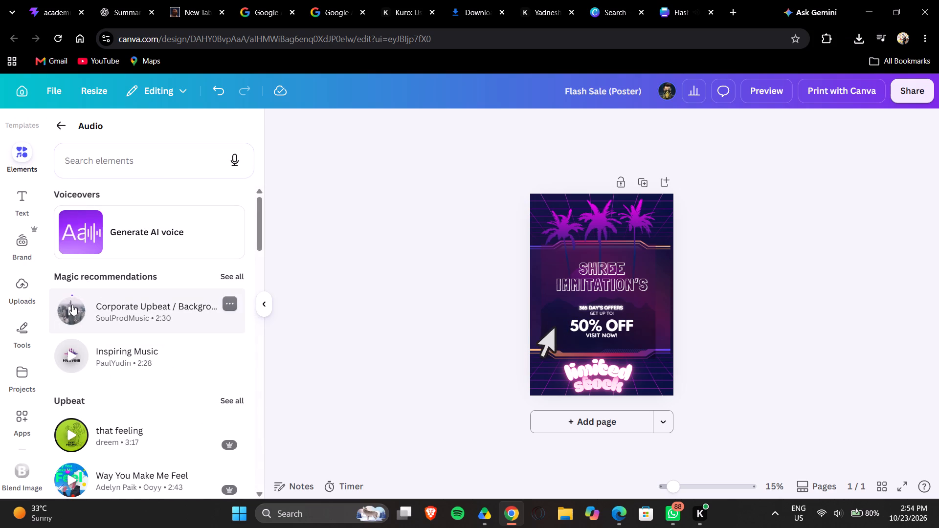
click(73, 349)
scroll(98, 399, down, 2)
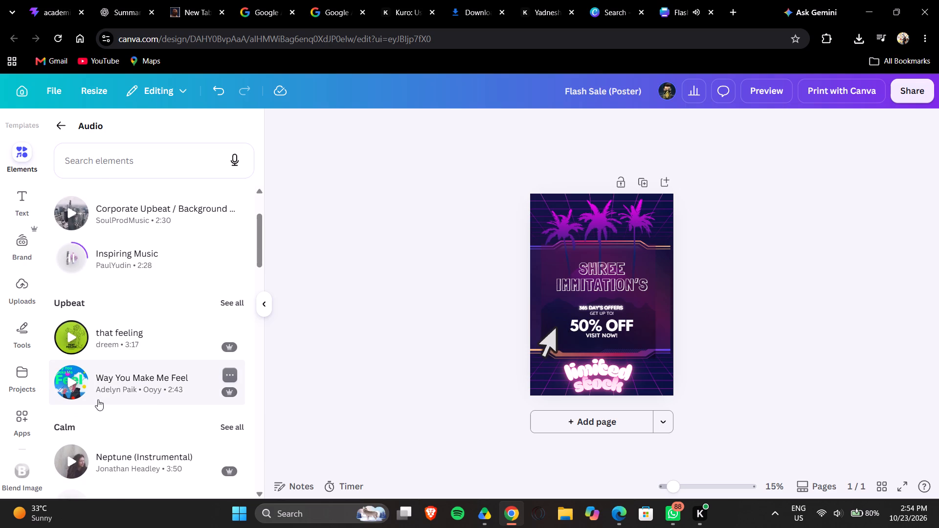
scroll(98, 399, down, 1)
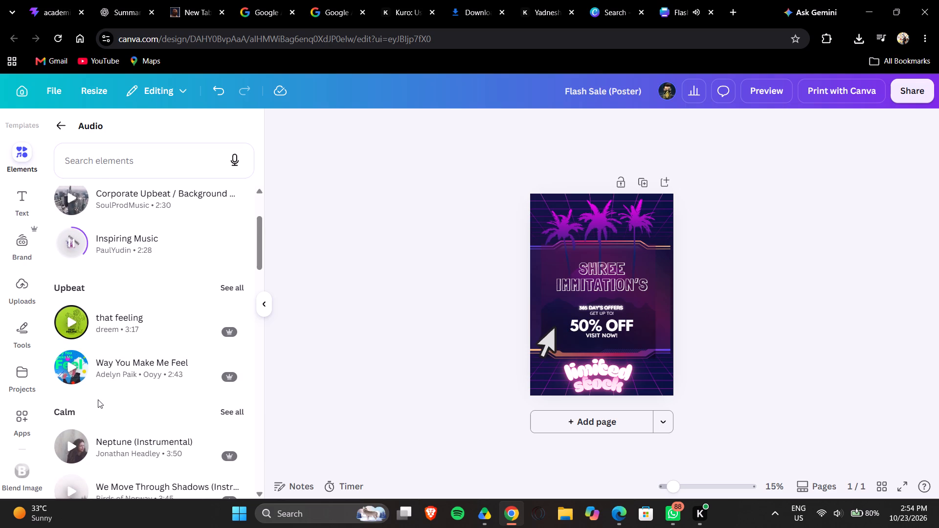
scroll(98, 399, down, 1)
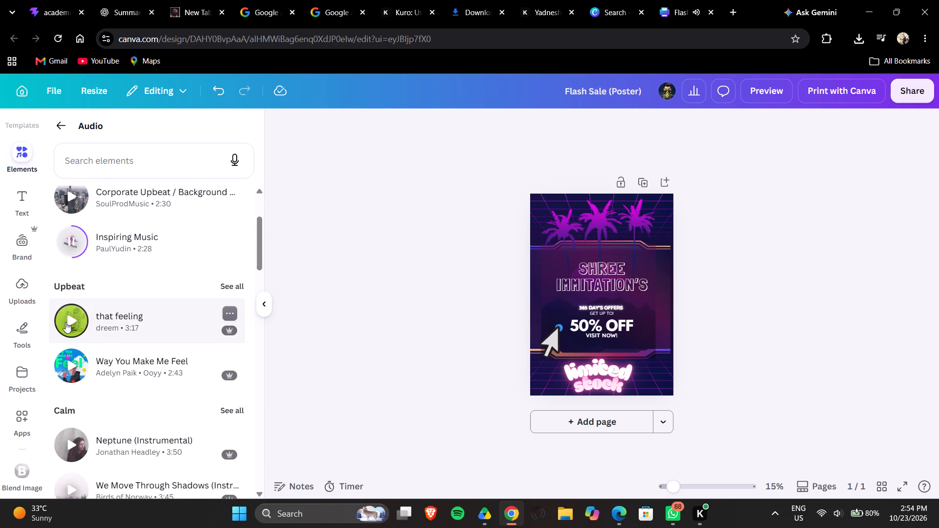
click(66, 322)
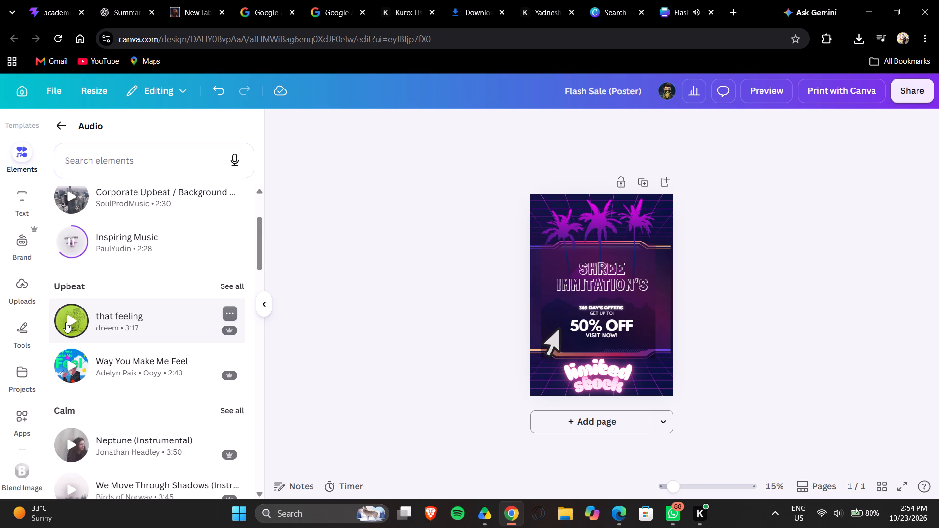
Replace the word "limited" in the glowing lettering beneath the frame with "NEW" in capitals.
click(588, 374)
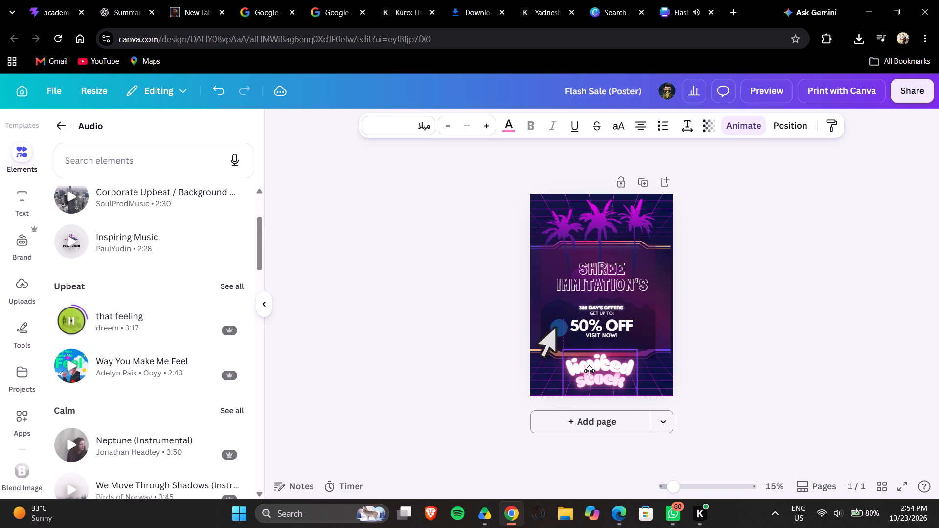
double_click(594, 366)
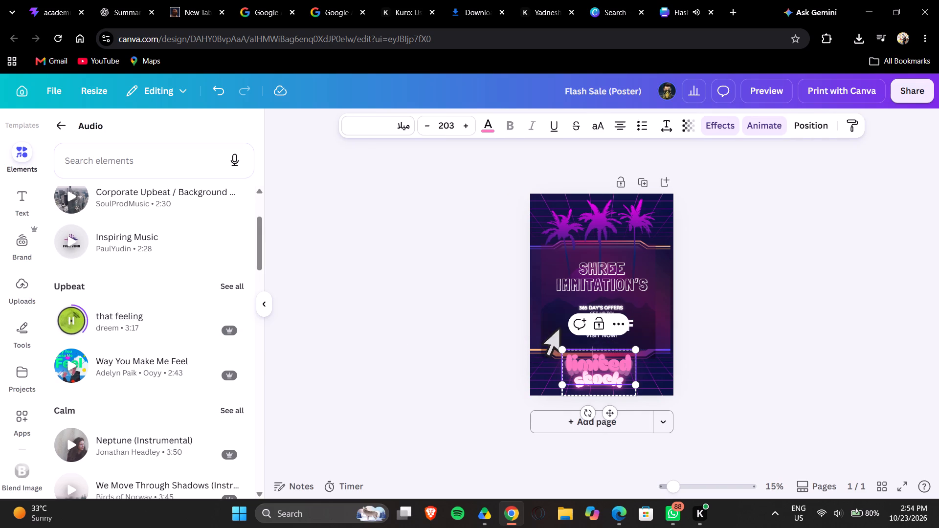
key(BackSpace)
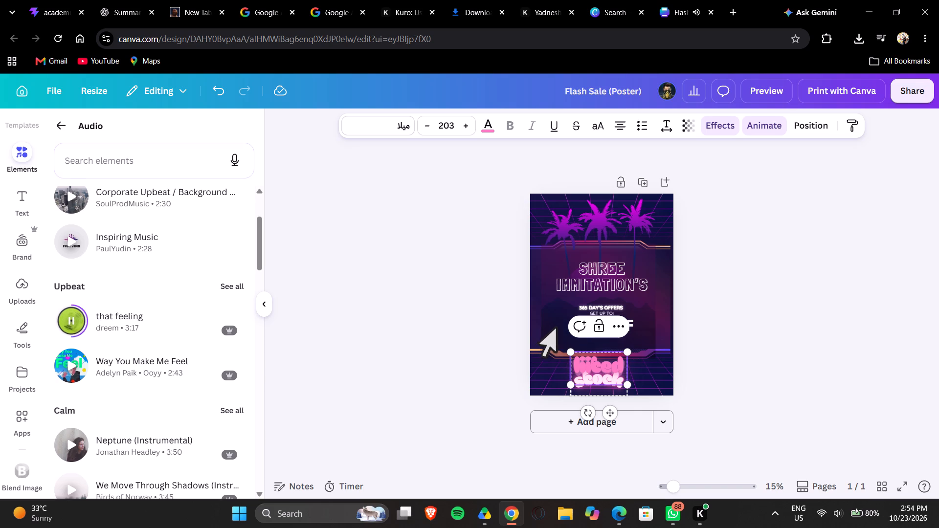
key(Right)
key(Right)
key(Right)
key(Right)
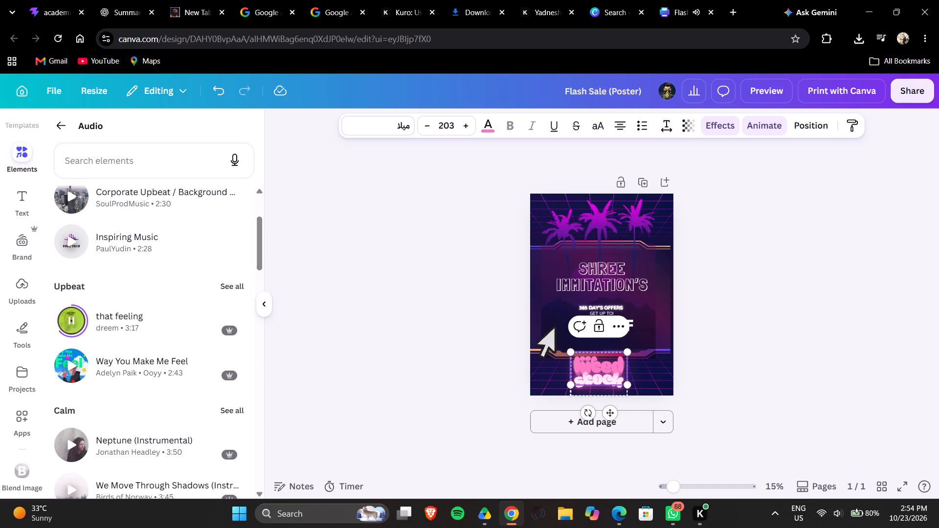
click(619, 368)
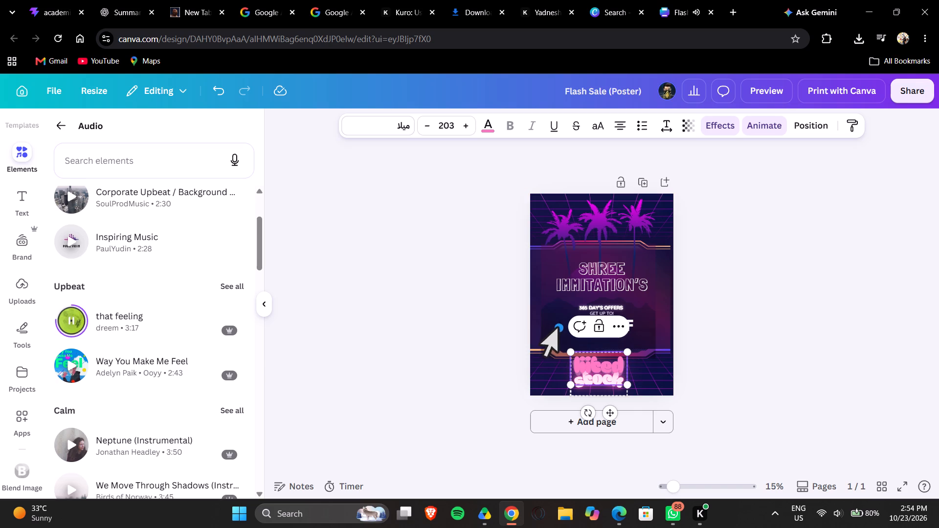
key(BackSpace)
key(BackSpace)
key(BackSpace)
key(BackSpace)
key(BackSpace)
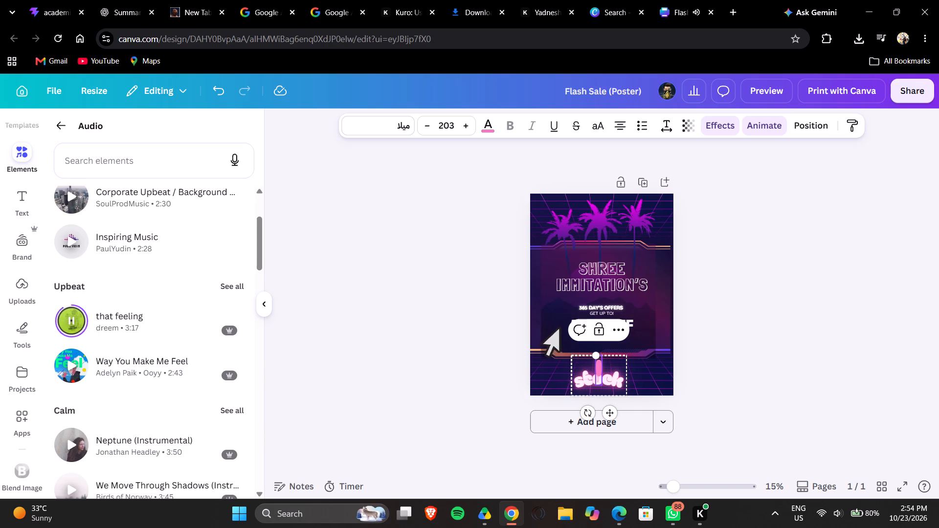
key(BackSpace)
key(n)
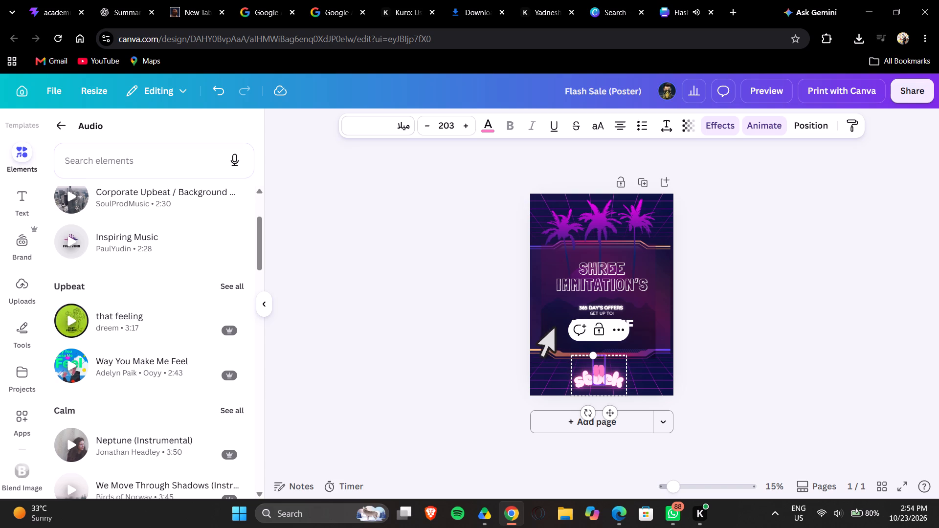
text(ew)
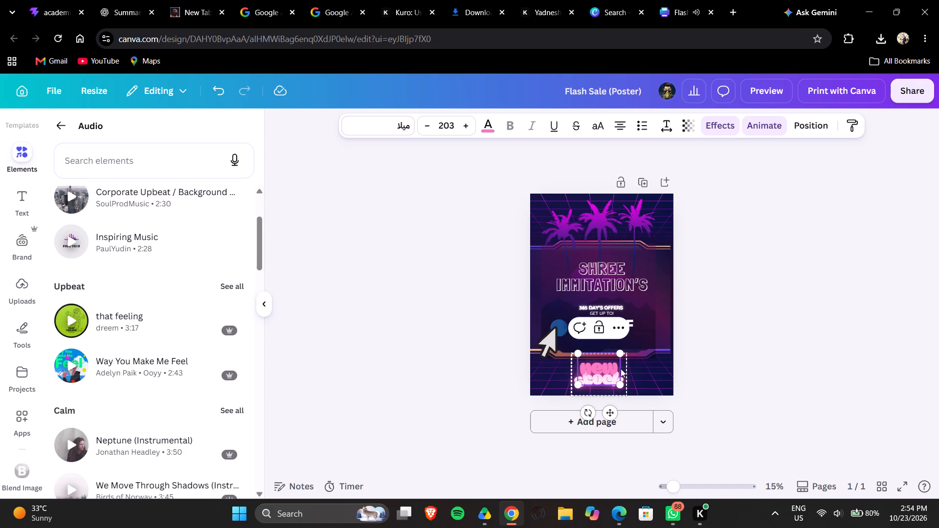
key(BackSpace)
key(BackSpace)
key(BackSpace)
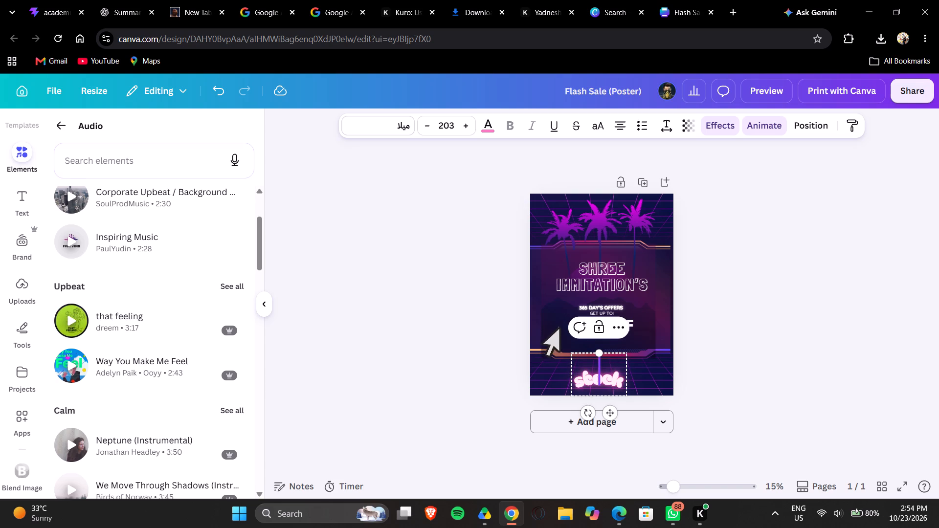
text(NEW)
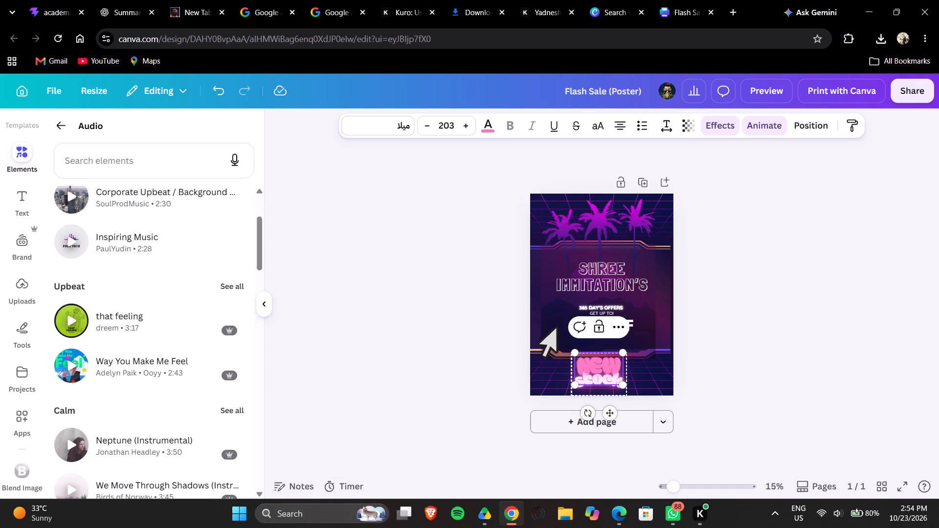
click(703, 359)
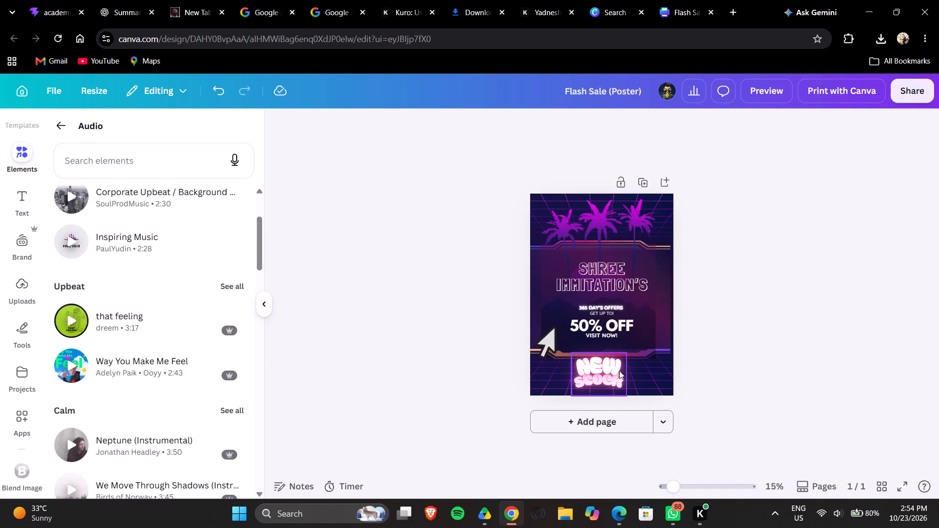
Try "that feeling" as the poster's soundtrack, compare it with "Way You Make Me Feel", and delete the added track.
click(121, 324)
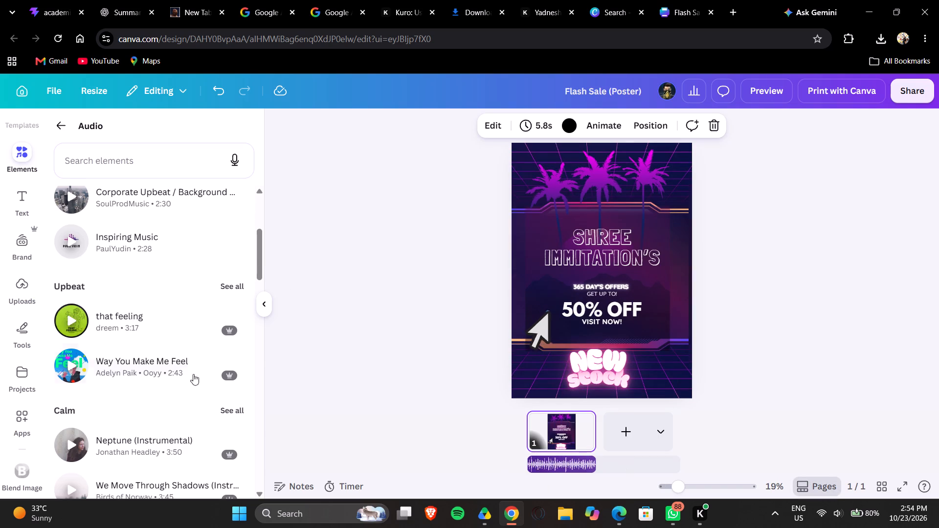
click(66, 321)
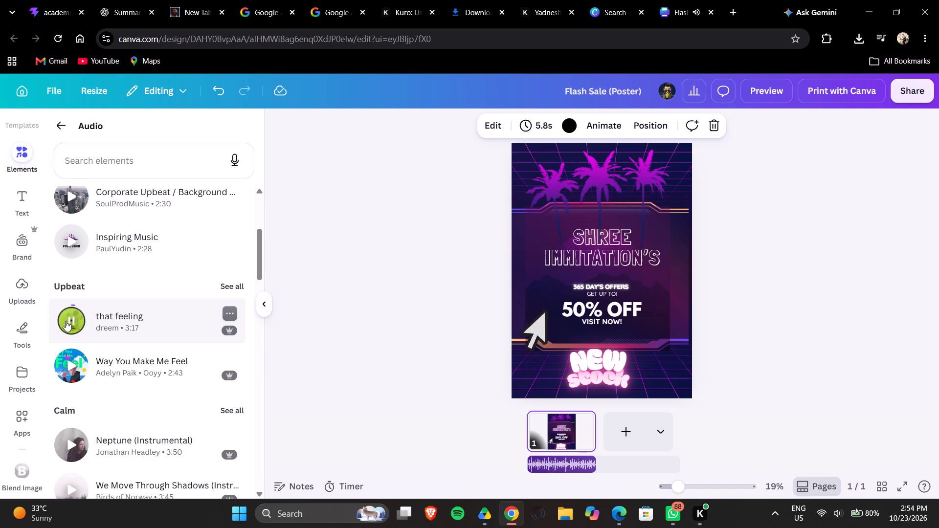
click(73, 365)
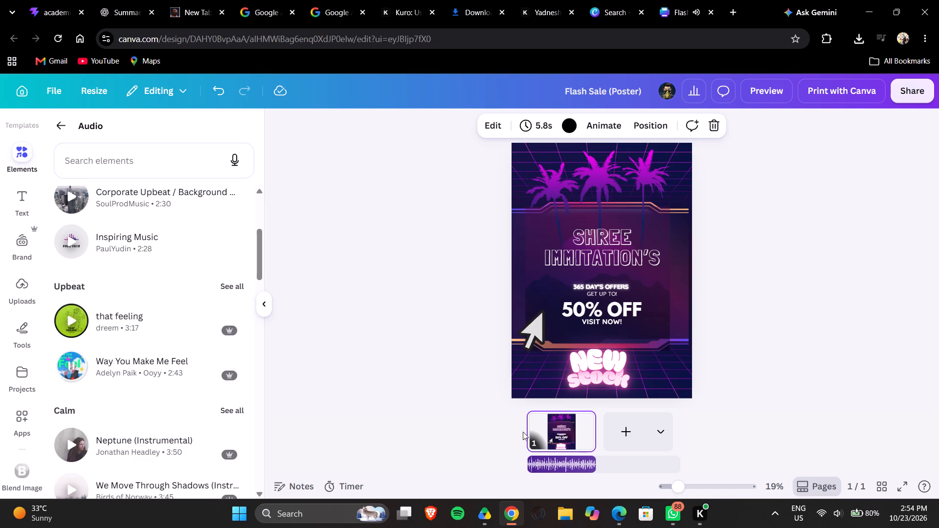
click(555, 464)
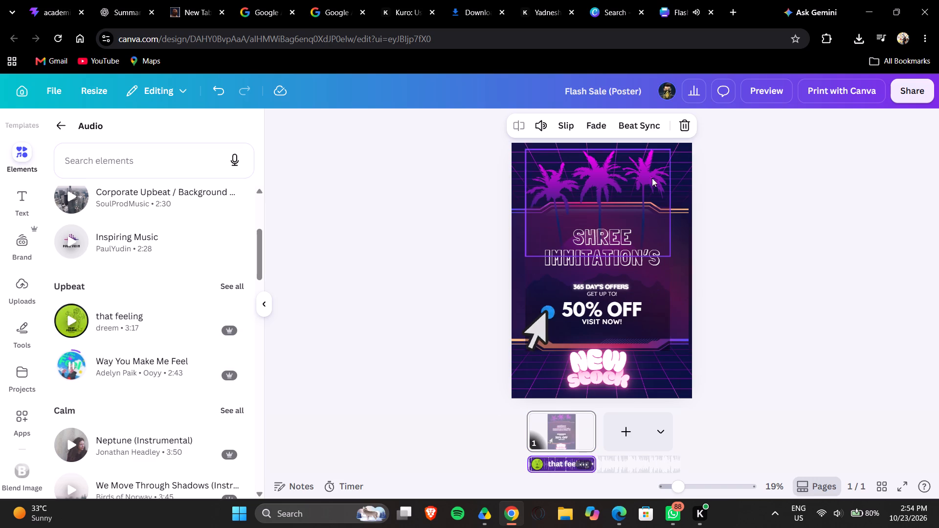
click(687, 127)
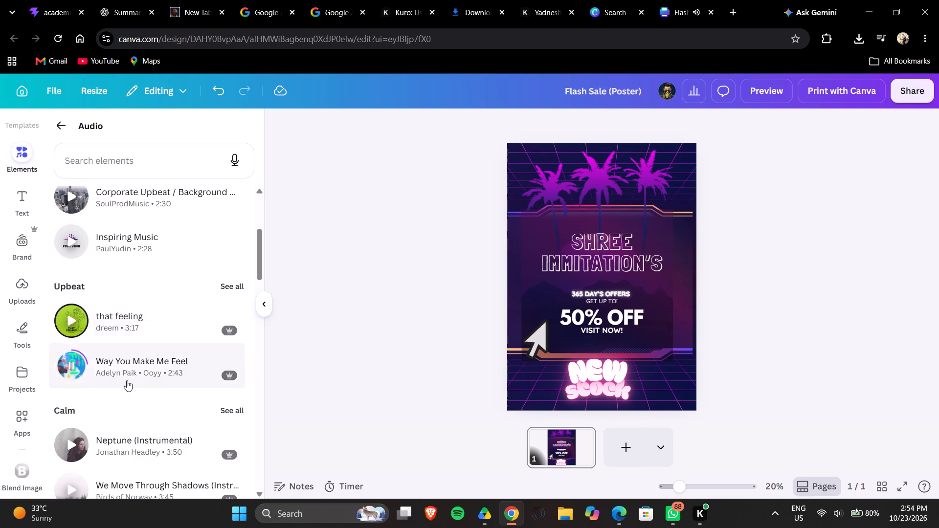
Listen to tracks from the Calm, Chill and Romantic audio categories, from "Neptune (Instrumental)" to "Morning (Instrumental)", for a suitable poster soundtrack.
scroll(88, 390, down, 2)
click(77, 347)
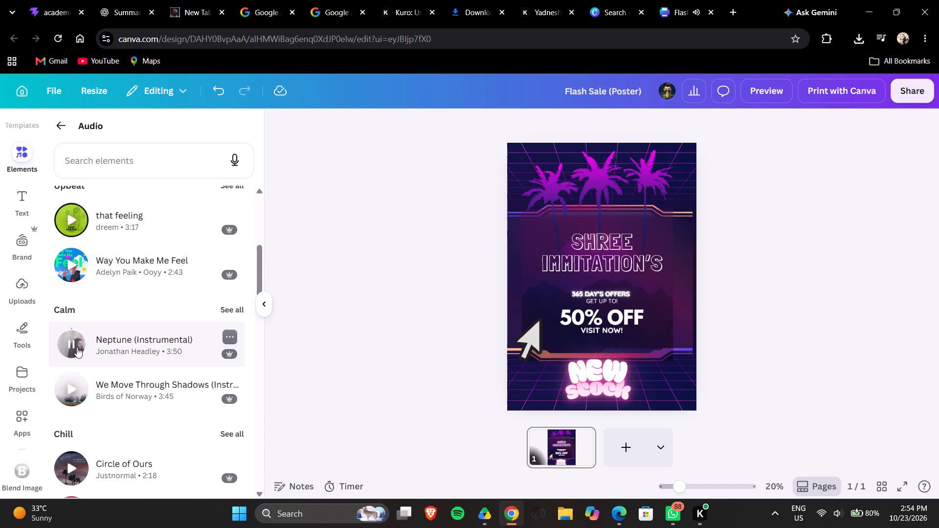
click(73, 388)
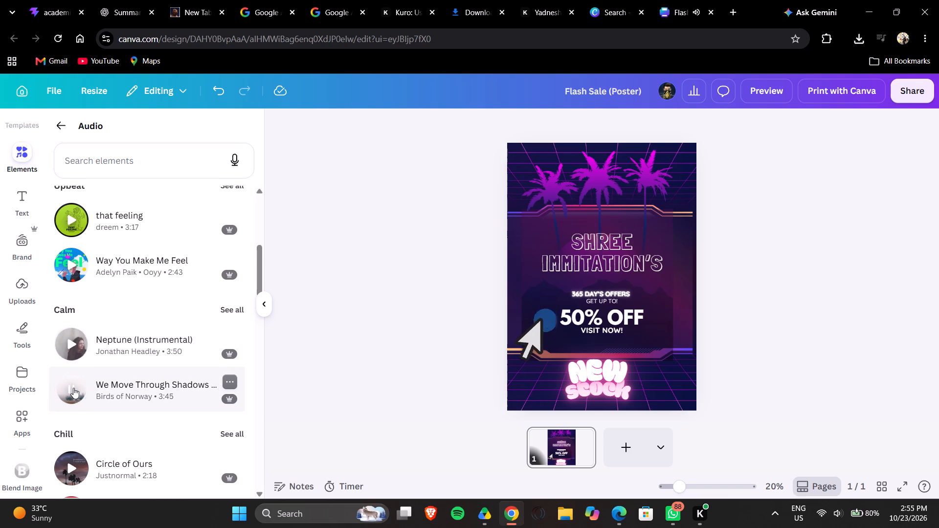
scroll(73, 388, down, 3)
click(72, 362)
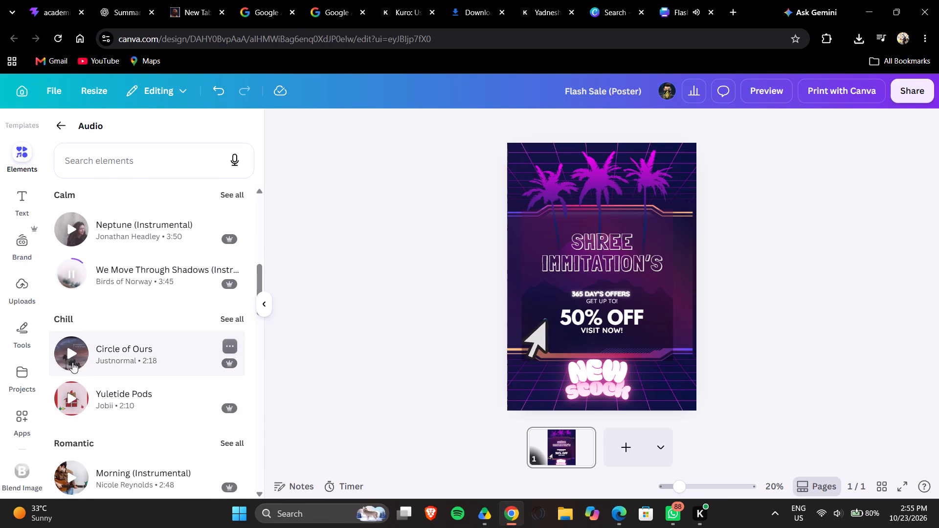
scroll(72, 362, down, 1)
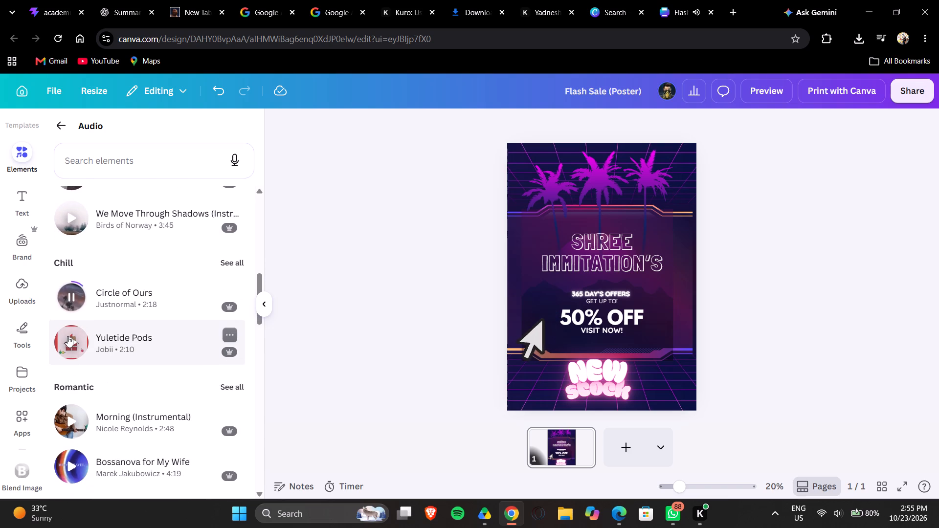
click(67, 336)
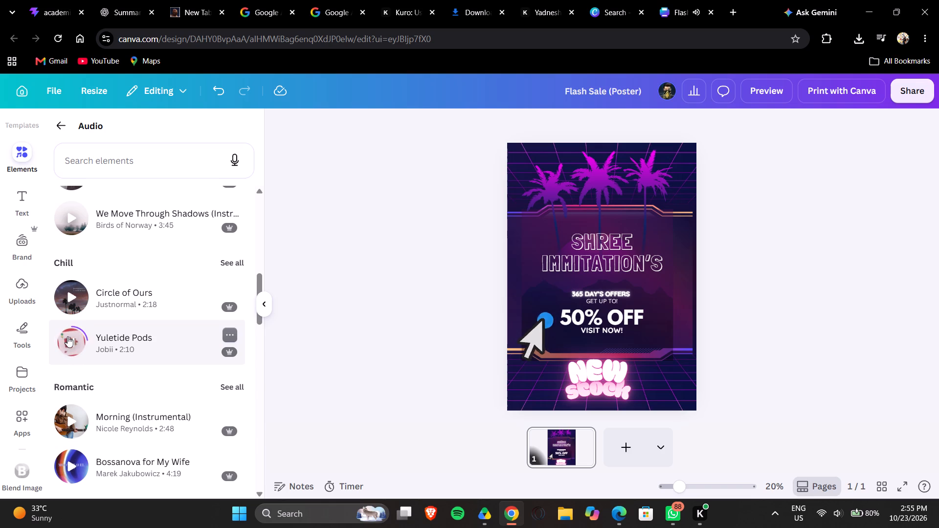
scroll(101, 375, down, 1)
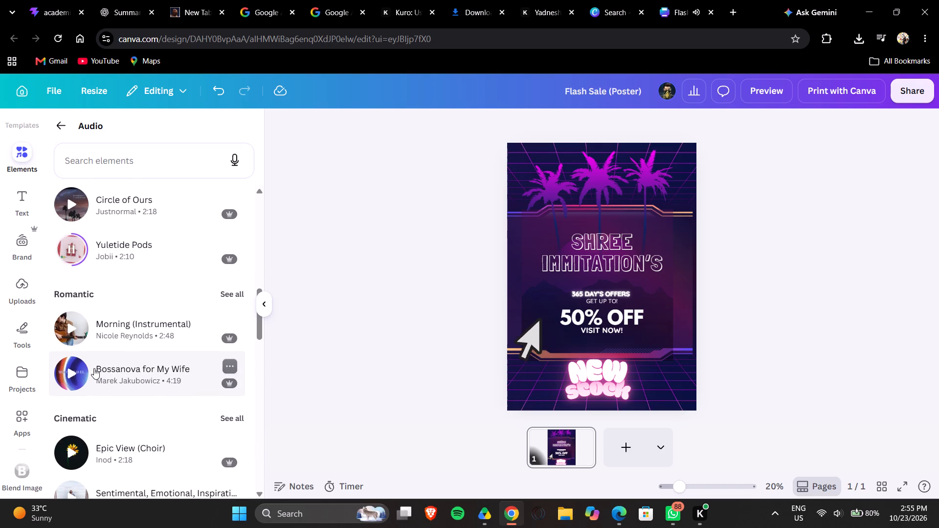
click(67, 324)
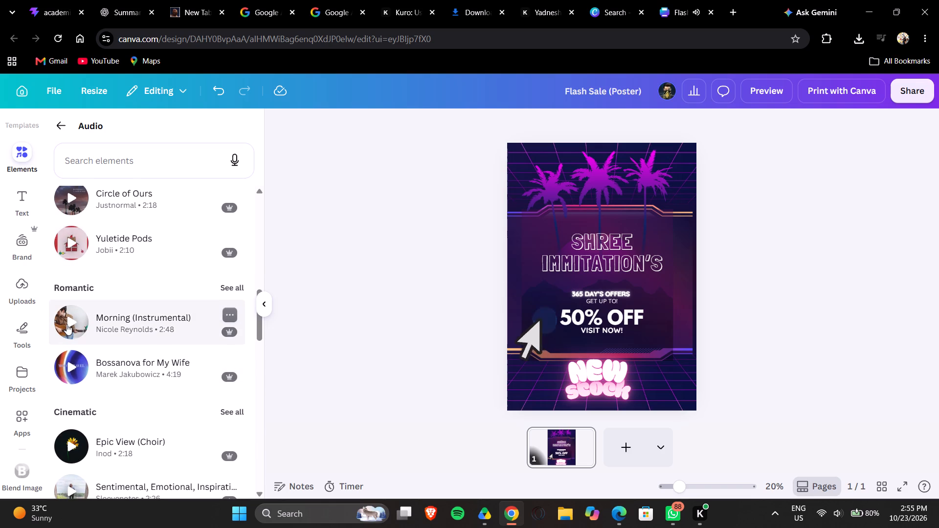
Select the "365 DAY'S OFFERS" text line above "GET UP TO!" on the poster.
click(601, 292)
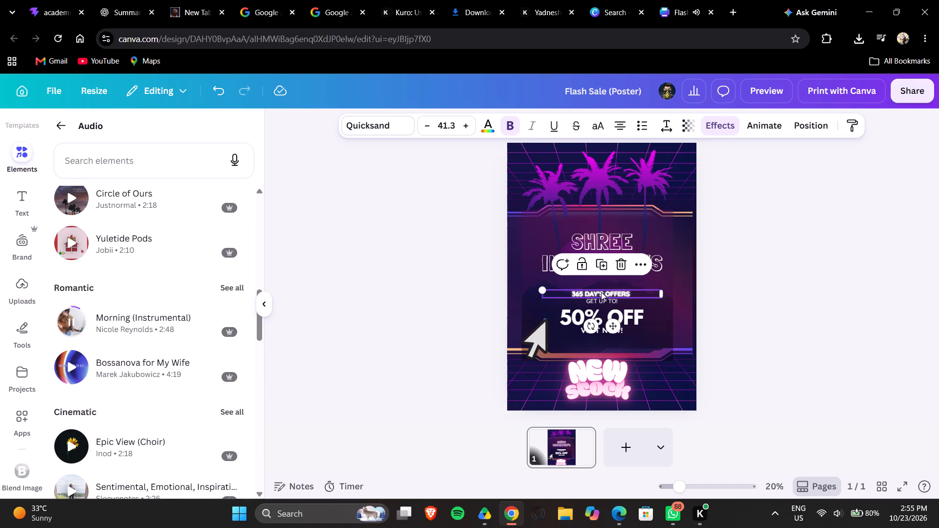
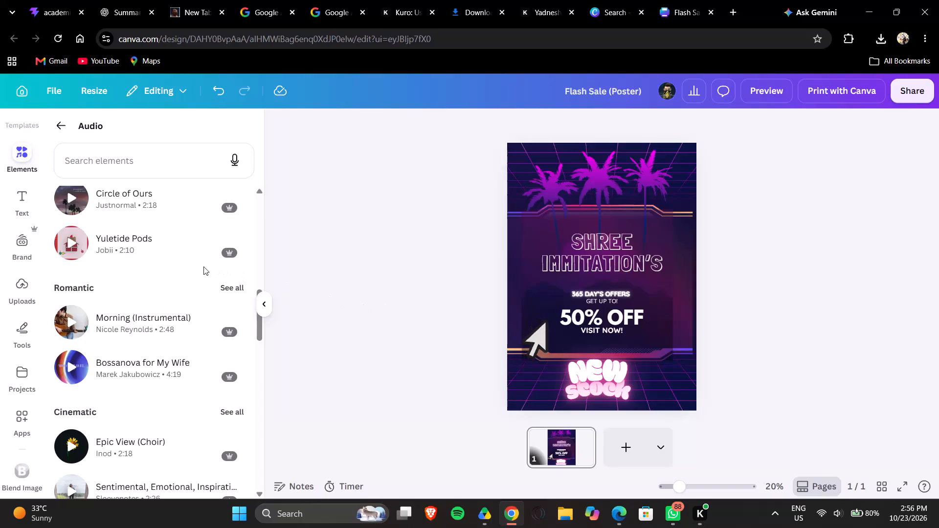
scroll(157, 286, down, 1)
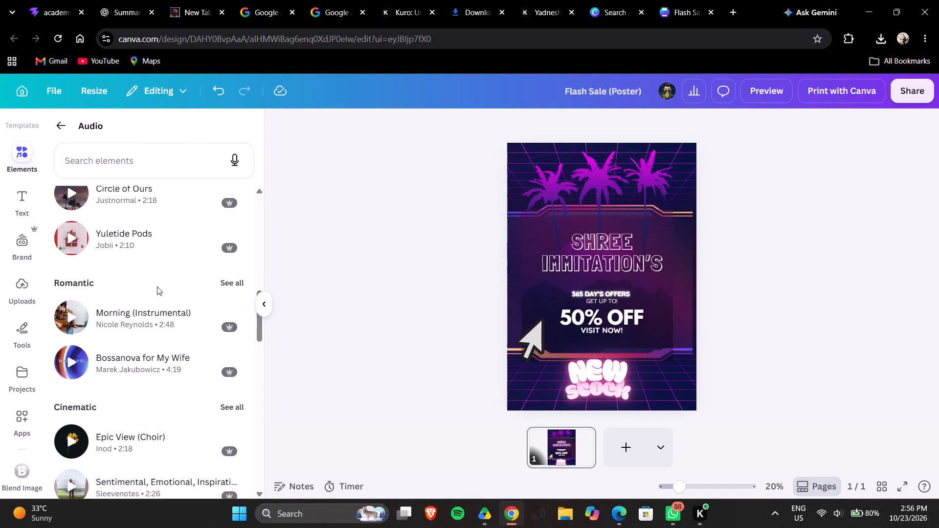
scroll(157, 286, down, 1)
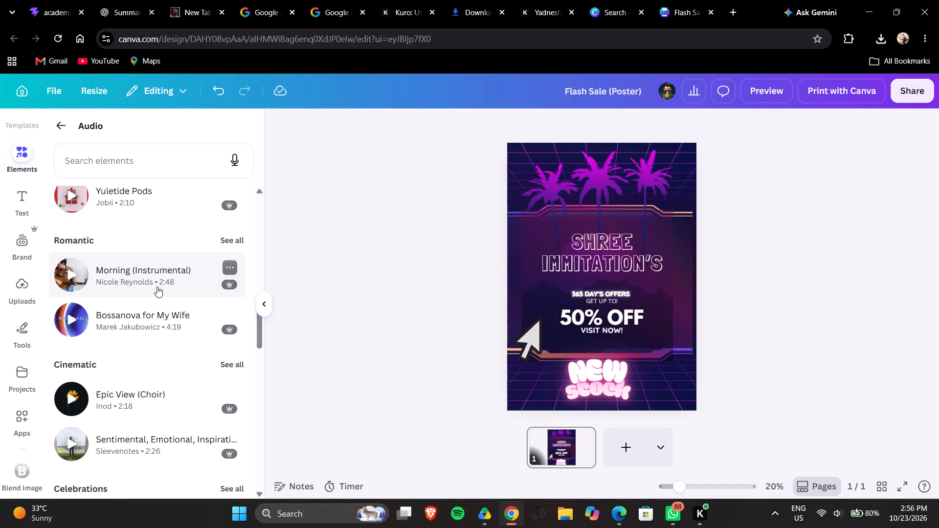
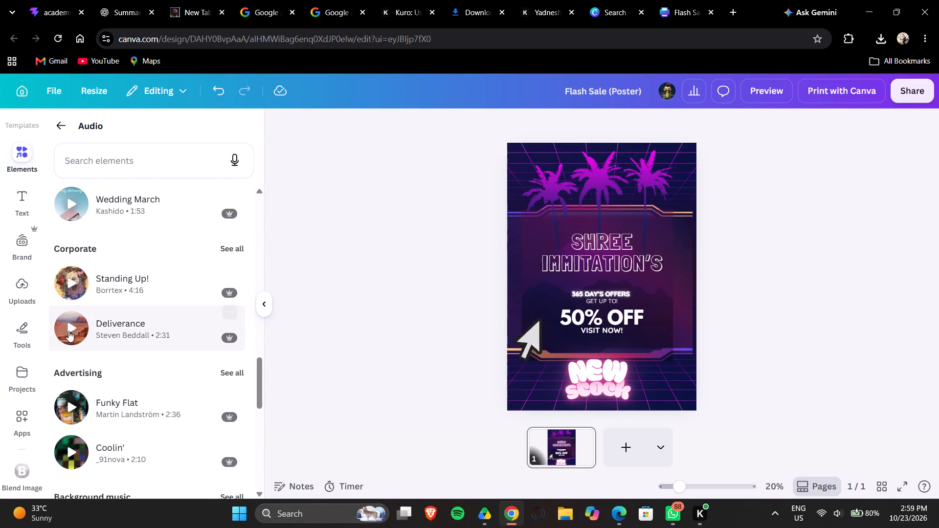
Browse the audio library's categories, from Calm and Chill through Corporate, Advertising and Workout & energy, for a track suiting the poster.
scroll(78, 336, down, 2)
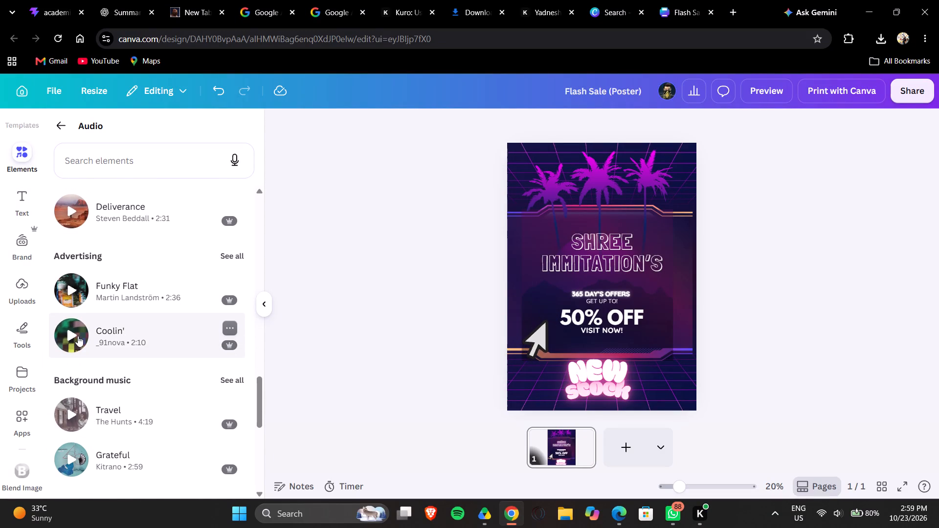
scroll(78, 336, down, 4)
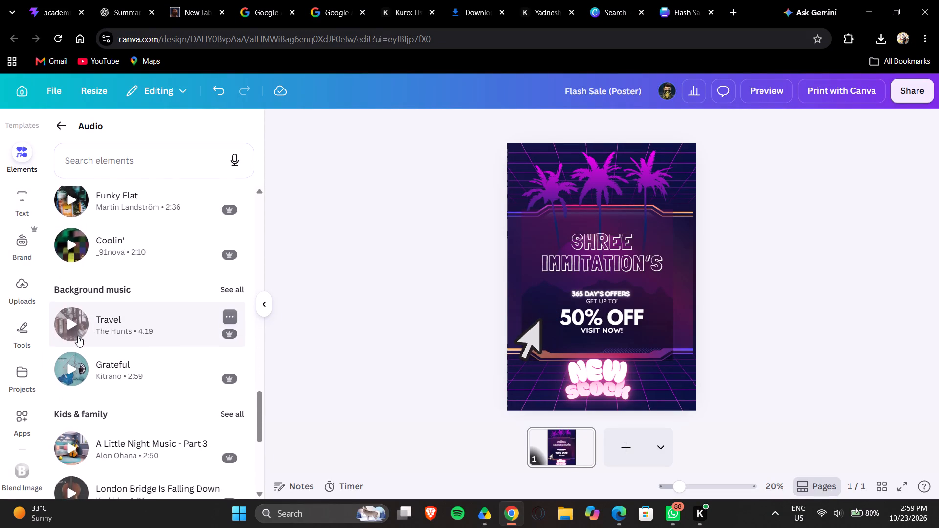
scroll(78, 336, down, 5)
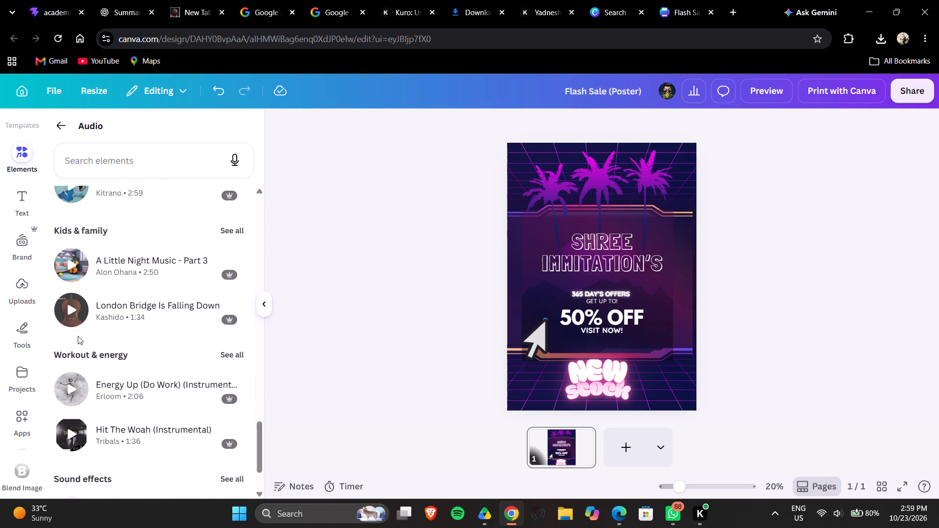
scroll(78, 336, up, 2)
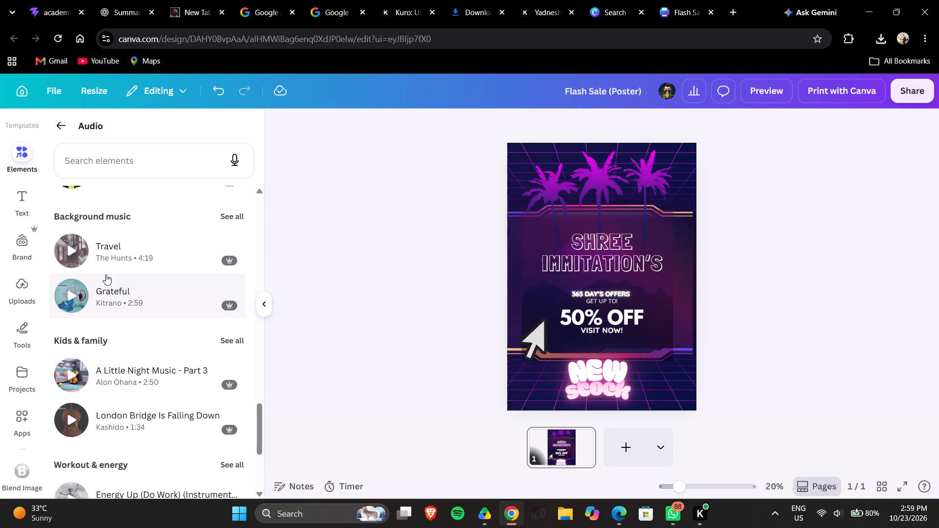
scroll(106, 274, up, 1)
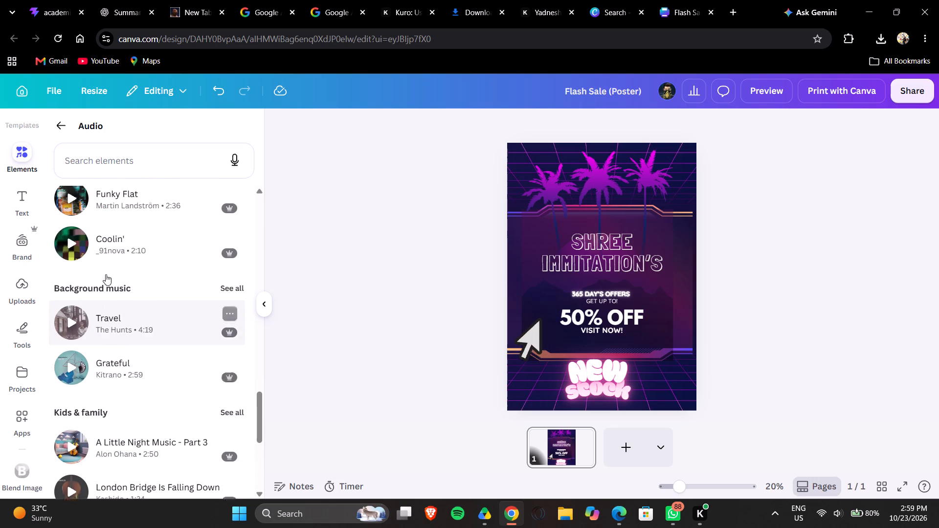
scroll(106, 274, up, 2)
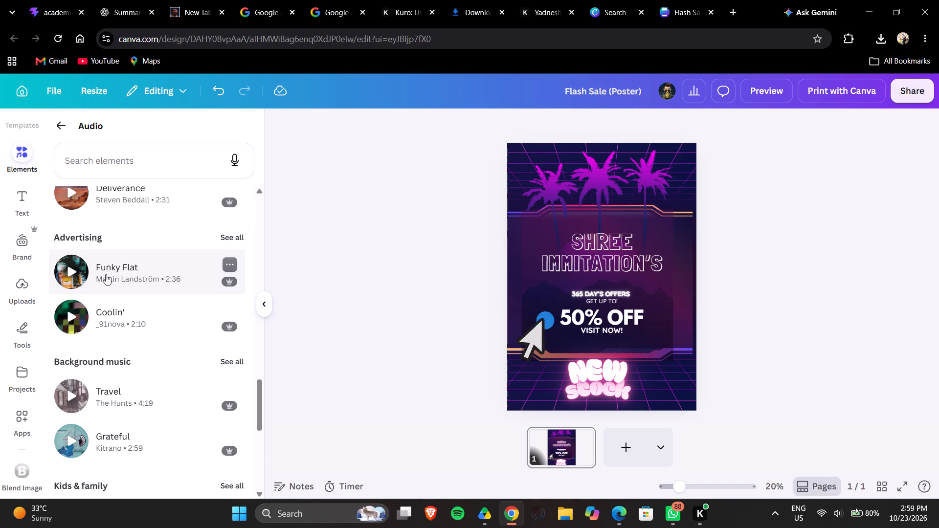
scroll(106, 274, up, 1)
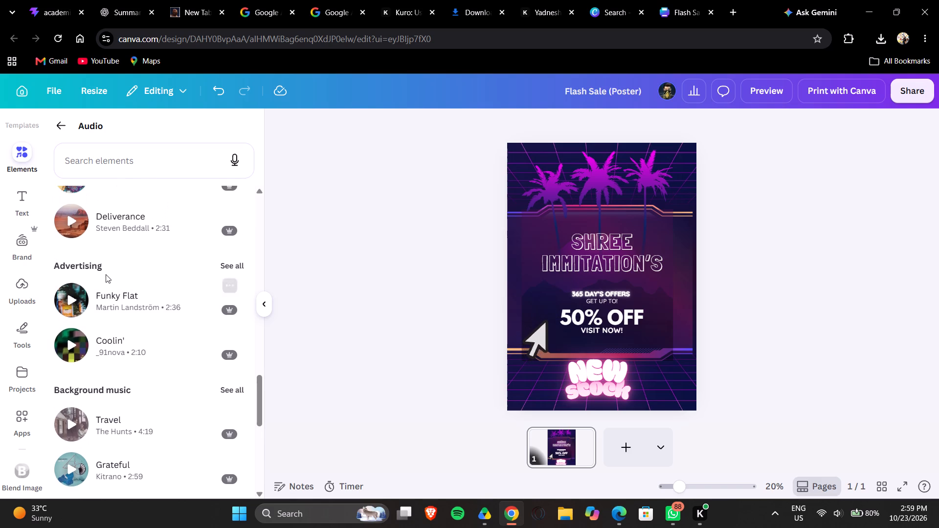
scroll(106, 274, up, 2)
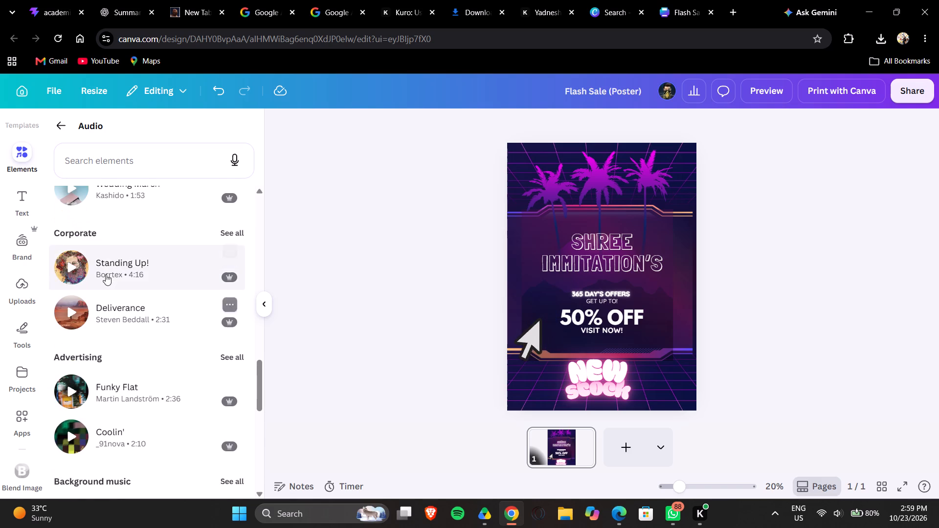
scroll(106, 274, up, 4)
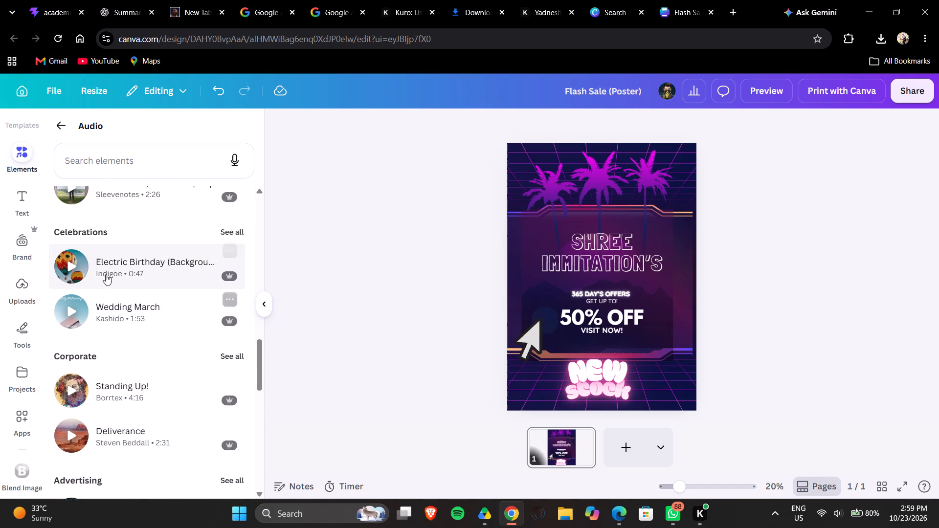
scroll(106, 274, up, 3)
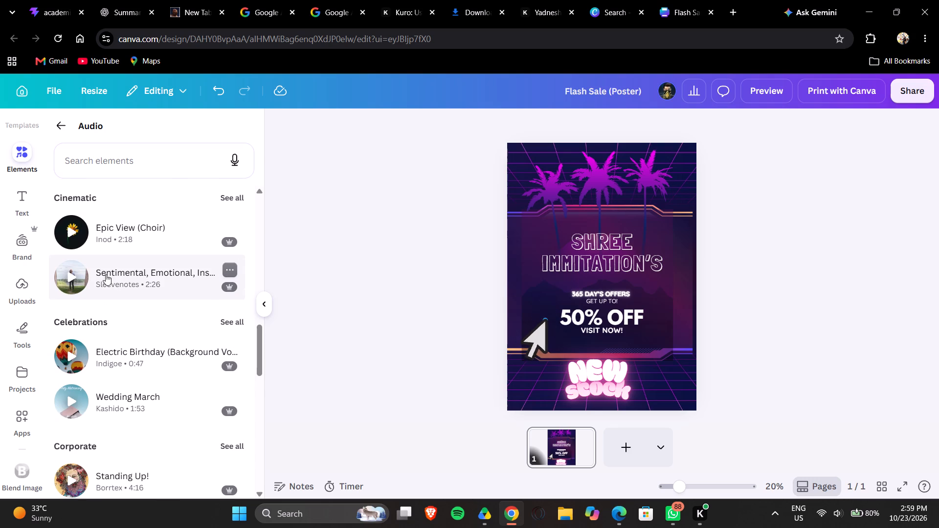
scroll(106, 274, up, 4)
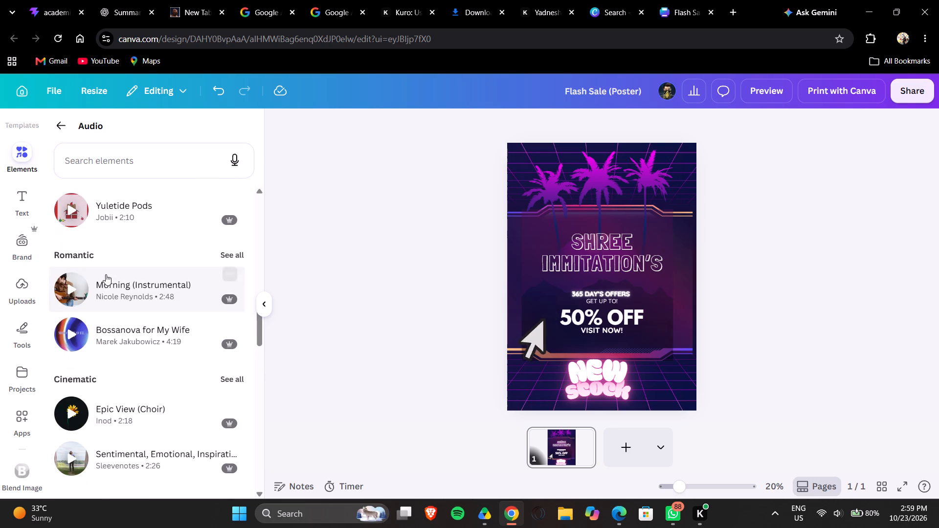
scroll(106, 274, up, 3)
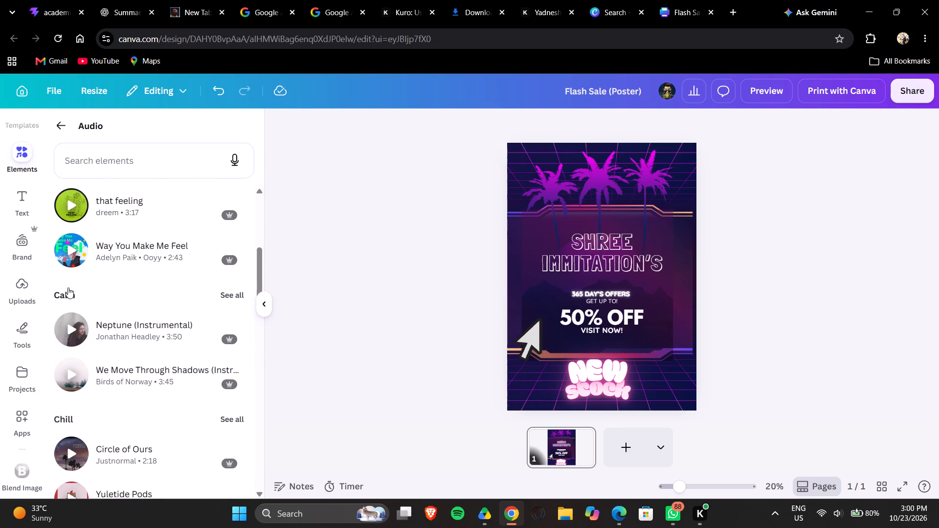
scroll(91, 301, down, 1)
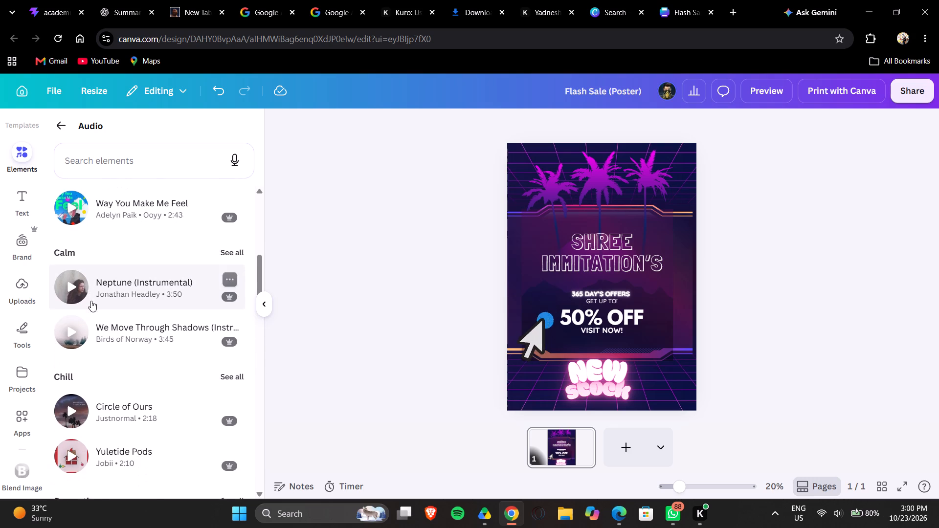
scroll(91, 301, down, 2)
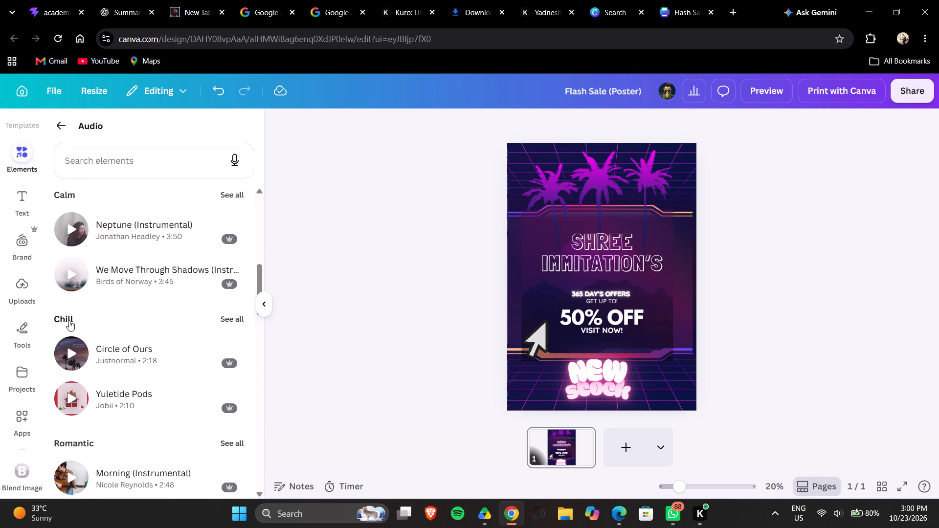
scroll(69, 320, down, 1)
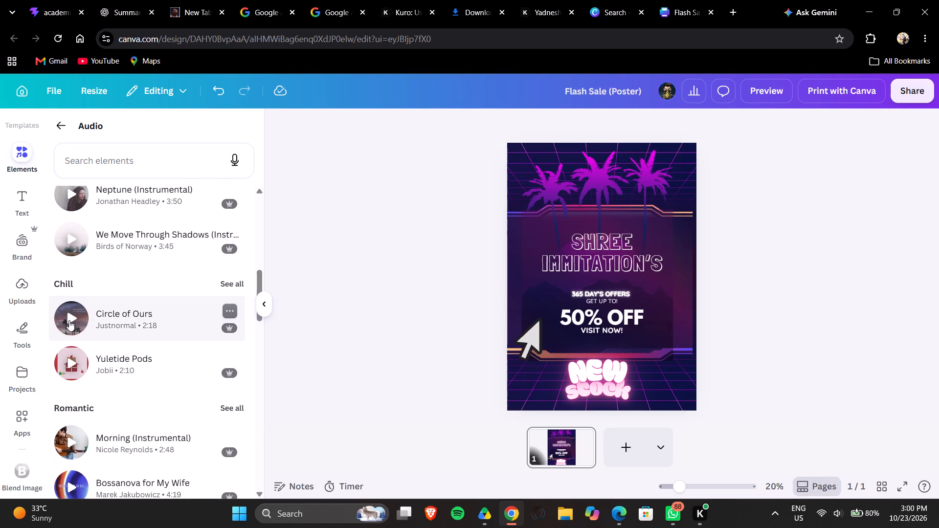
scroll(69, 320, down, 1)
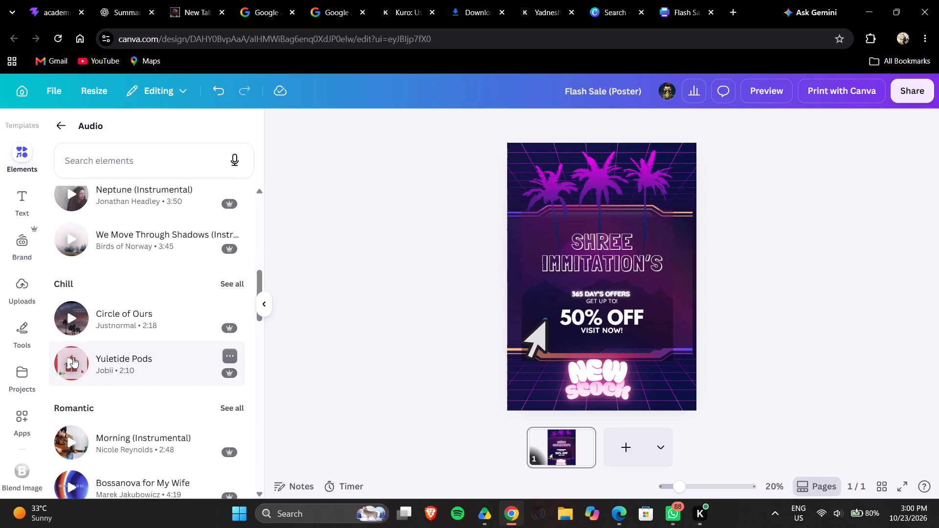
scroll(74, 362, down, 2)
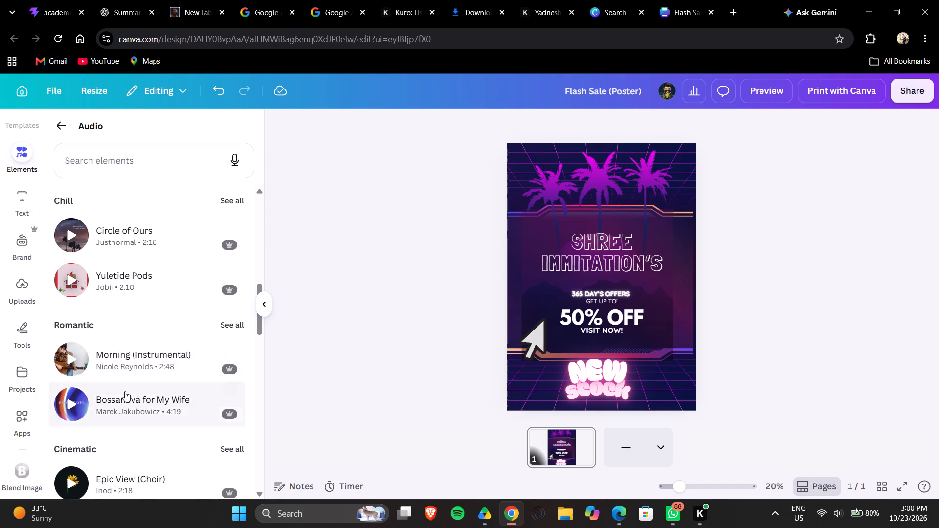
scroll(162, 351, down, 1)
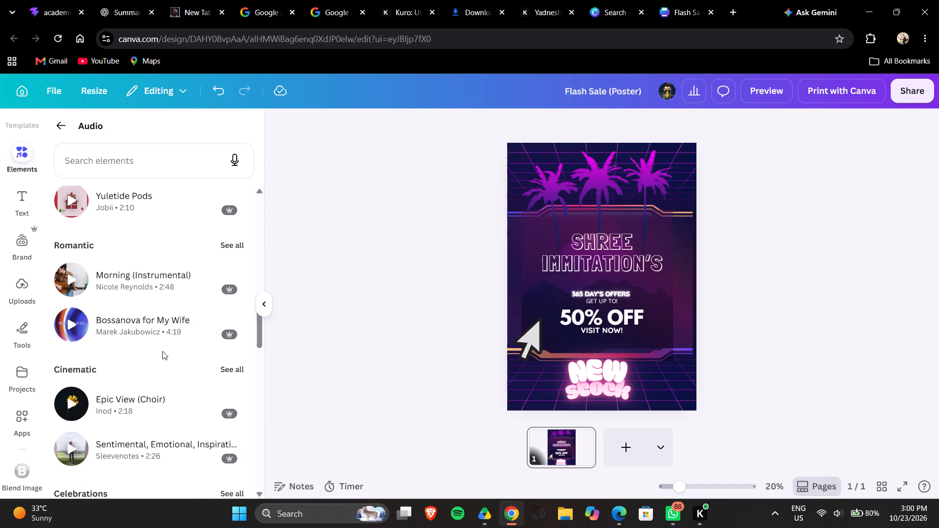
scroll(135, 377, down, 1)
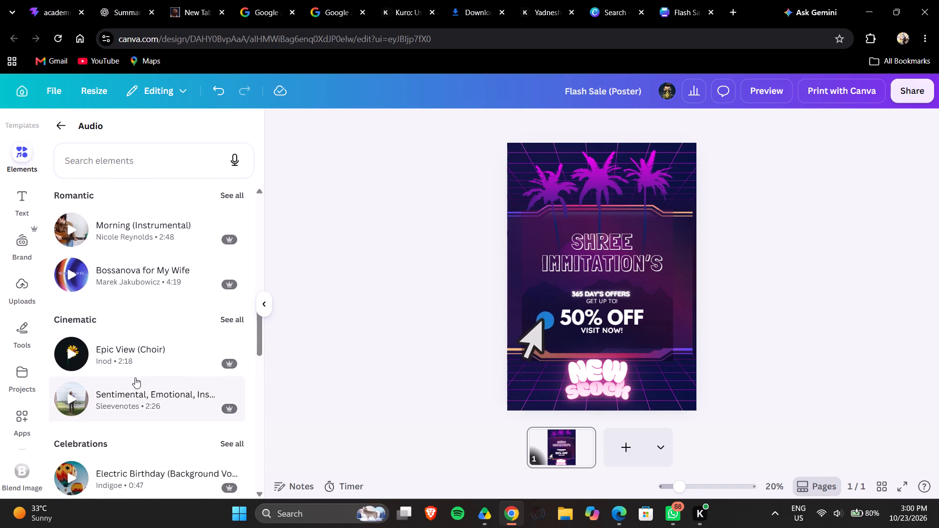
scroll(135, 377, down, 2)
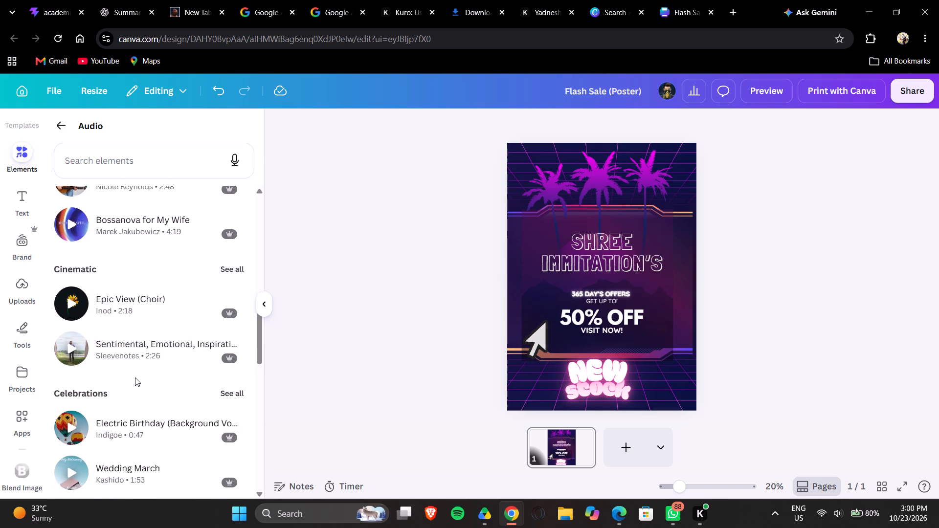
scroll(135, 377, down, 4)
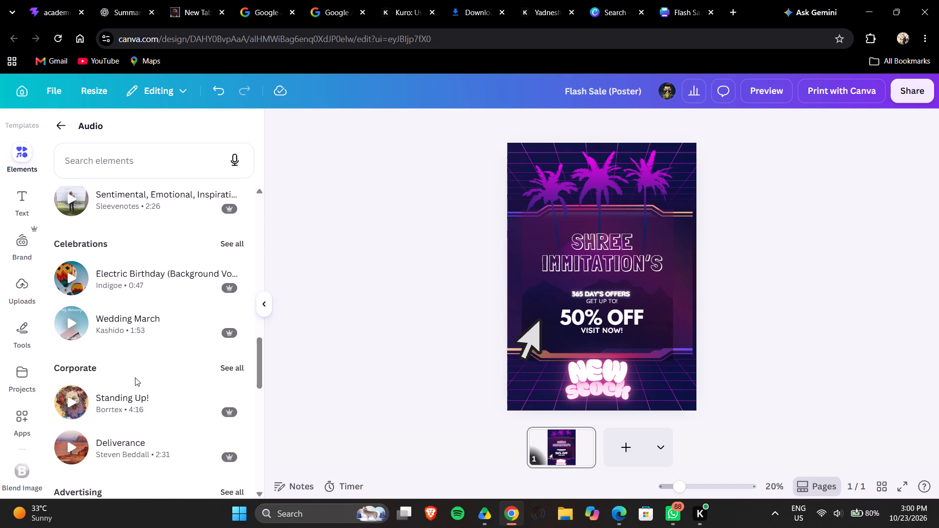
scroll(135, 377, down, 2)
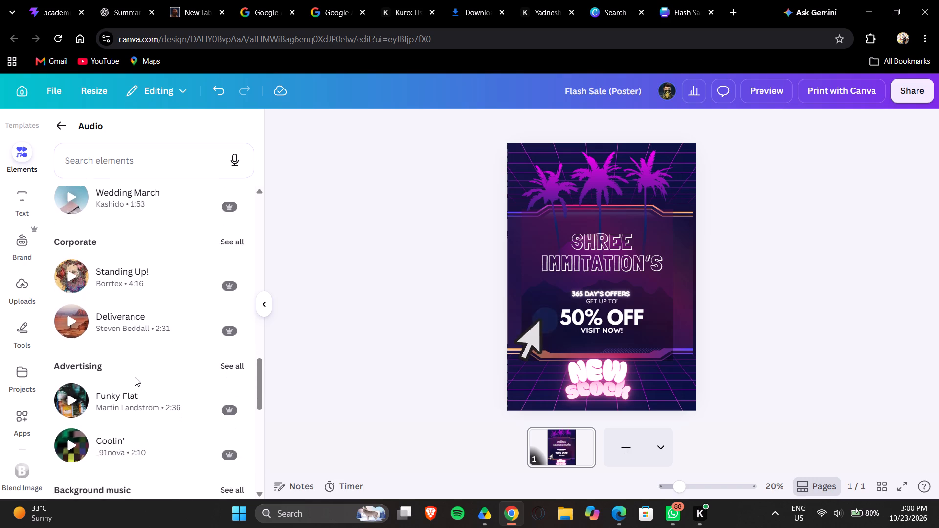
scroll(135, 377, down, 1)
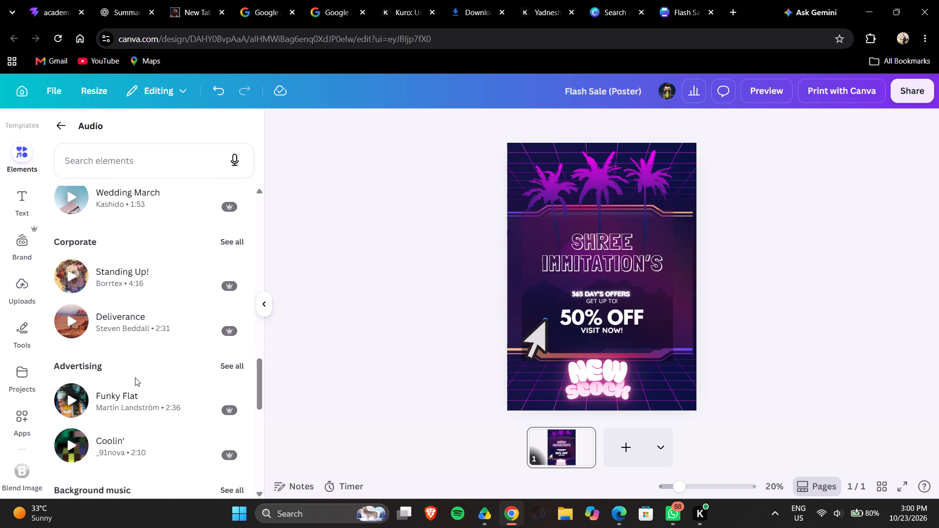
scroll(135, 377, down, 1)
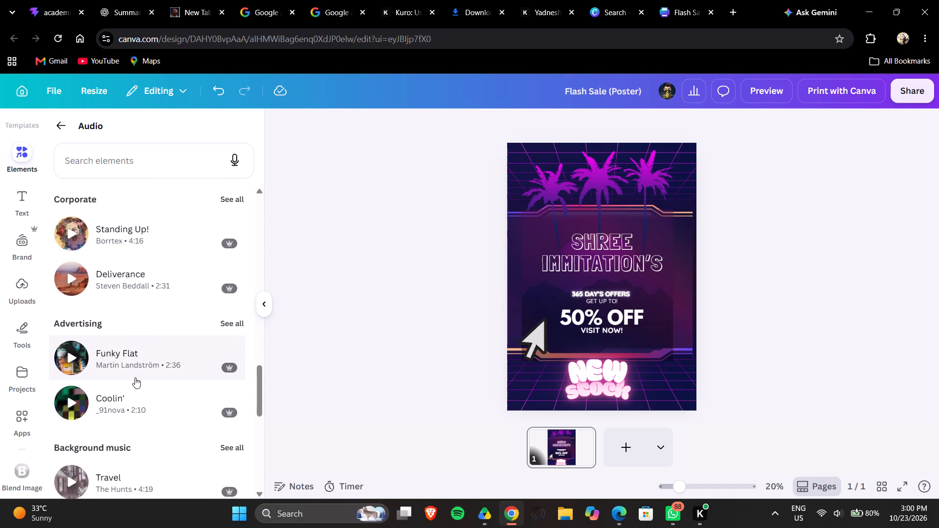
scroll(135, 377, down, 2)
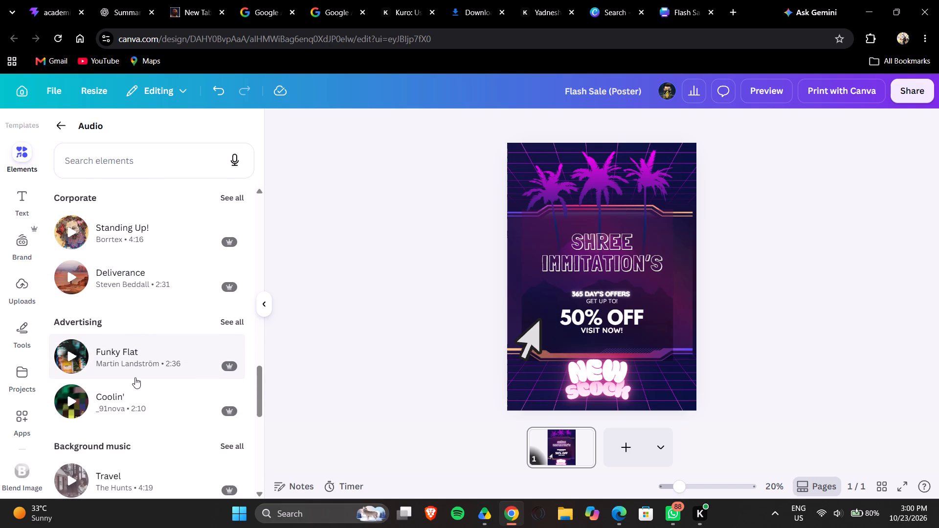
scroll(135, 377, down, 3)
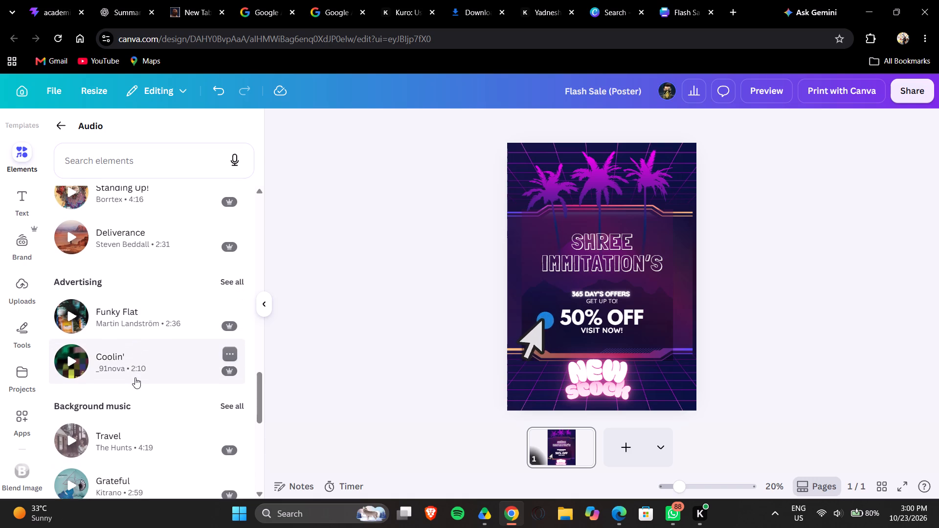
scroll(135, 377, down, 3)
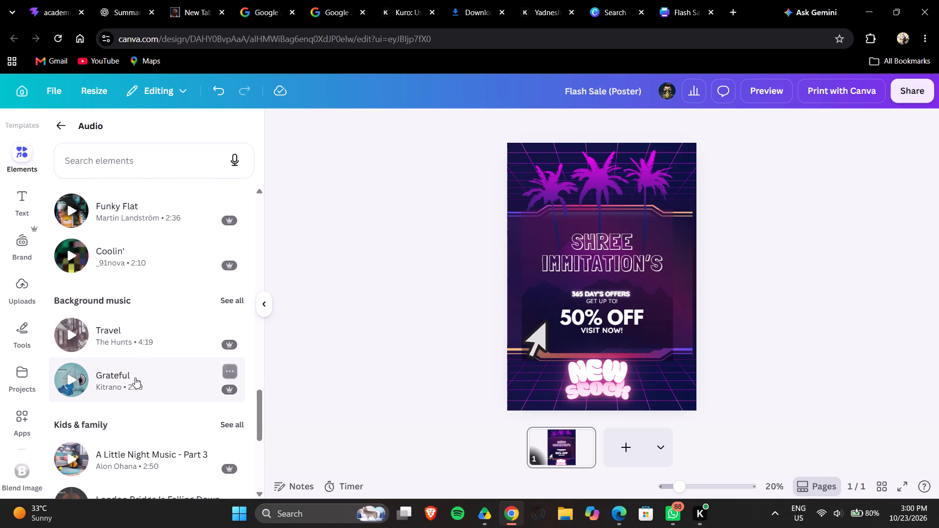
scroll(135, 377, down, 1)
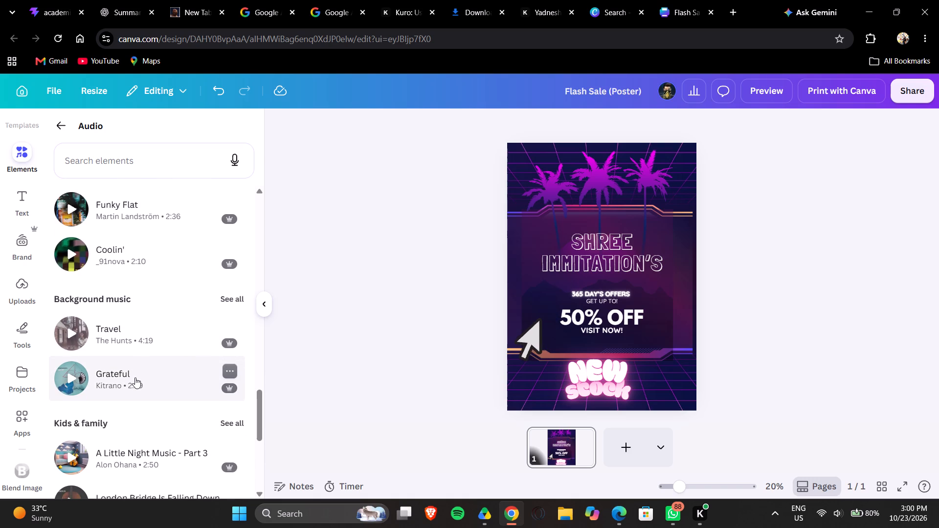
scroll(135, 377, down, 3)
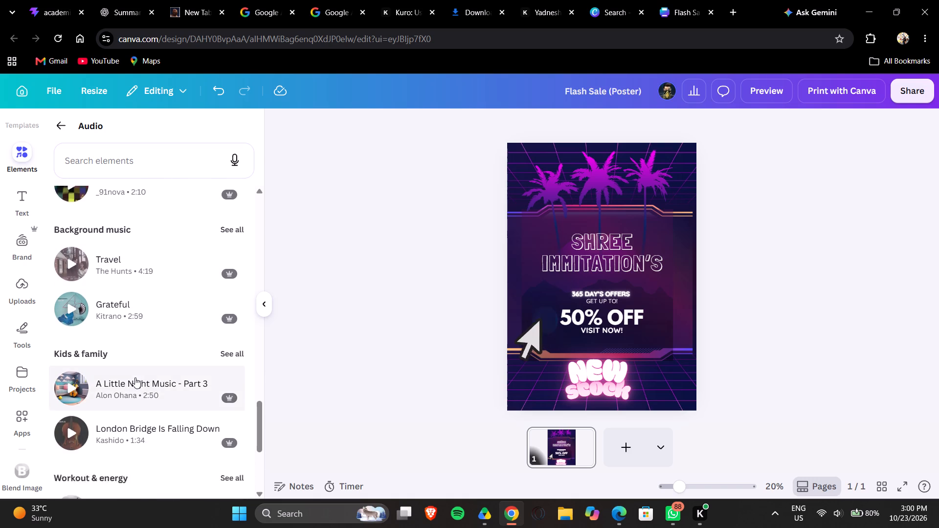
scroll(135, 377, down, 2)
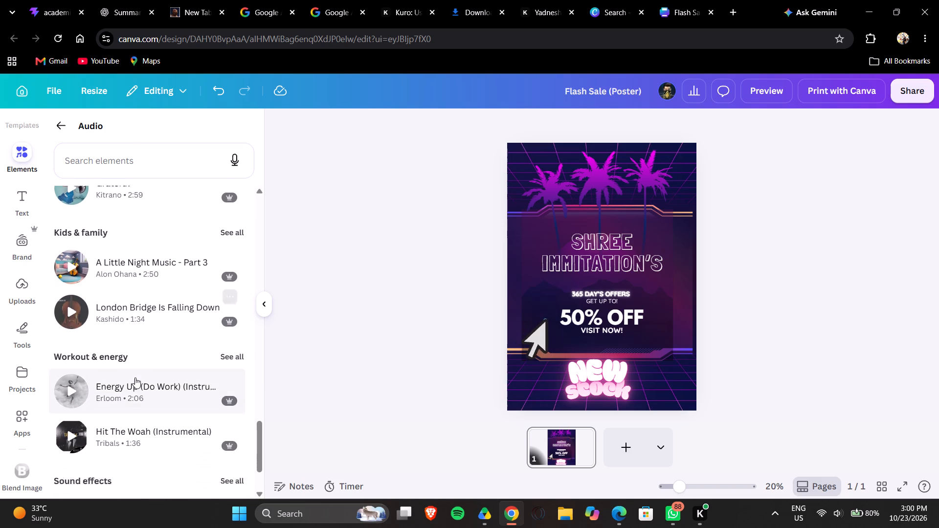
scroll(135, 377, down, 1)
scroll(135, 377, up, 1)
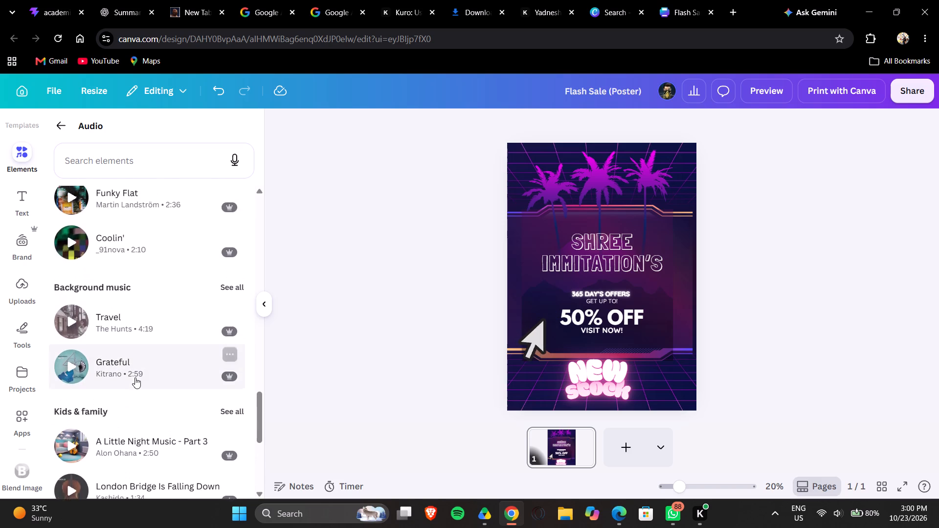
scroll(135, 377, up, 9)
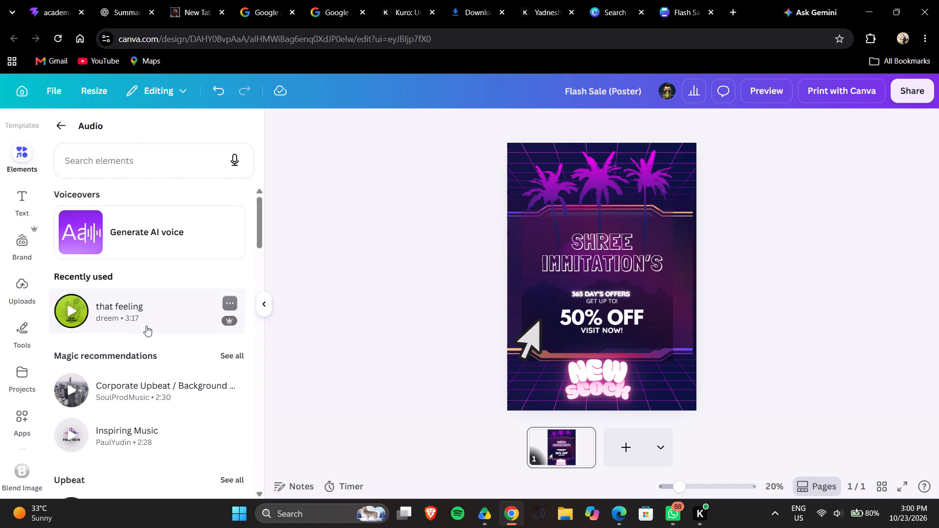
Open the full Magic recommendations audio list and look through its tracks for background music suiting the poster.
click(225, 355)
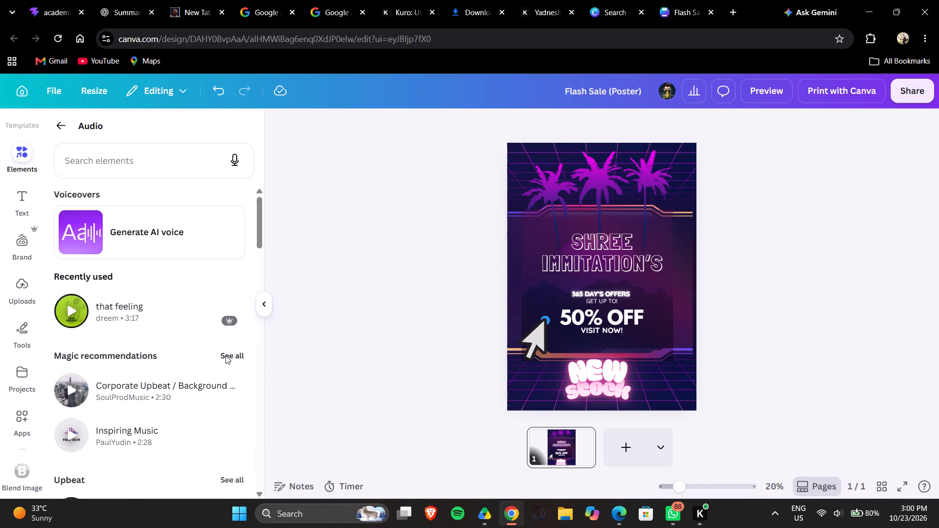
scroll(159, 356, down, 3)
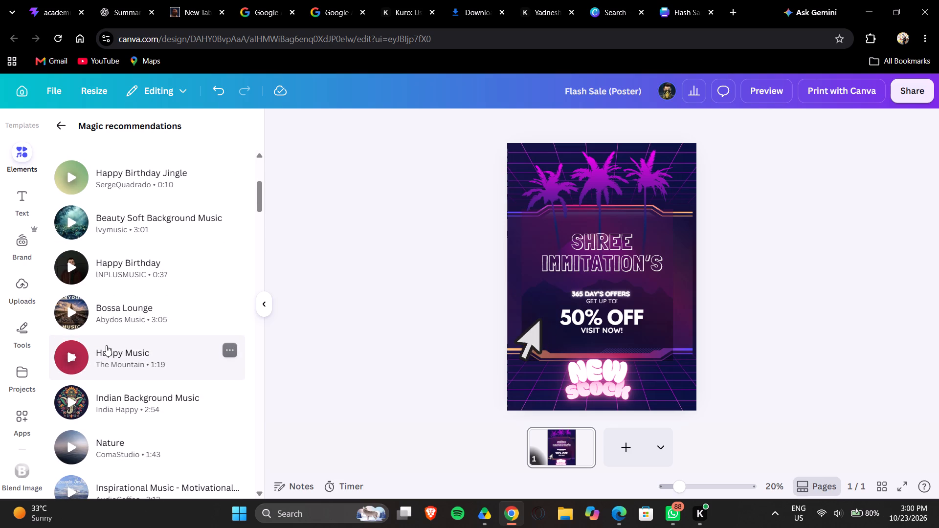
scroll(128, 326, down, 1)
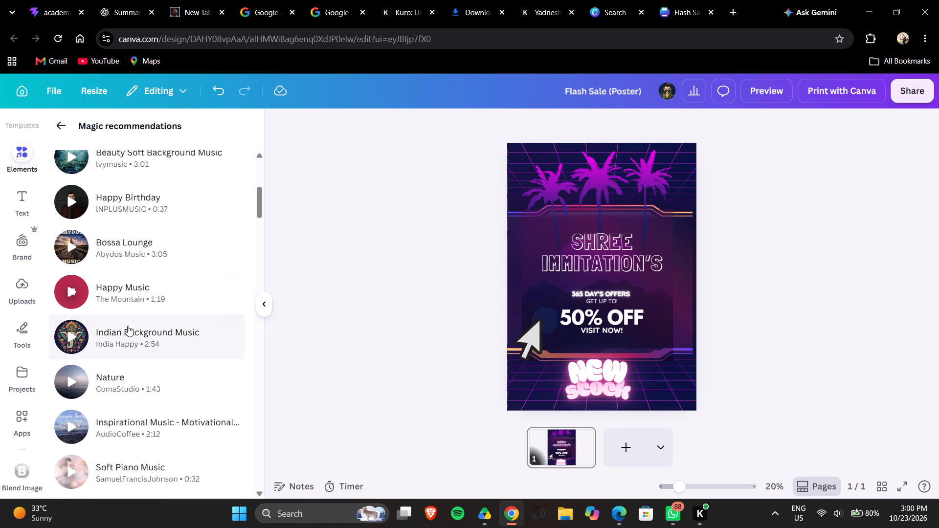
scroll(128, 326, down, 2)
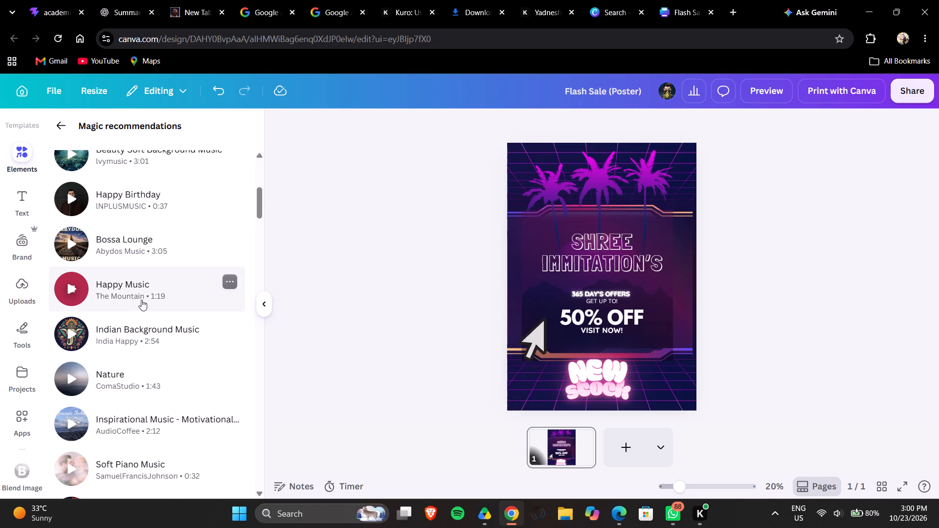
scroll(142, 300, down, 2)
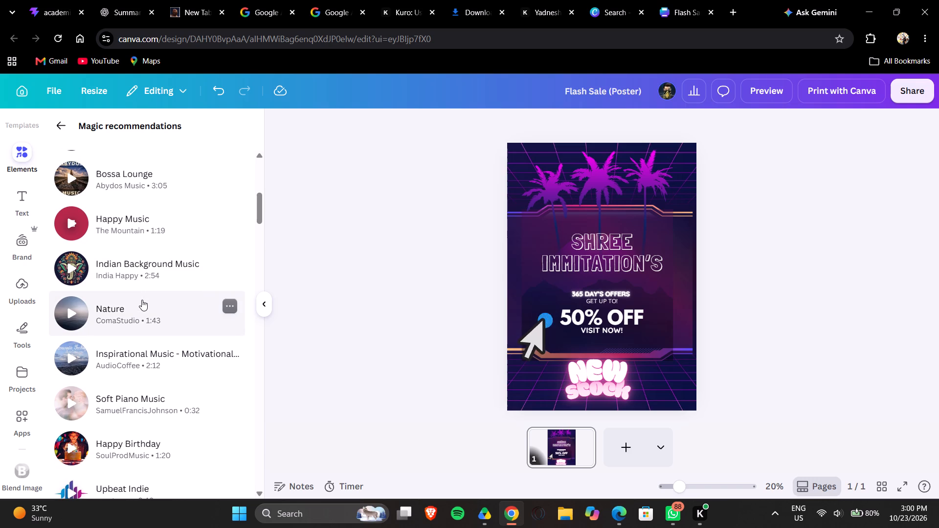
scroll(142, 300, down, 1)
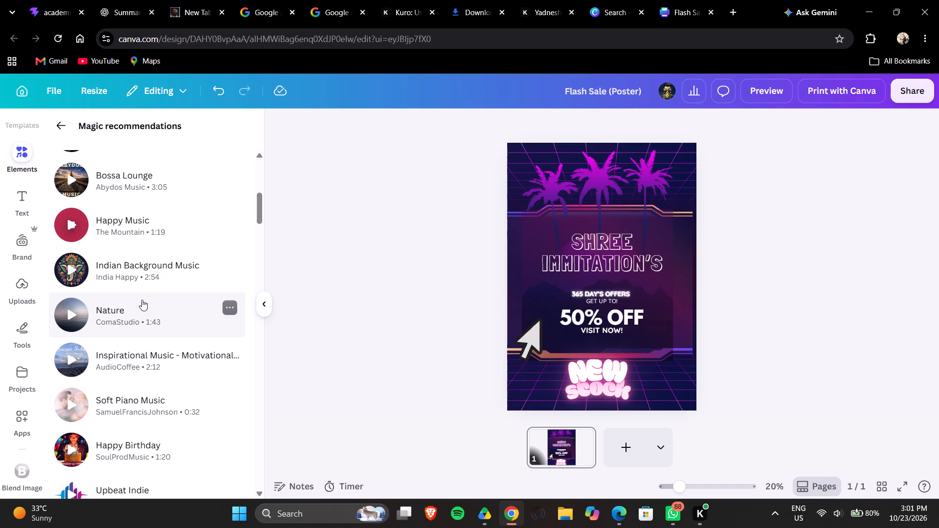
scroll(142, 300, down, 1)
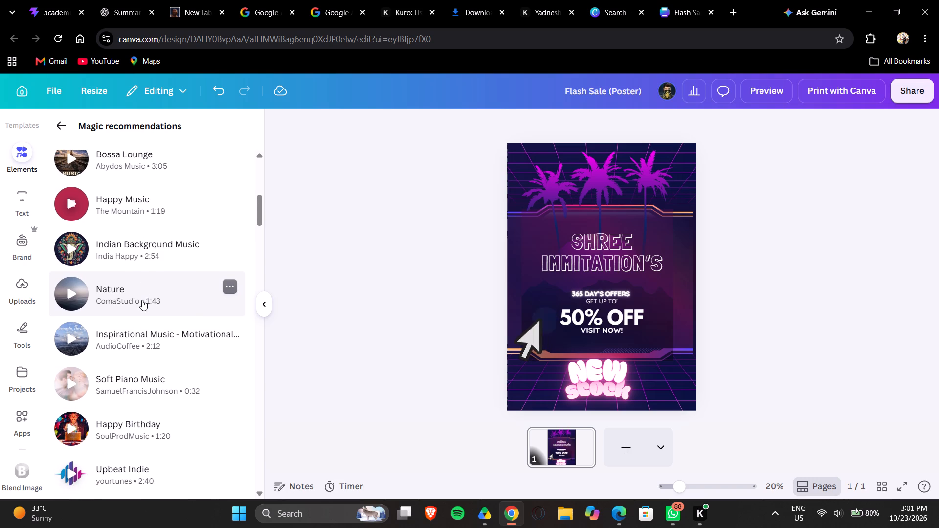
scroll(142, 300, down, 3)
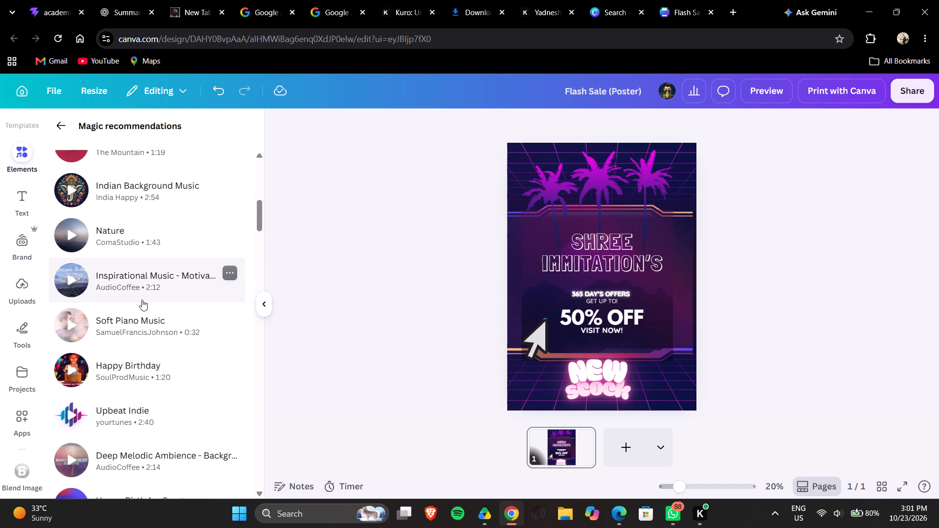
scroll(142, 300, down, 2)
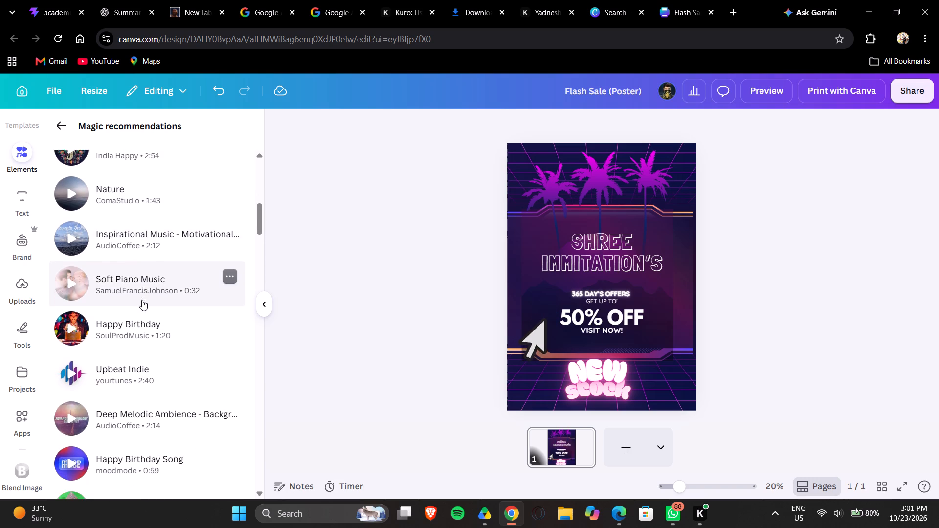
scroll(142, 300, down, 1)
scroll(142, 300, up, 1)
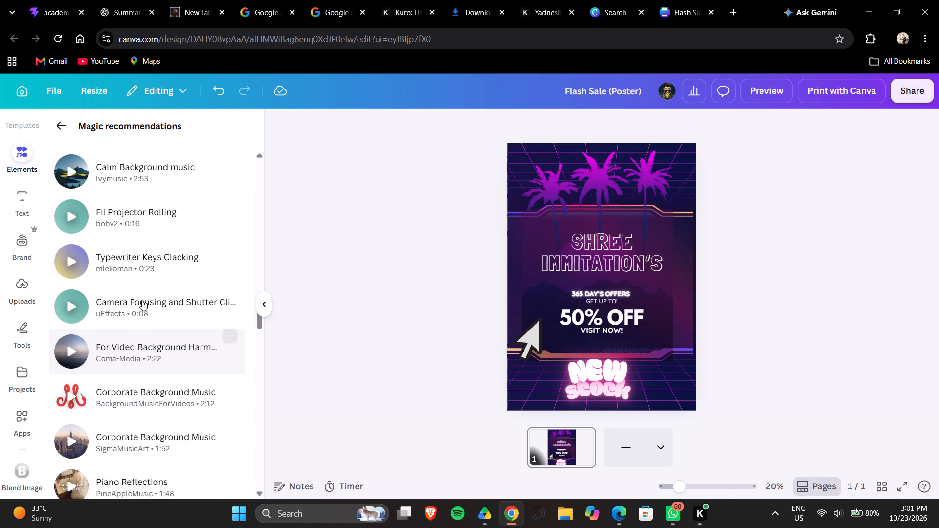
scroll(142, 300, up, 2)
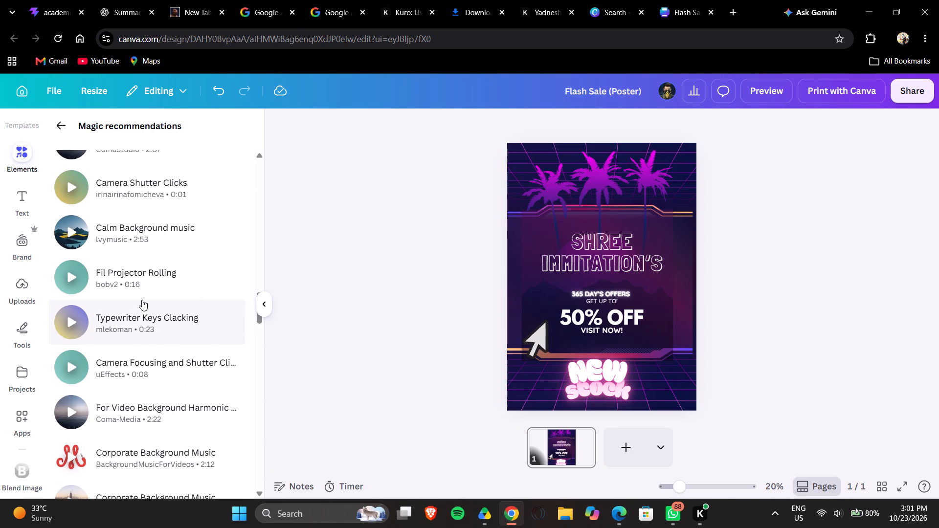
scroll(142, 300, down, 2)
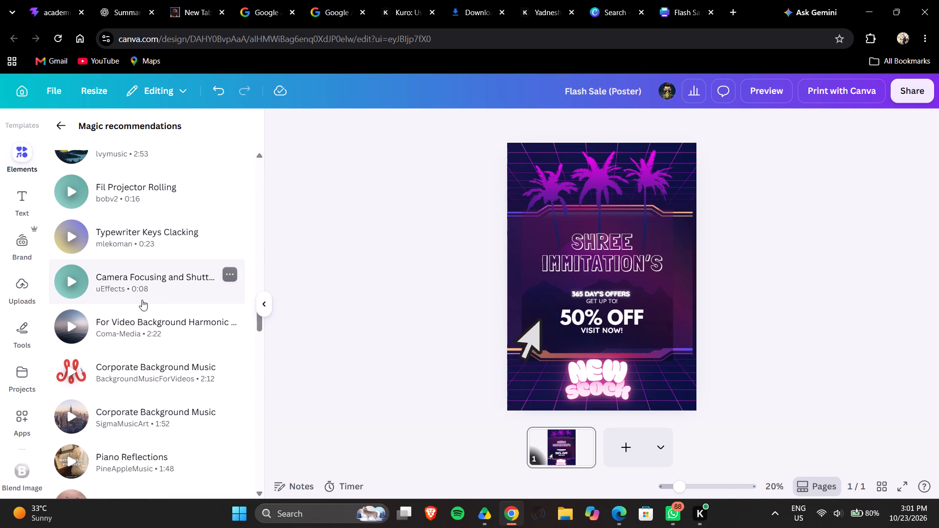
scroll(142, 300, down, 2)
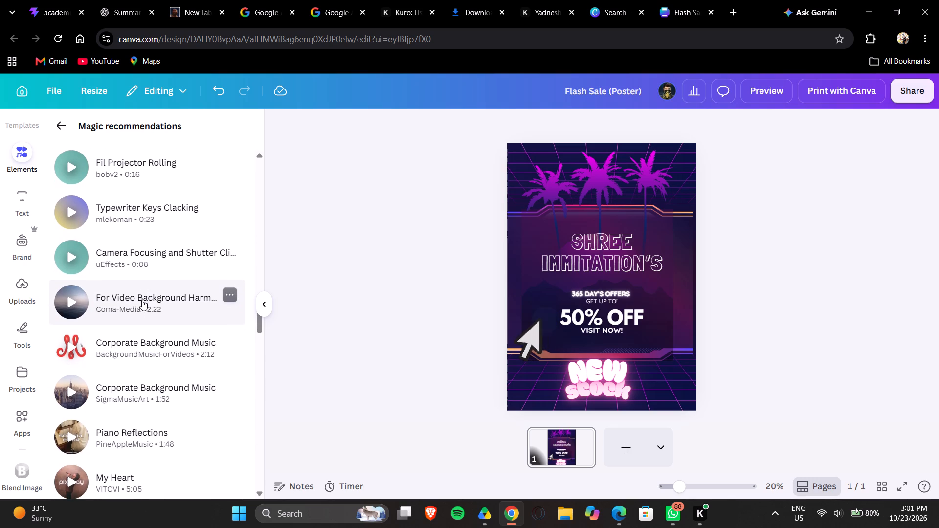
scroll(142, 300, down, 1)
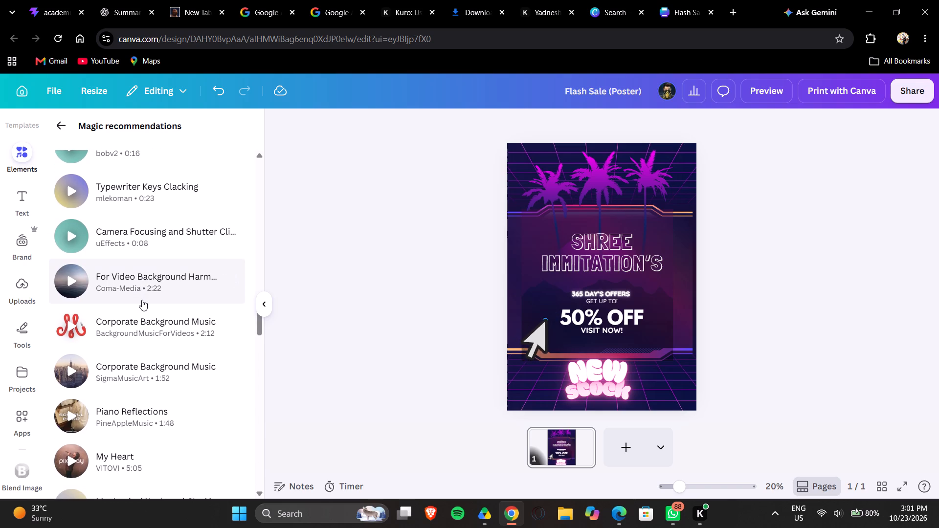
scroll(142, 300, down, 2)
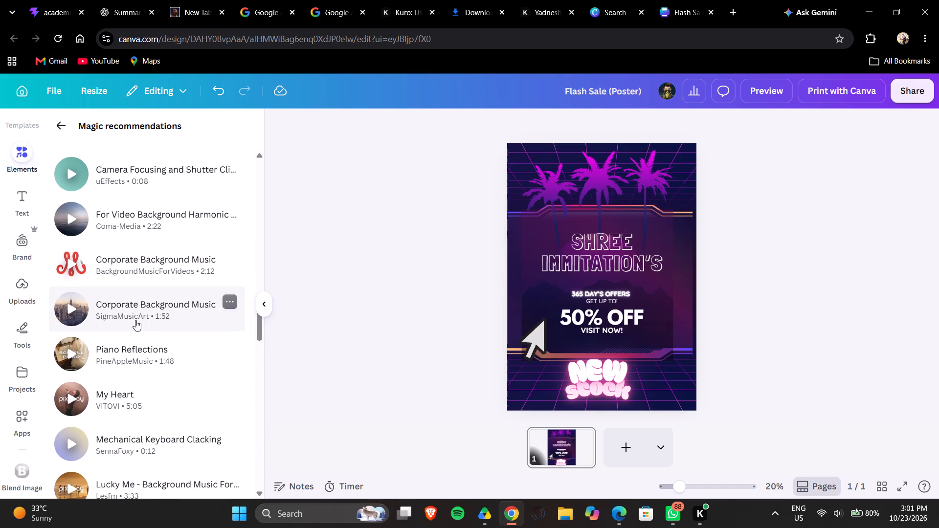
scroll(134, 357, down, 1)
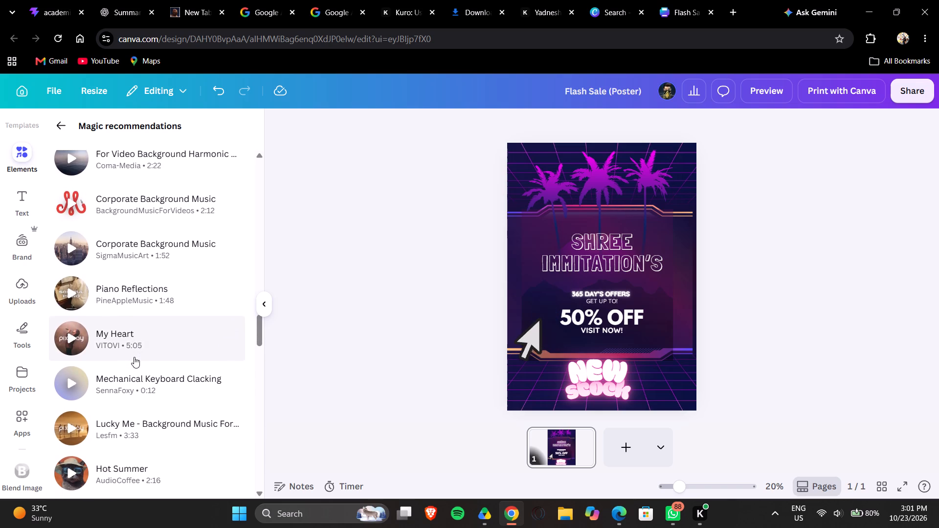
scroll(134, 357, down, 2)
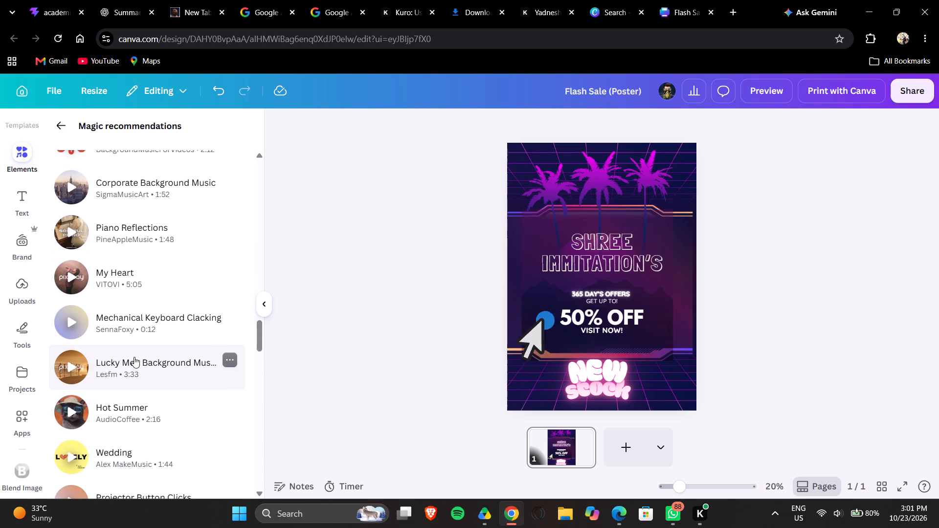
scroll(134, 357, down, 2)
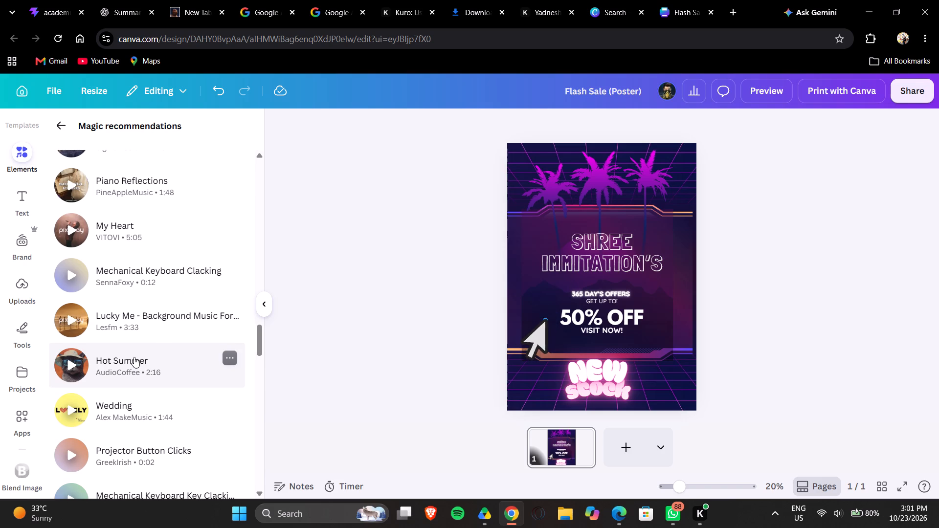
scroll(134, 357, down, 2)
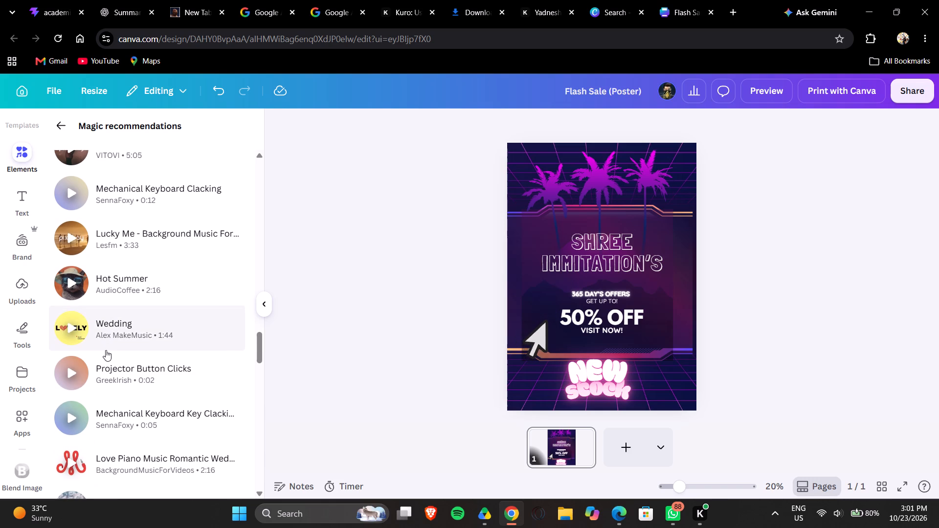
scroll(106, 350, down, 1)
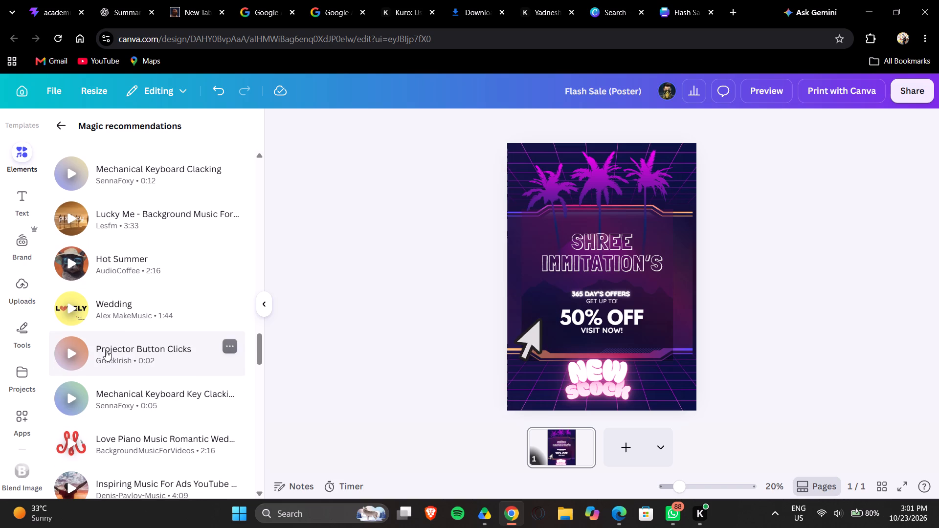
scroll(106, 350, down, 1)
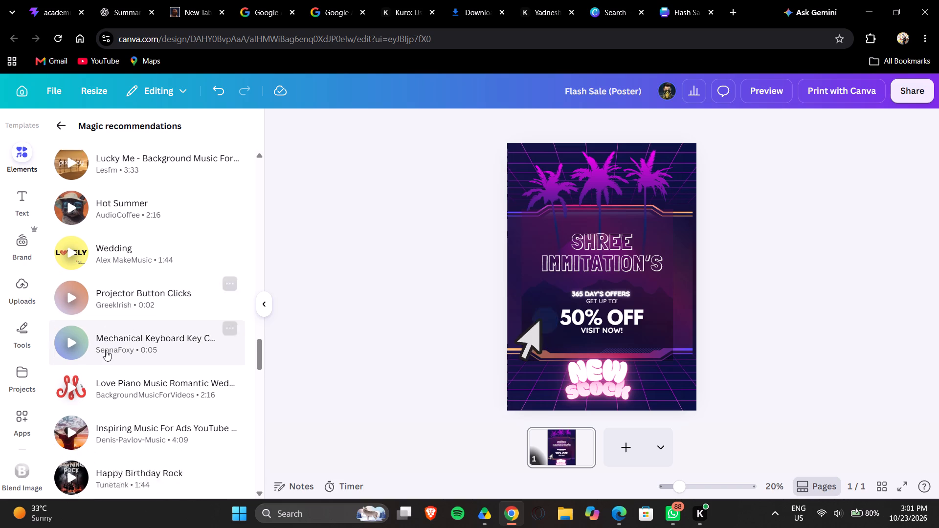
scroll(106, 350, down, 2)
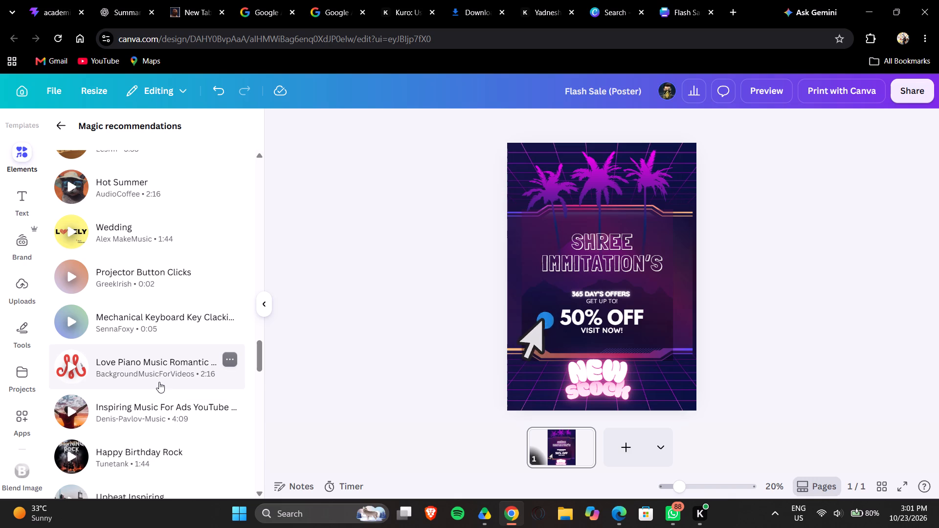
scroll(110, 137, down, 1)
scroll(105, 280, down, 2)
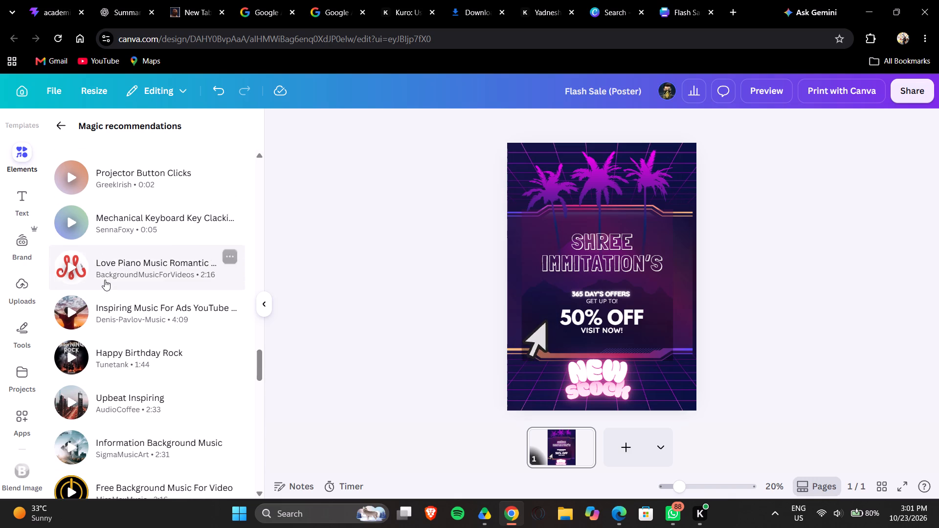
scroll(105, 280, down, 4)
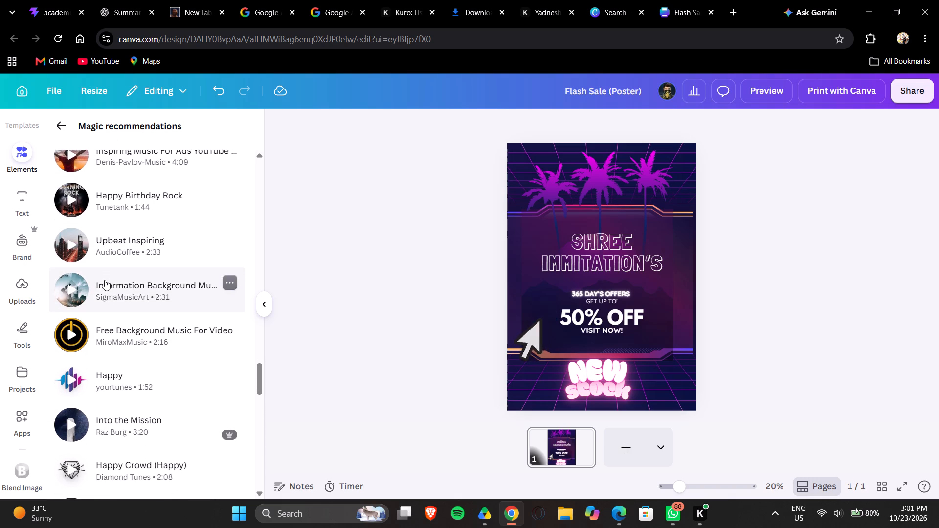
scroll(105, 280, down, 3)
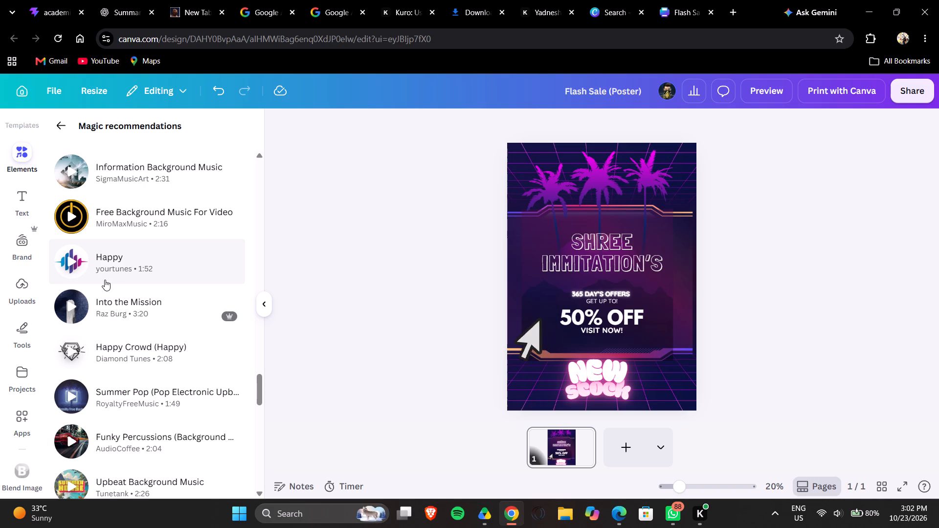
scroll(105, 280, down, 1)
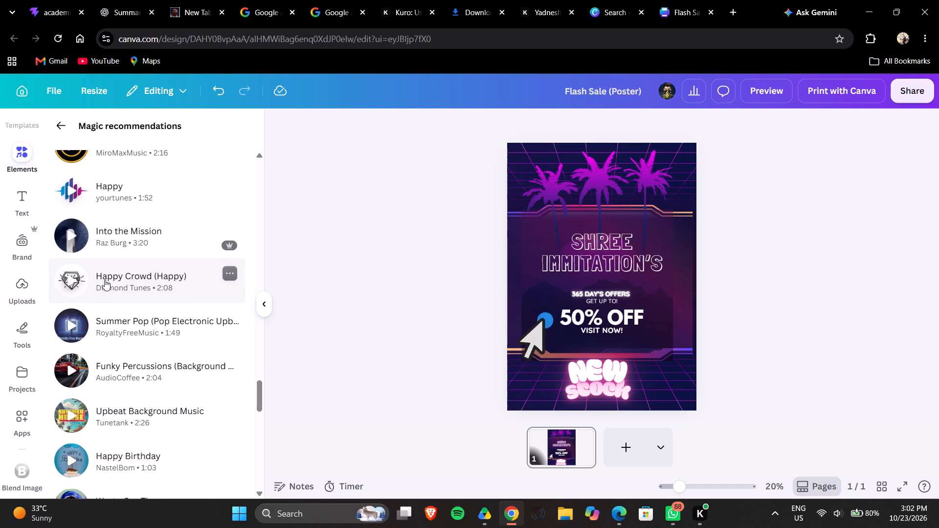
scroll(105, 280, down, 2)
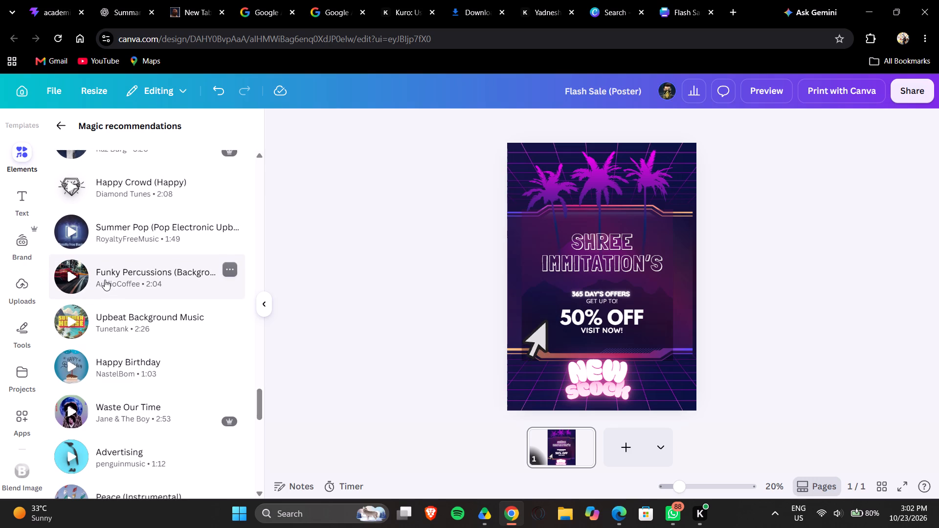
scroll(105, 280, down, 2)
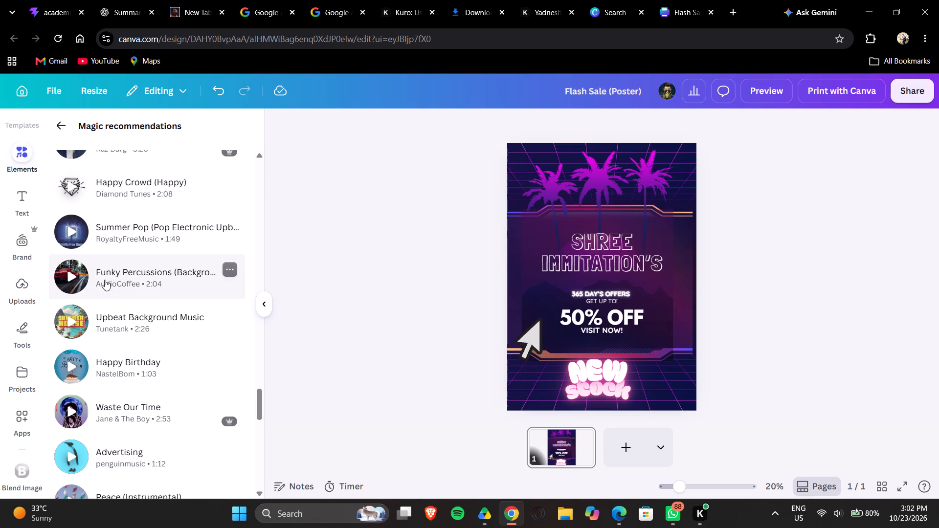
scroll(105, 280, down, 1)
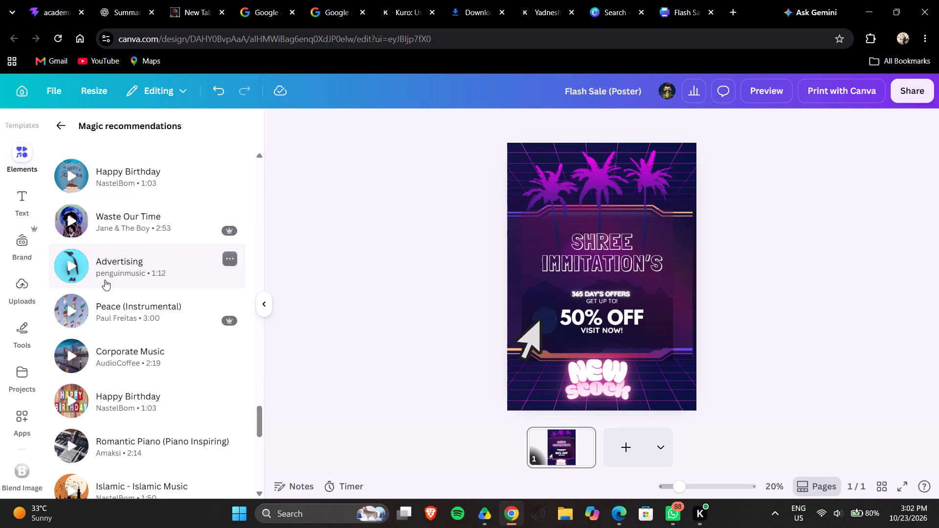
scroll(105, 280, down, 2)
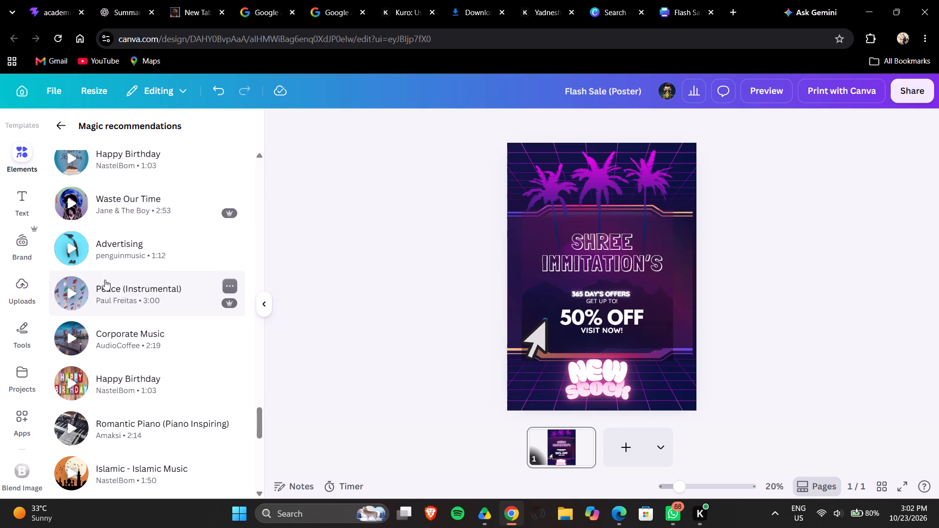
scroll(105, 280, down, 1)
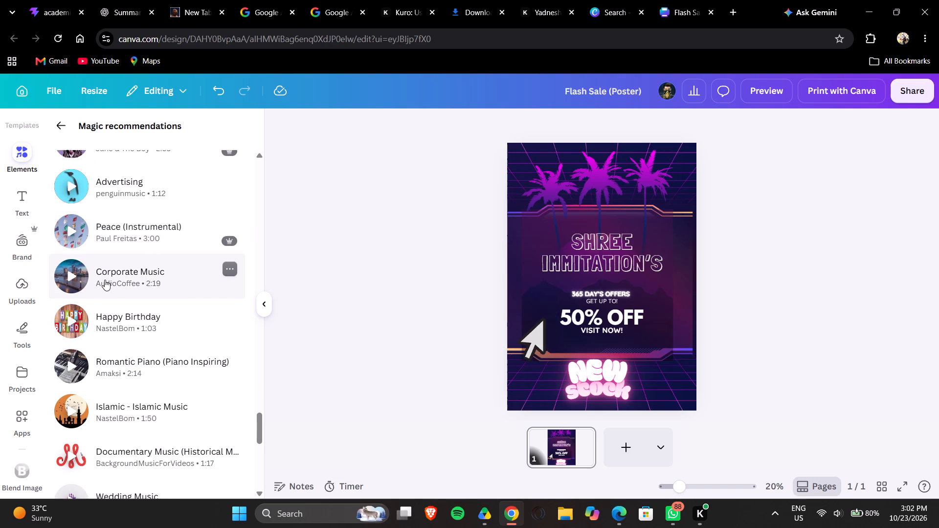
scroll(105, 280, down, 3)
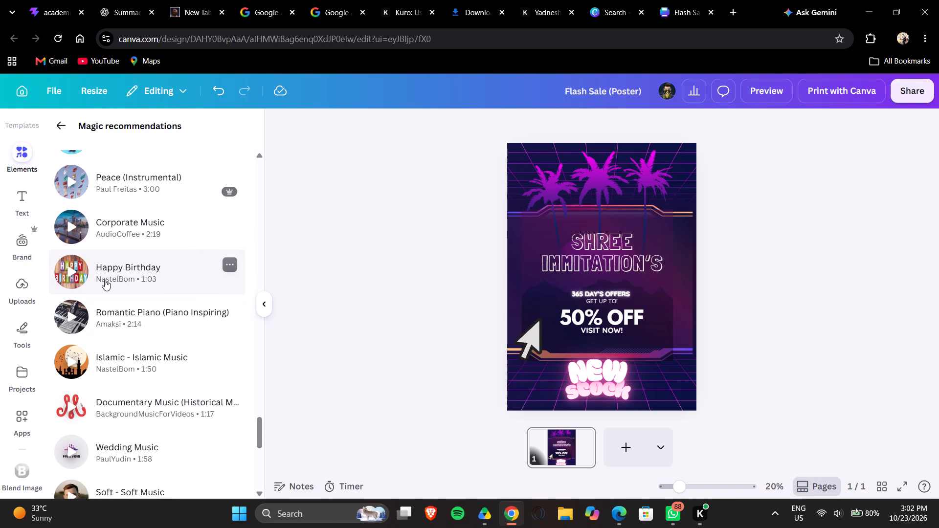
scroll(105, 280, down, 1)
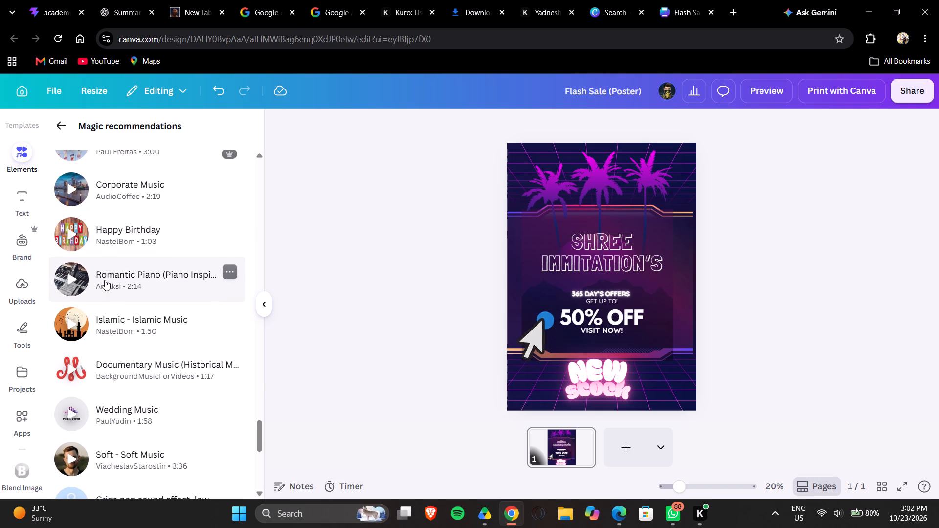
scroll(75, 227, down, 1)
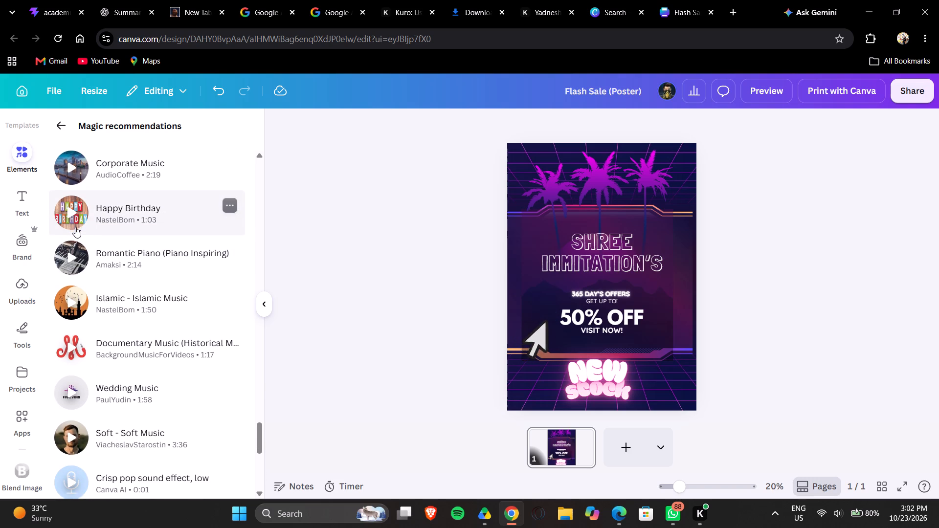
scroll(75, 227, down, 1)
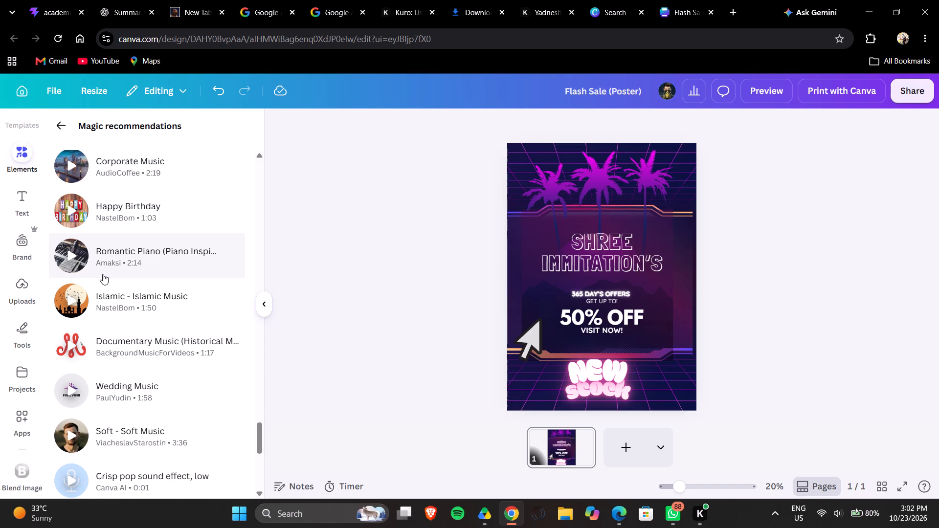
Look through the remaining Magic recommendations audio tracks to the end of the list for music suiting the poster.
scroll(103, 274, down, 4)
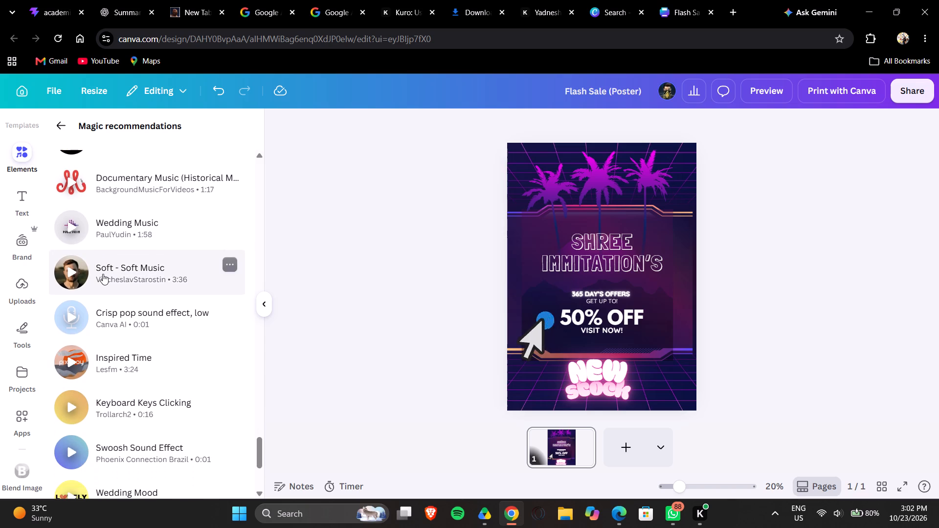
scroll(103, 274, down, 1)
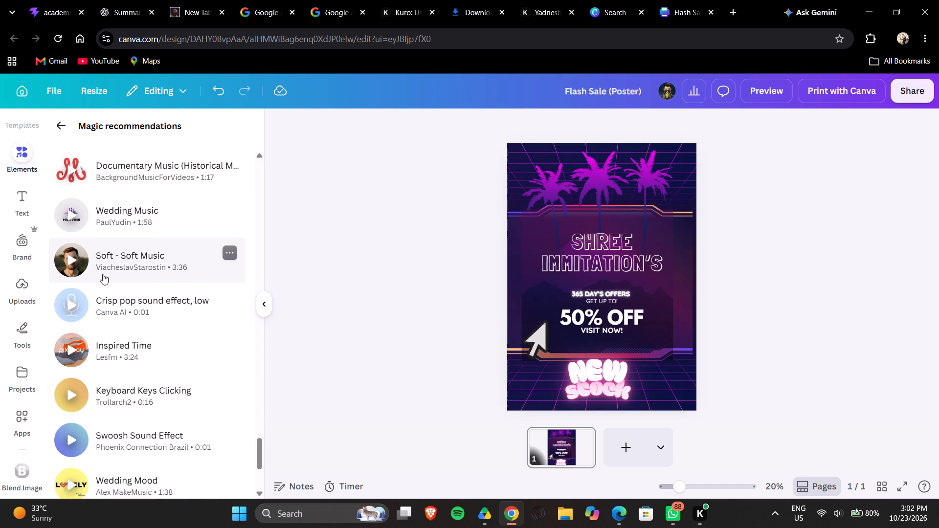
scroll(103, 274, down, 2)
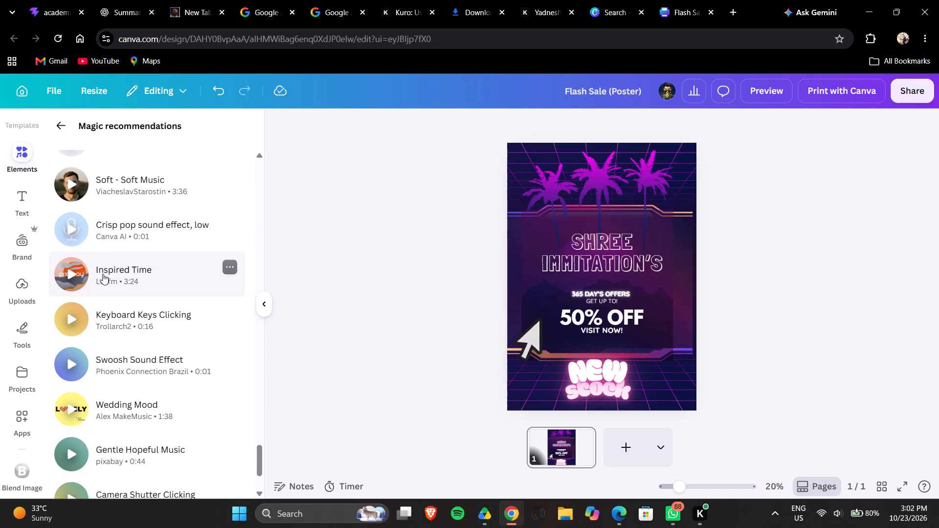
scroll(103, 274, down, 1)
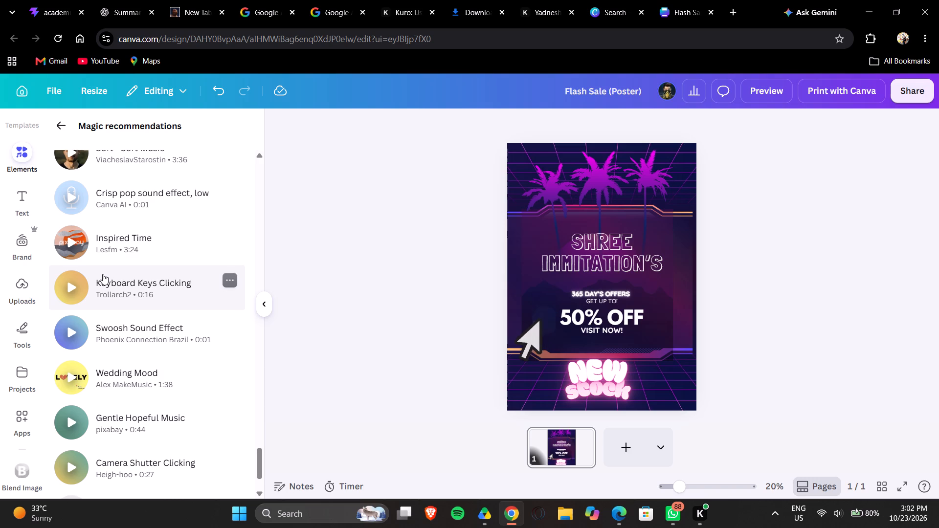
scroll(103, 274, down, 2)
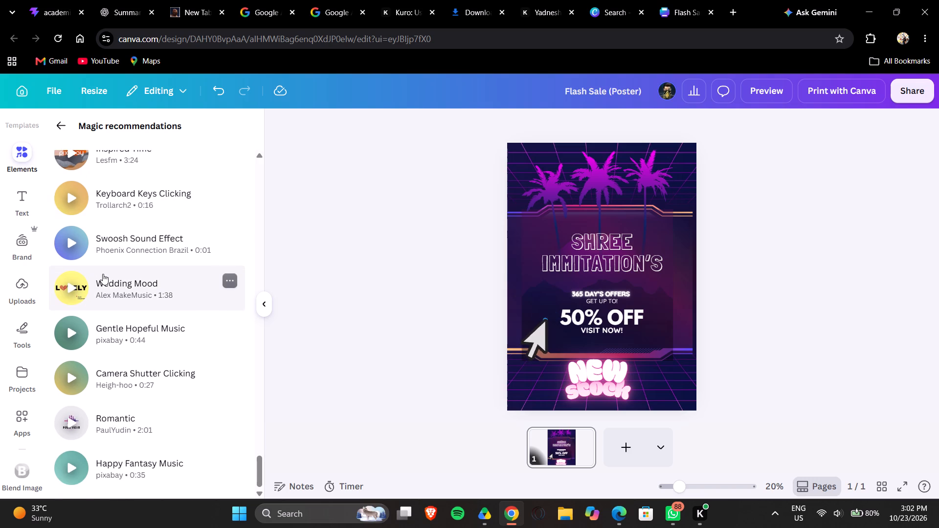
scroll(103, 274, down, 3)
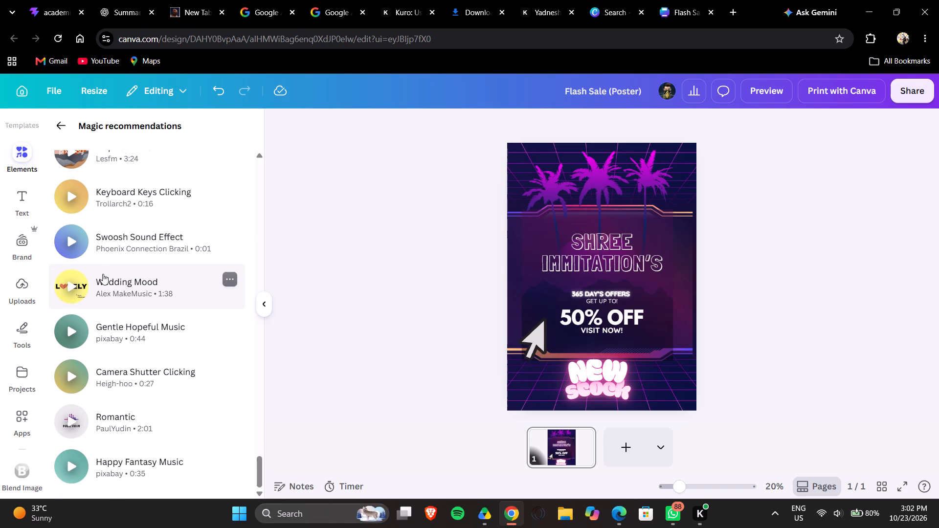
scroll(103, 274, down, 1)
scroll(88, 367, down, 2)
Review the Magic recommendations tracks from the end of the list back to its beginning for suitable background music.
scroll(88, 367, up, 4)
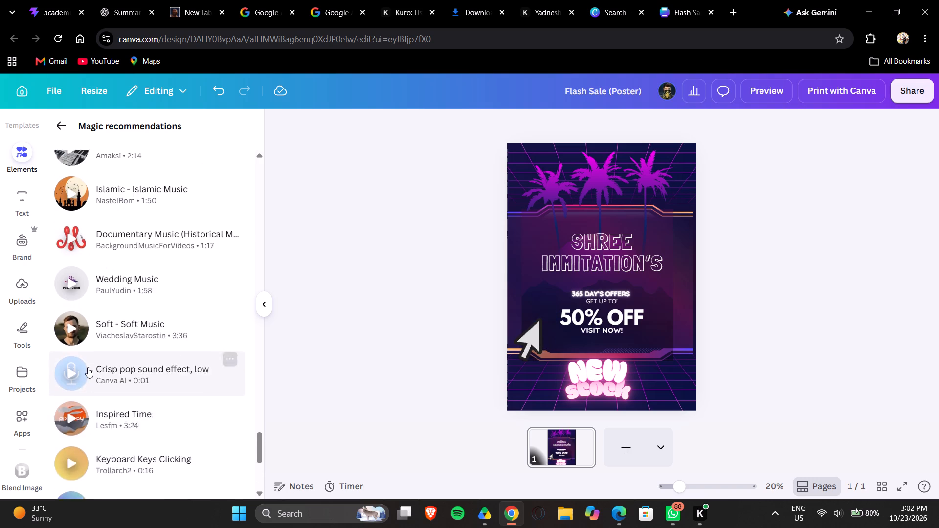
scroll(88, 367, up, 6)
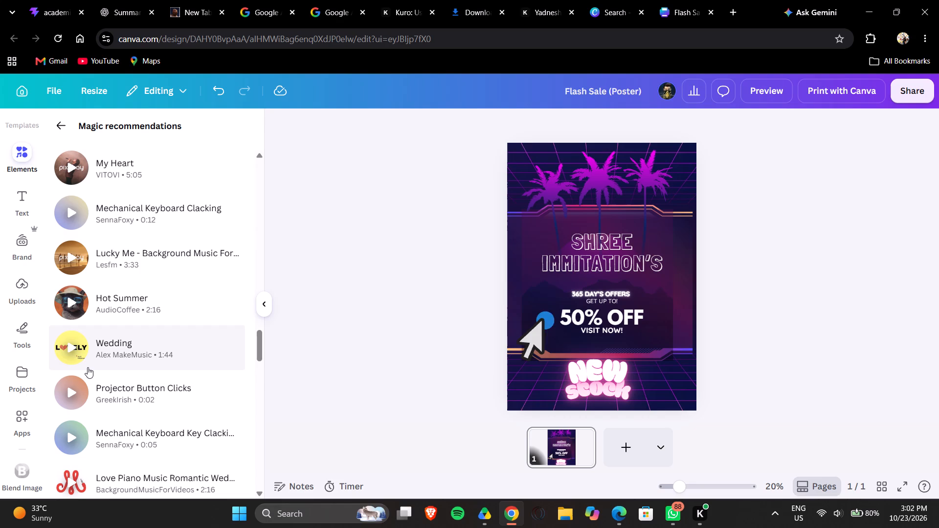
scroll(88, 367, up, 2)
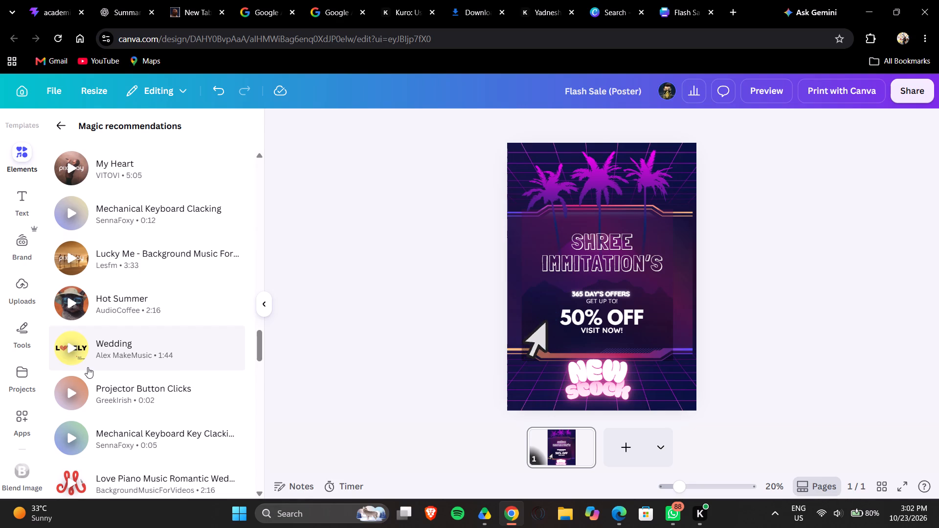
scroll(88, 367, up, 2)
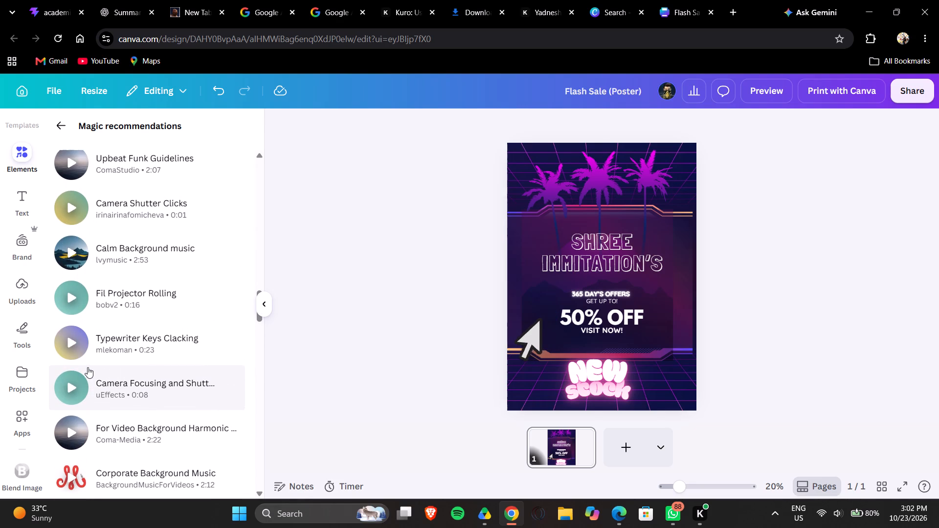
scroll(88, 367, up, 2)
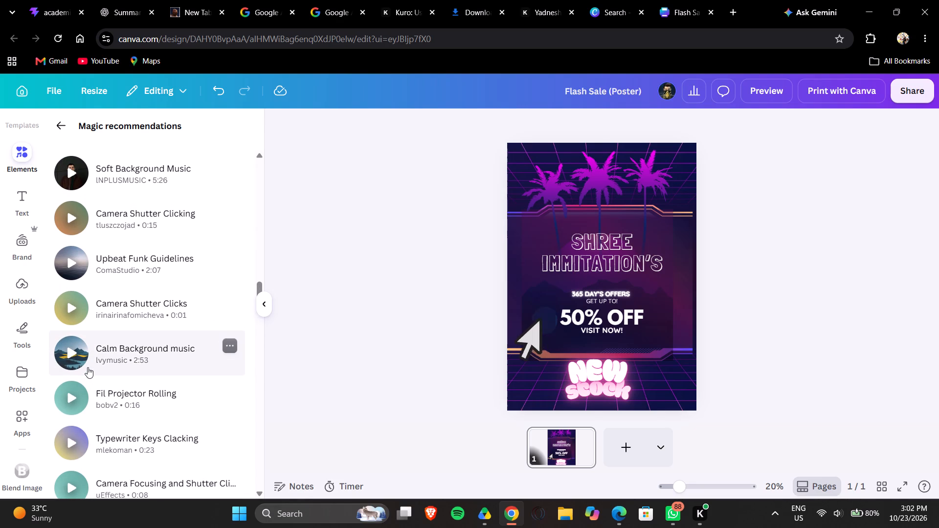
scroll(88, 367, up, 2)
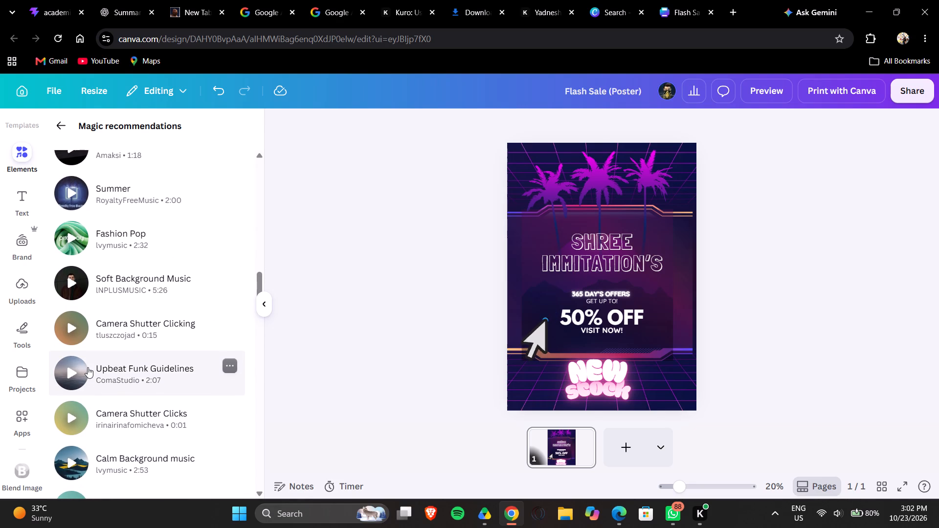
scroll(88, 367, up, 2)
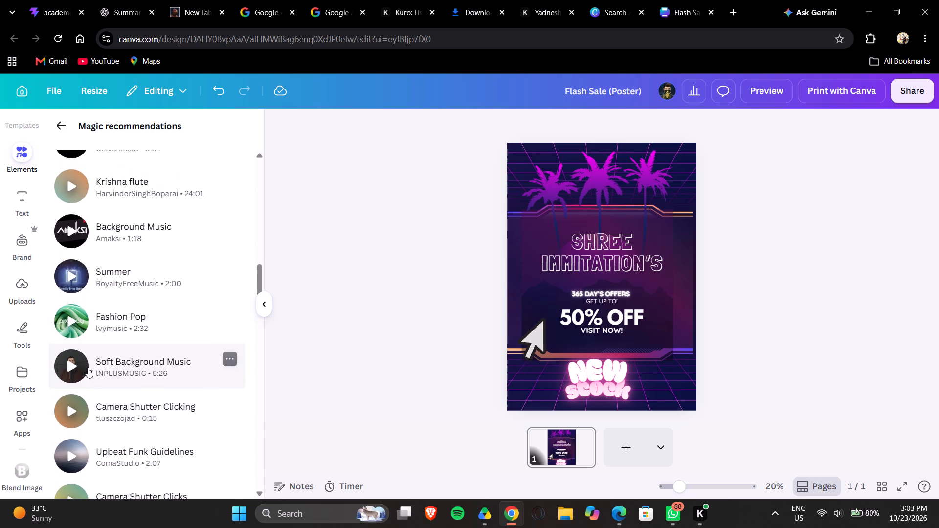
scroll(88, 367, up, 2)
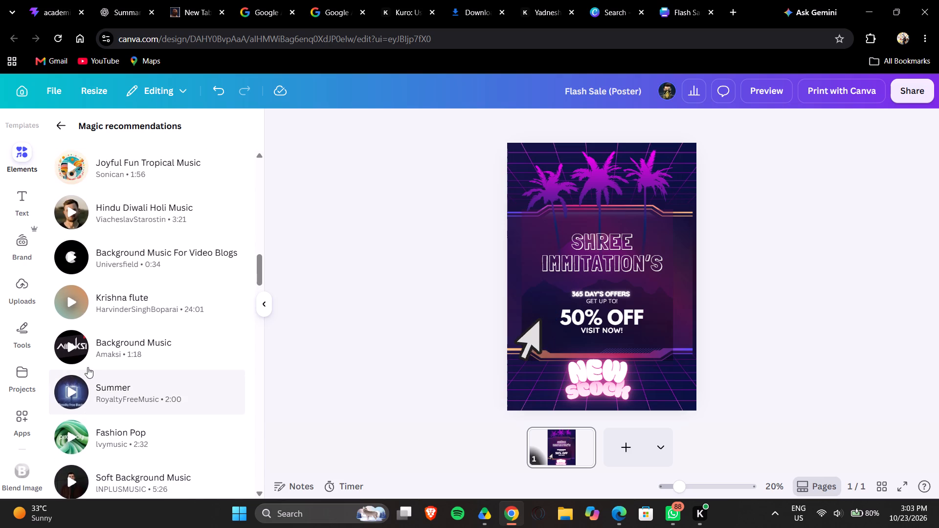
scroll(88, 367, up, 4)
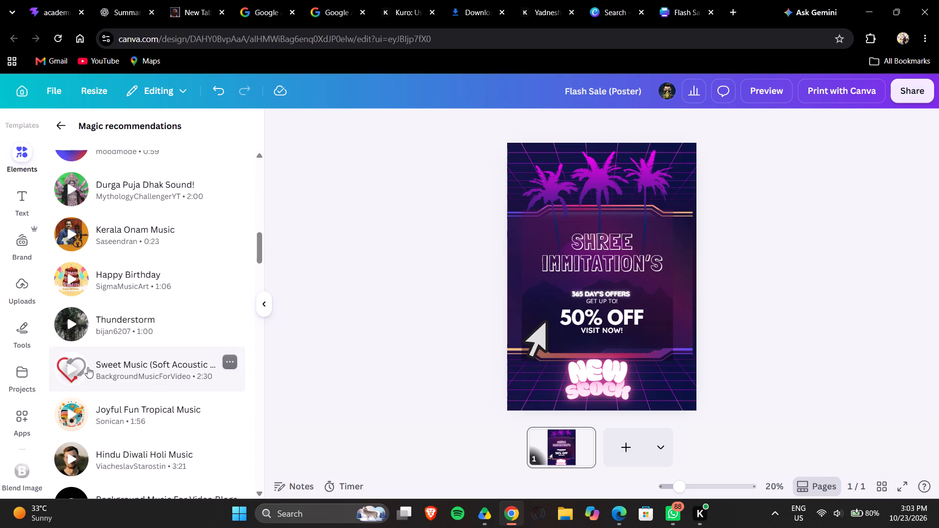
scroll(88, 367, up, 5)
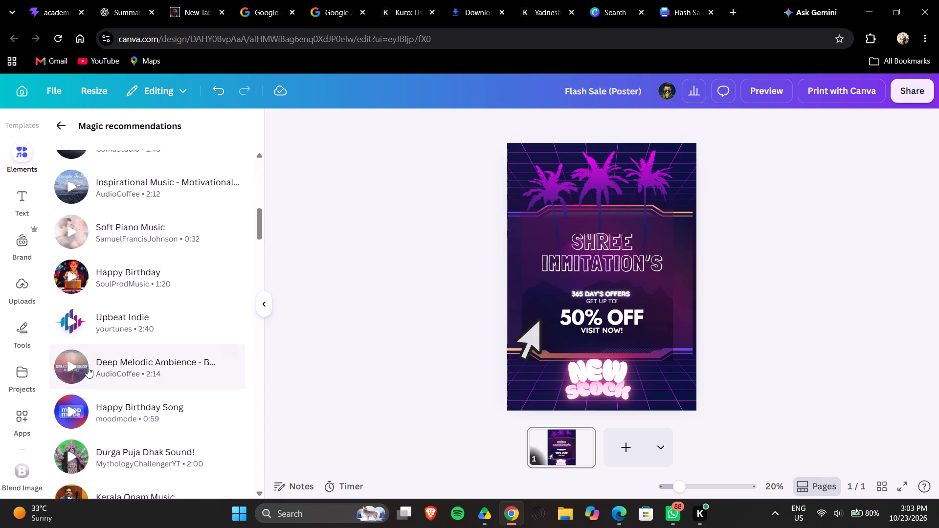
scroll(88, 367, up, 5)
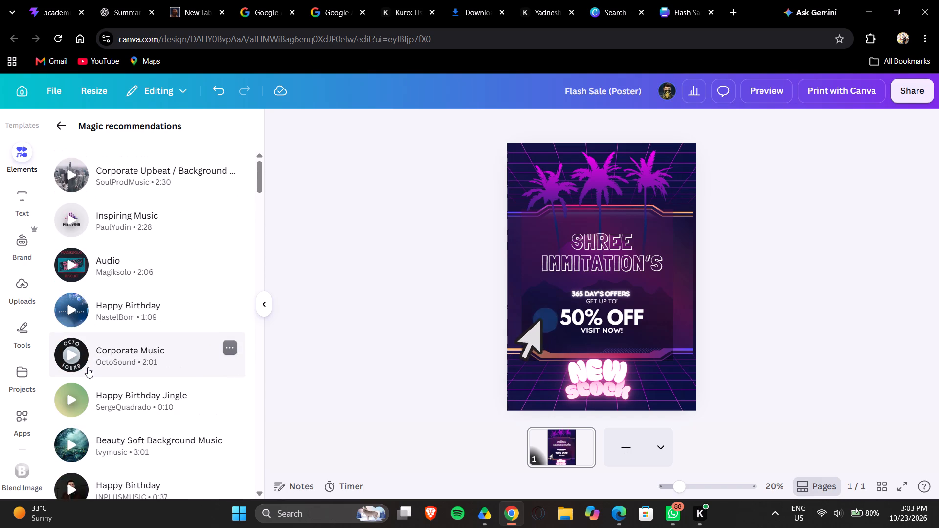
scroll(88, 367, up, 4)
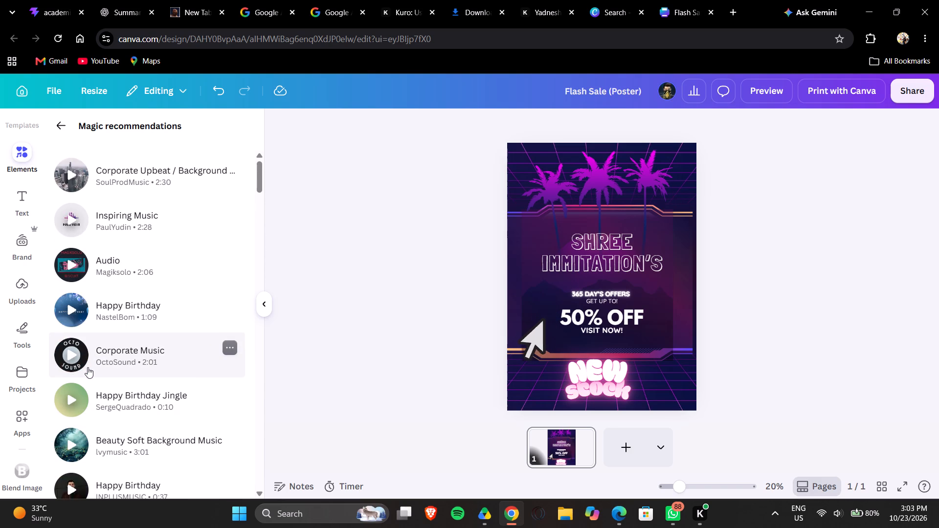
Re-examine the first Magic recommendations tracks, from Corporate Upbeat to Deep Melodic Ambience and back, for a fitting poster track.
scroll(89, 382, down, 1)
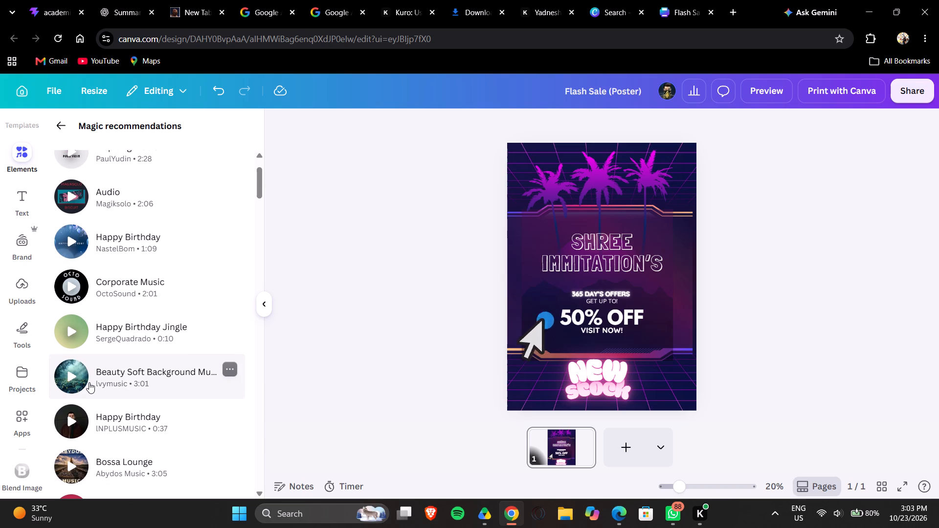
scroll(89, 382, down, 1)
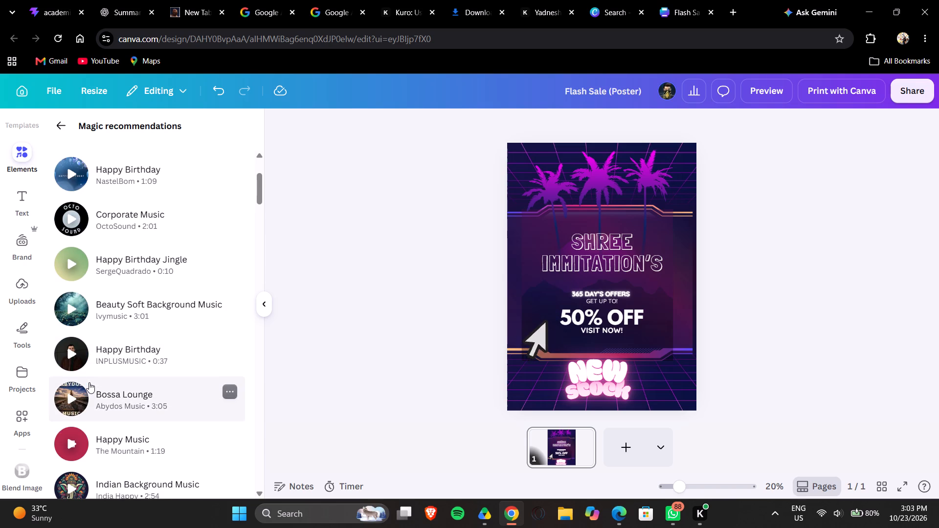
scroll(117, 338, down, 1)
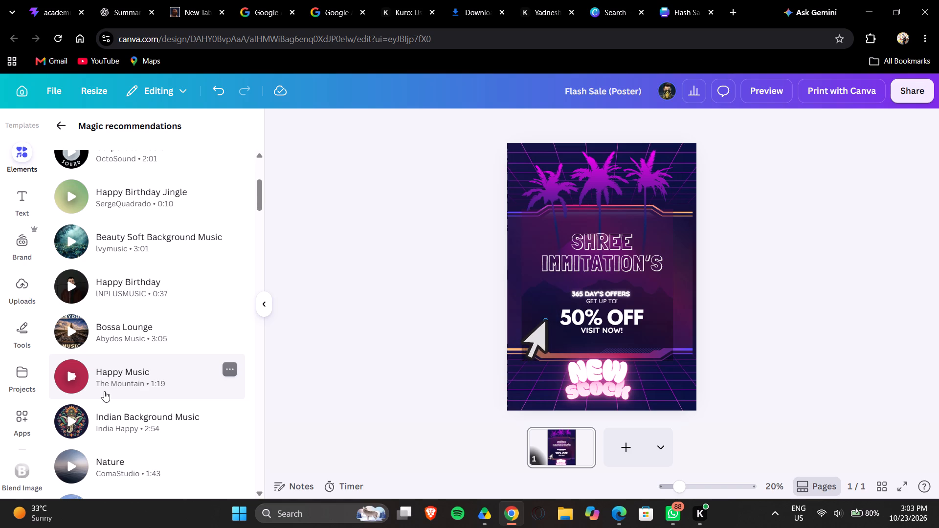
scroll(114, 374, down, 6)
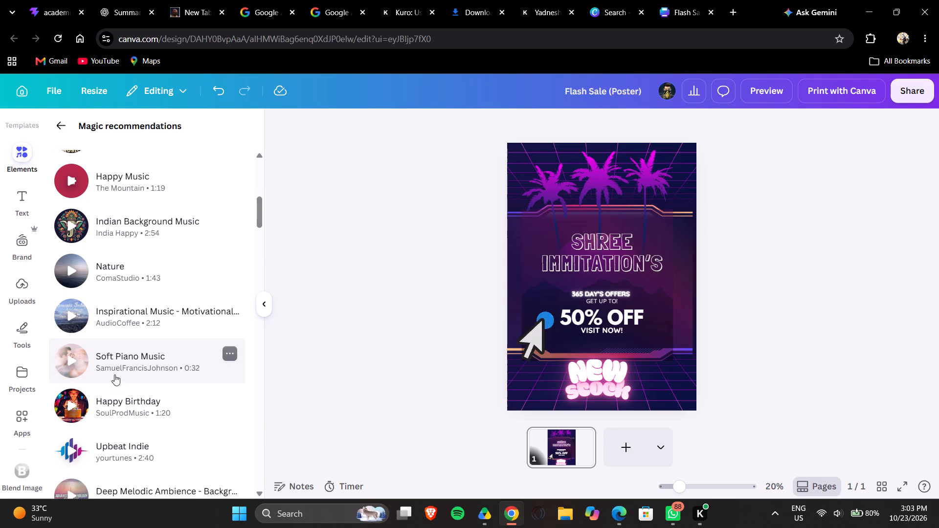
scroll(114, 374, down, 2)
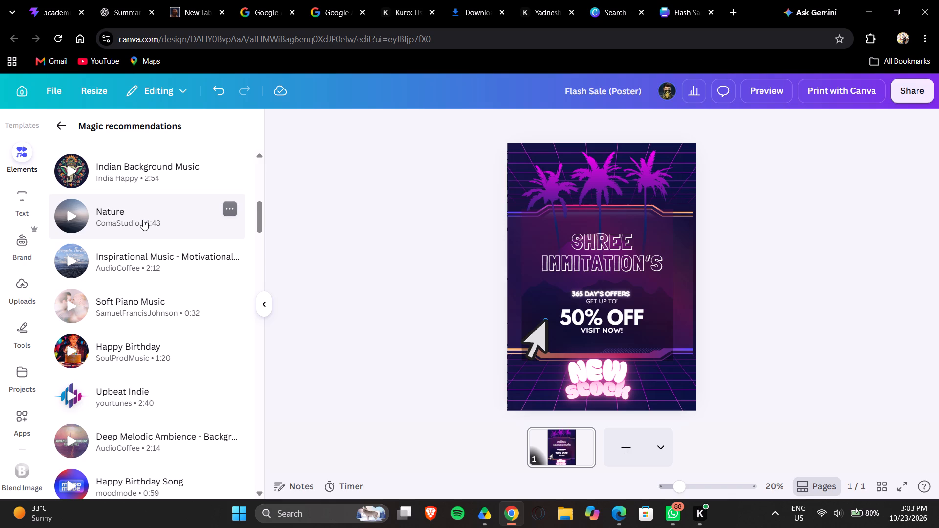
scroll(143, 220, up, 1)
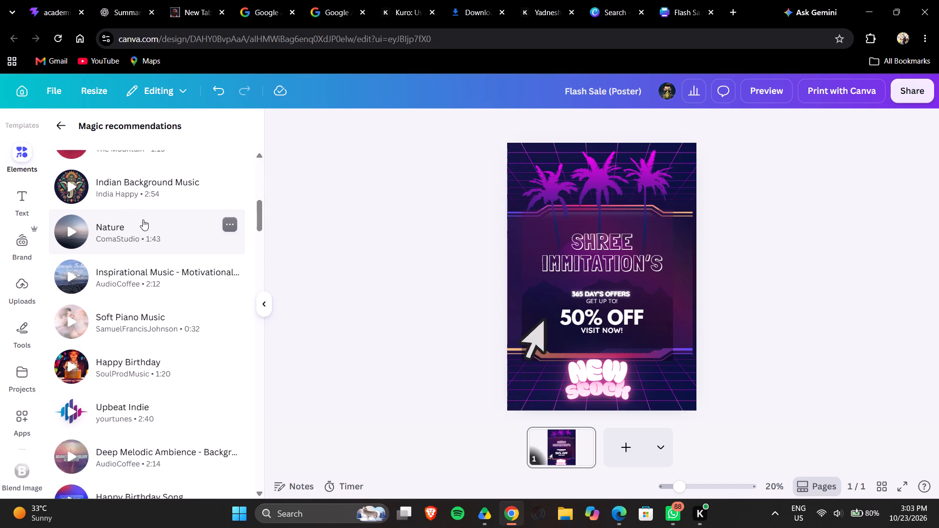
scroll(143, 220, up, 3)
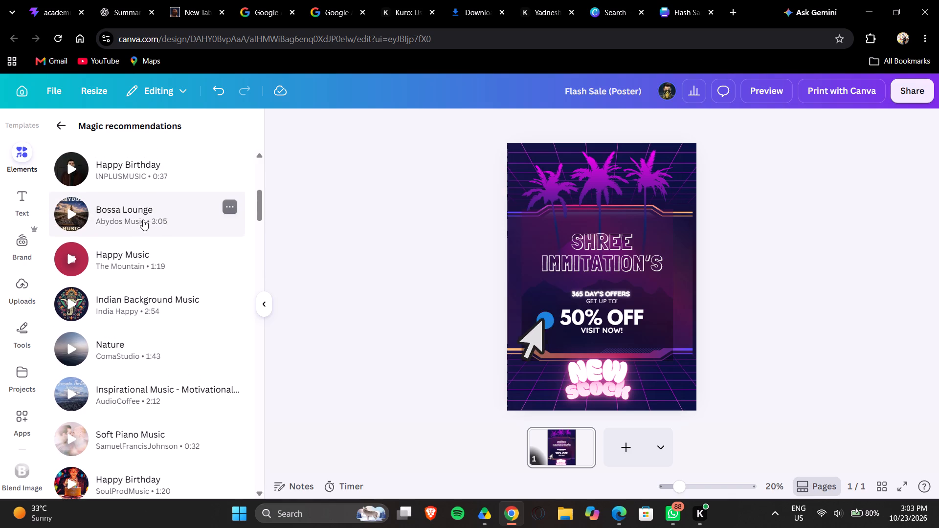
scroll(143, 220, up, 1)
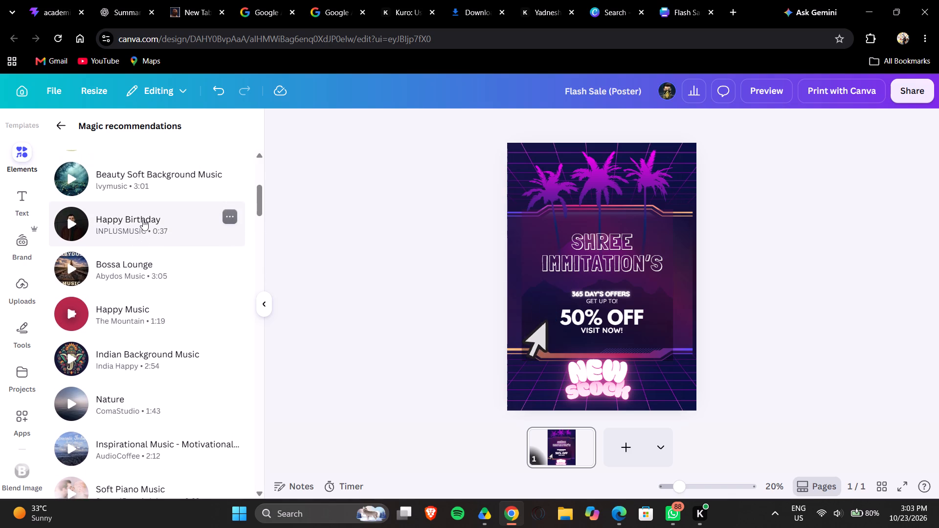
scroll(143, 220, up, 1)
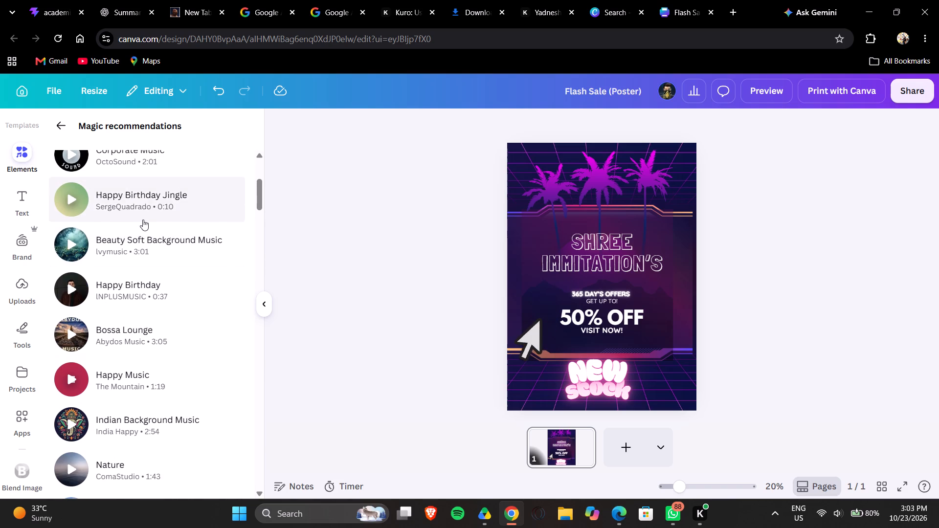
scroll(143, 220, up, 3)
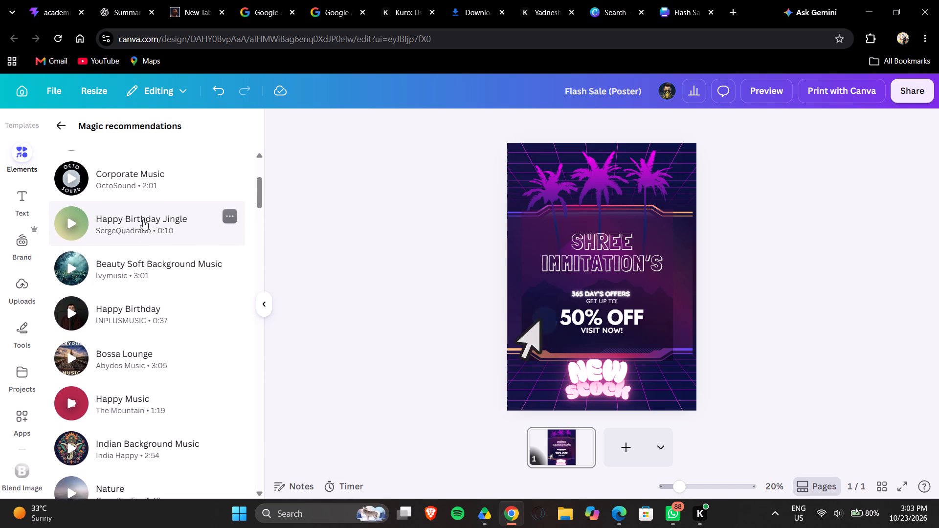
scroll(143, 220, up, 3)
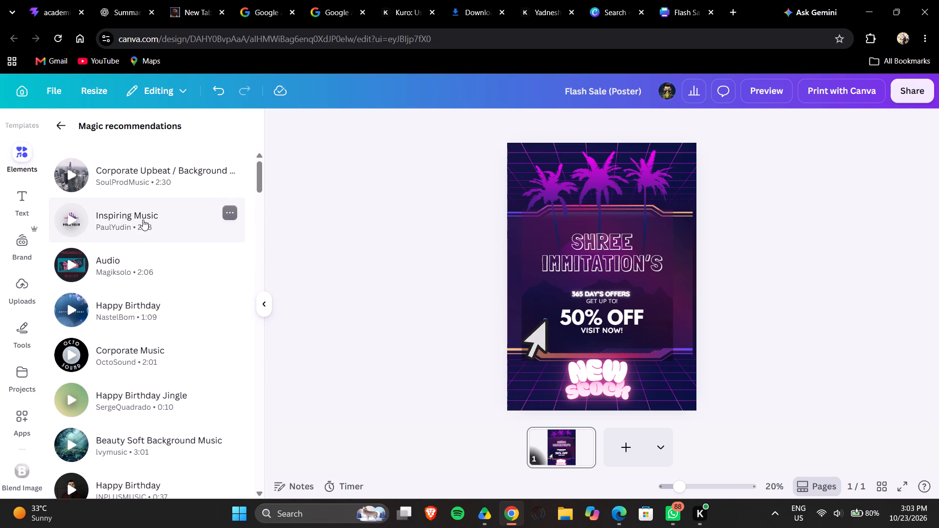
scroll(143, 220, up, 2)
Look through the Magic recommendations tracks from Corporate Upbeat to Joyful Fun Tropical Music for a fitting poster track.
scroll(143, 220, down, 3)
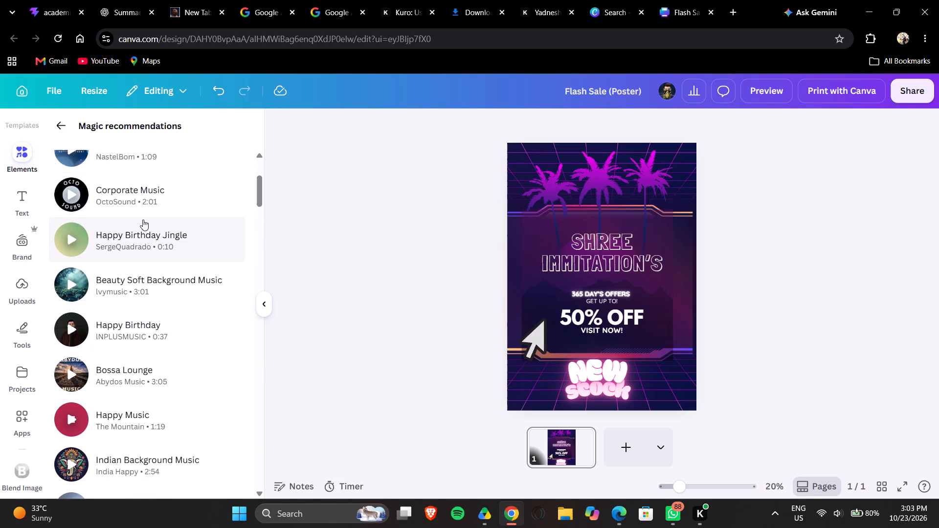
scroll(143, 220, down, 4)
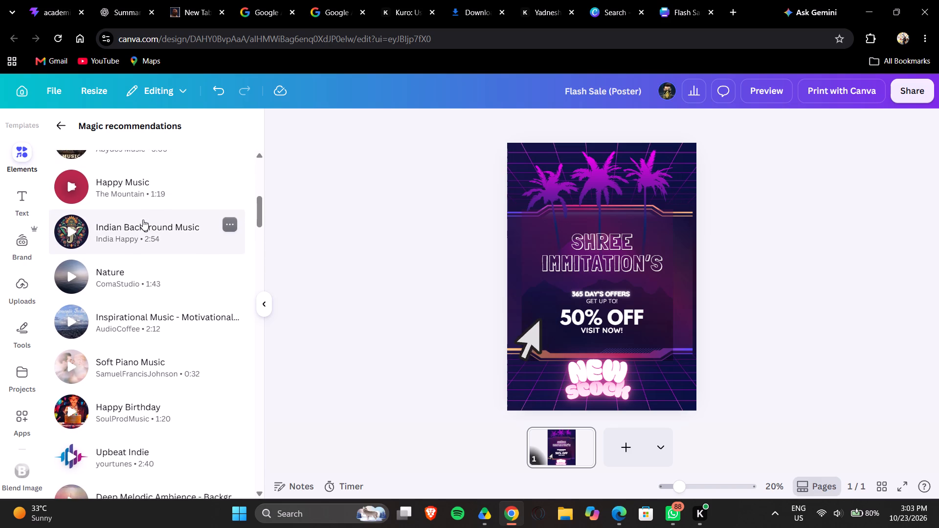
scroll(143, 220, down, 2)
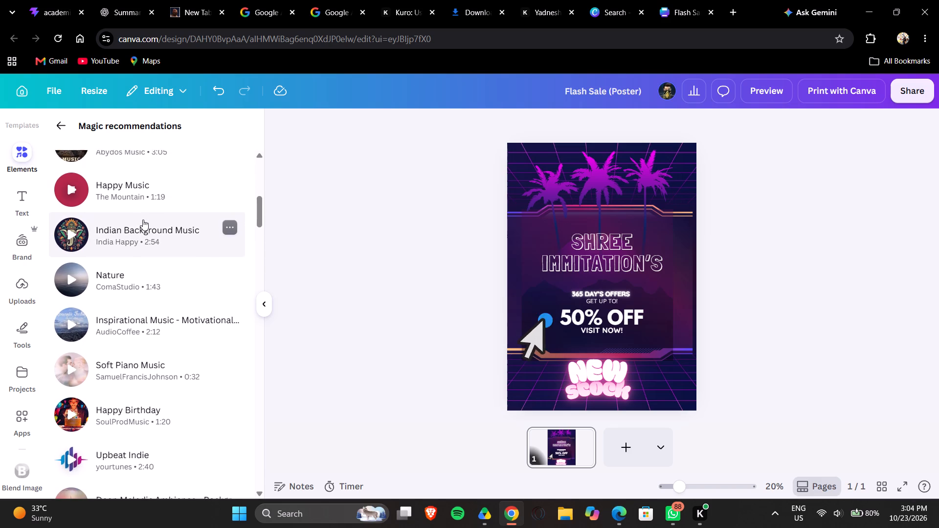
scroll(143, 220, down, 1)
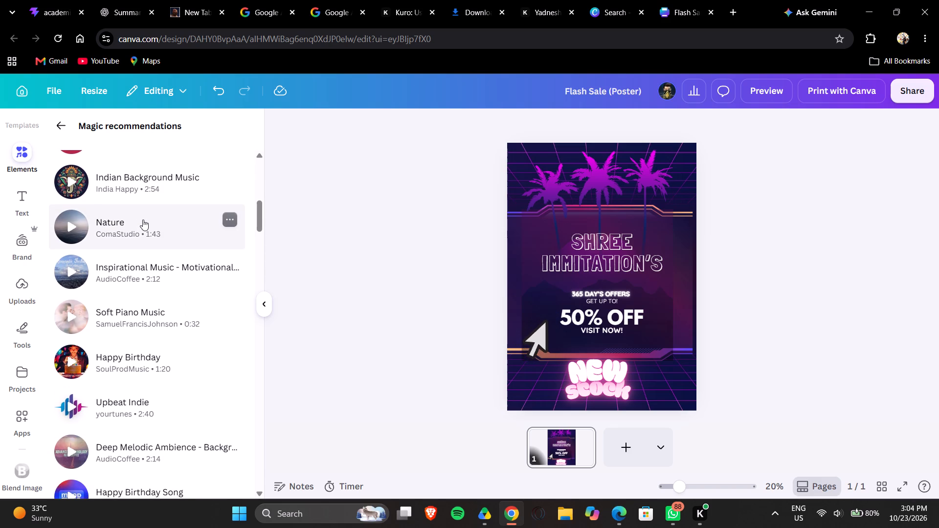
scroll(143, 220, down, 3)
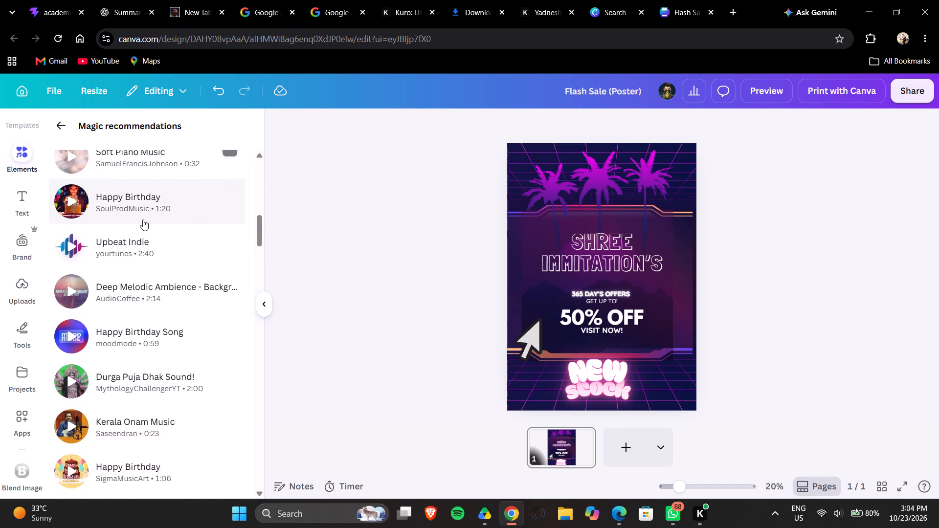
scroll(143, 220, down, 1)
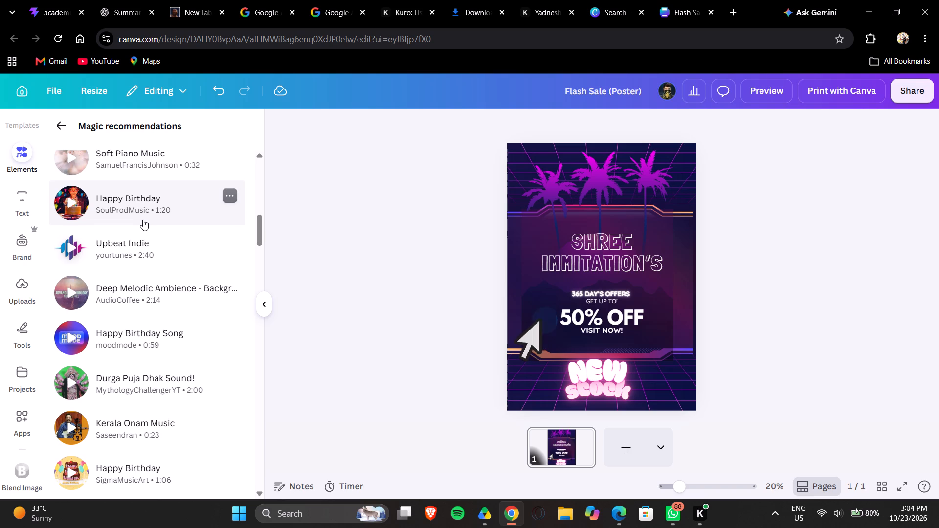
scroll(143, 220, down, 2)
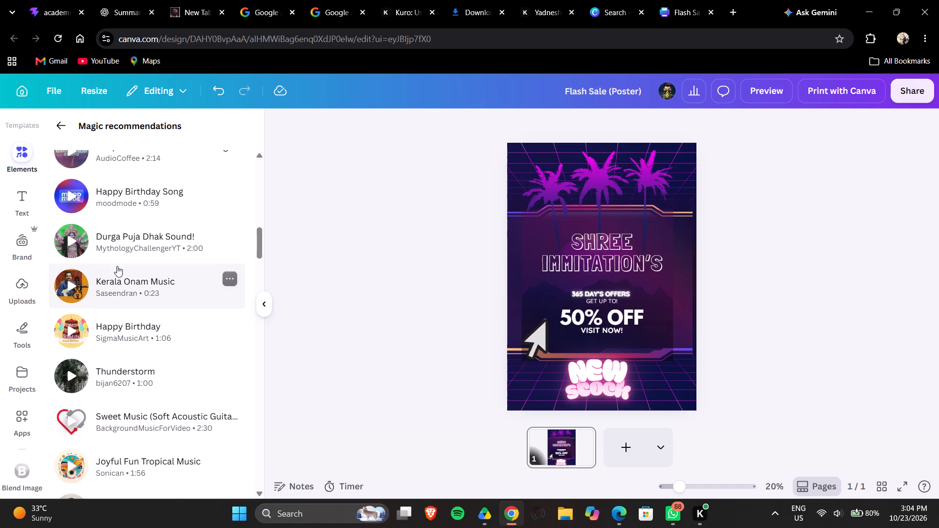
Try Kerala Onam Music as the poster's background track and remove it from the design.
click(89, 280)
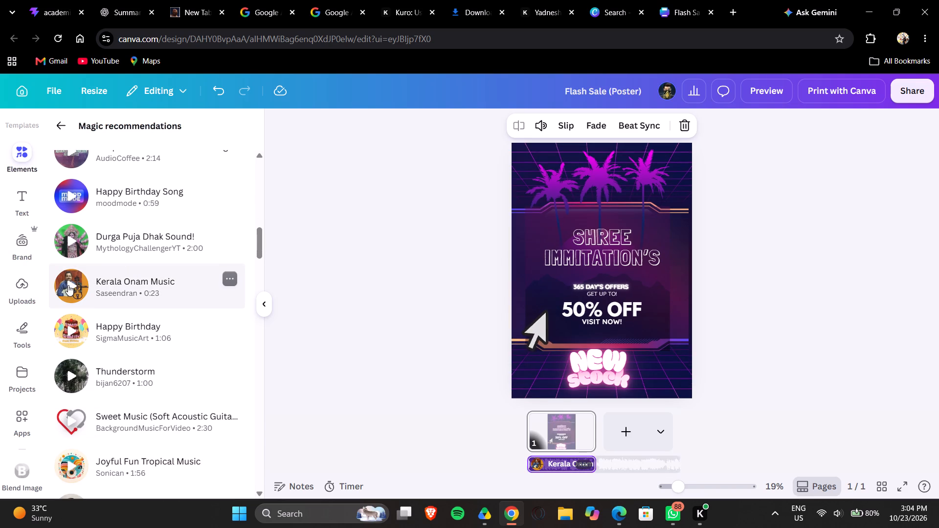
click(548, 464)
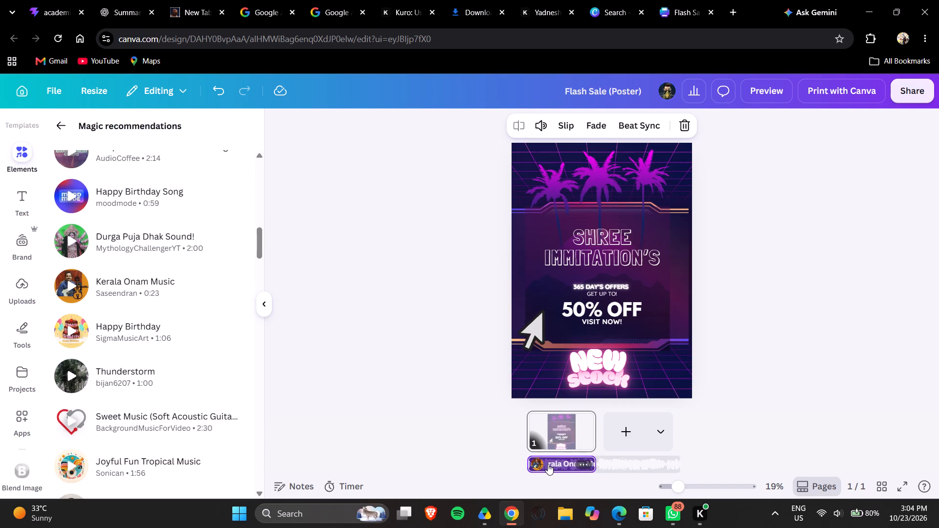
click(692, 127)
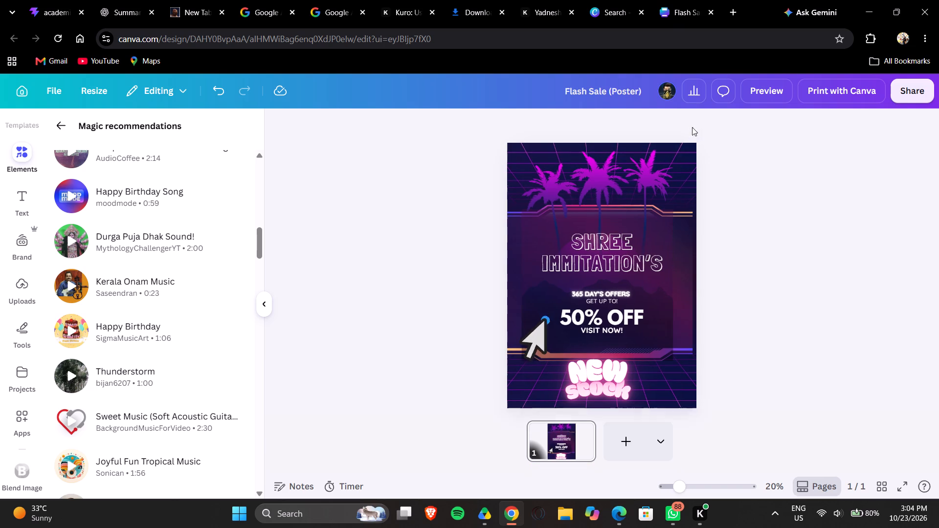
Preview the Thunderstorm and Soft Piano Music tracks and look back through the recommendations to the start of the list.
click(74, 366)
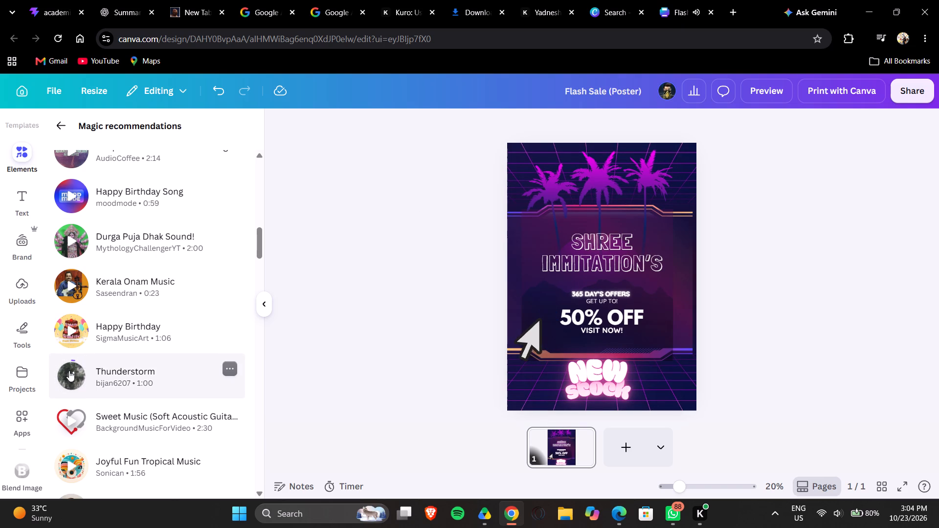
click(73, 372)
scroll(92, 335, up, 4)
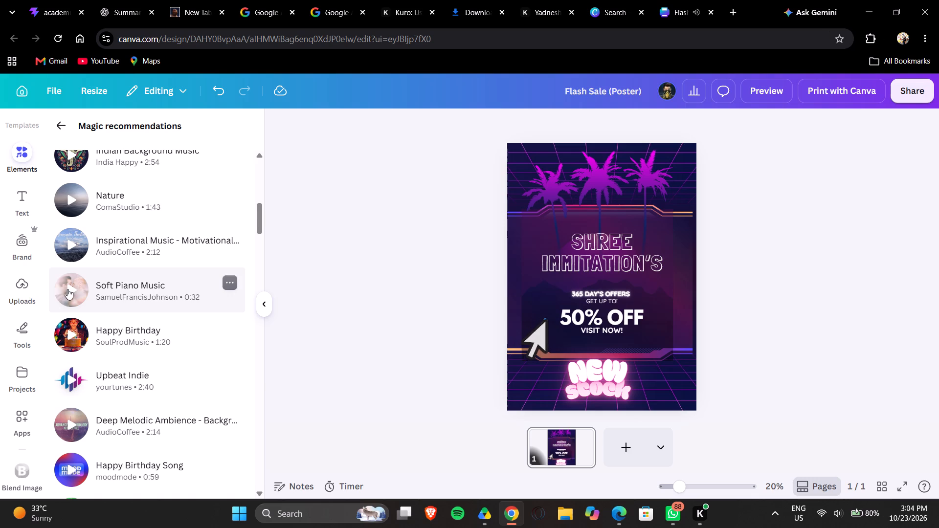
click(67, 289)
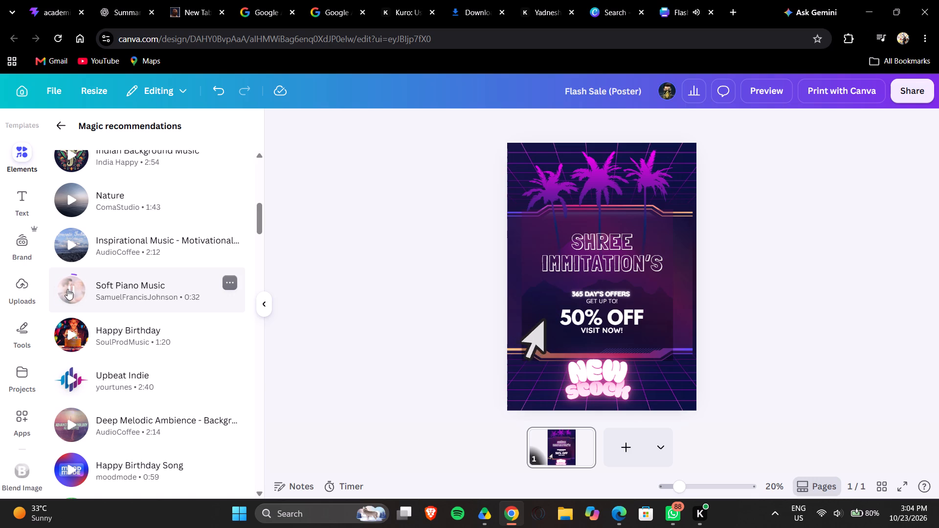
click(67, 289)
scroll(115, 226, up, 2)
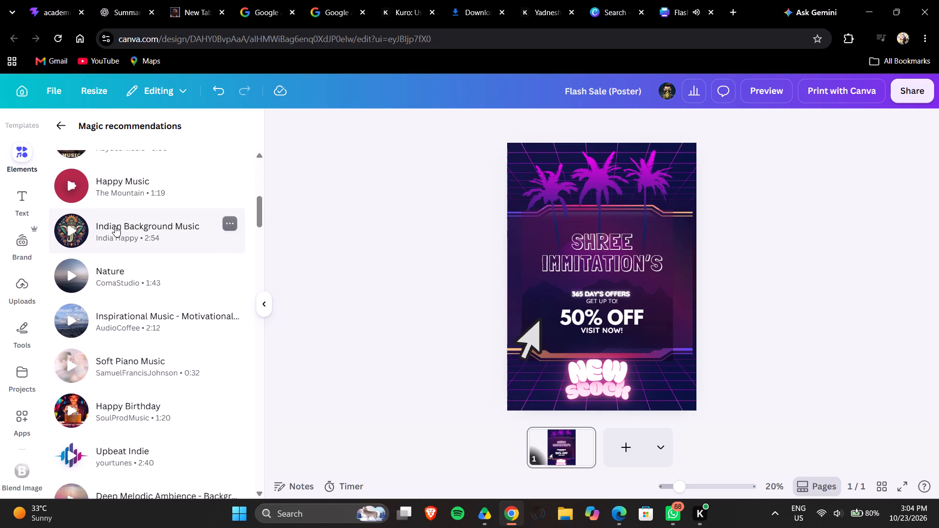
scroll(115, 226, up, 5)
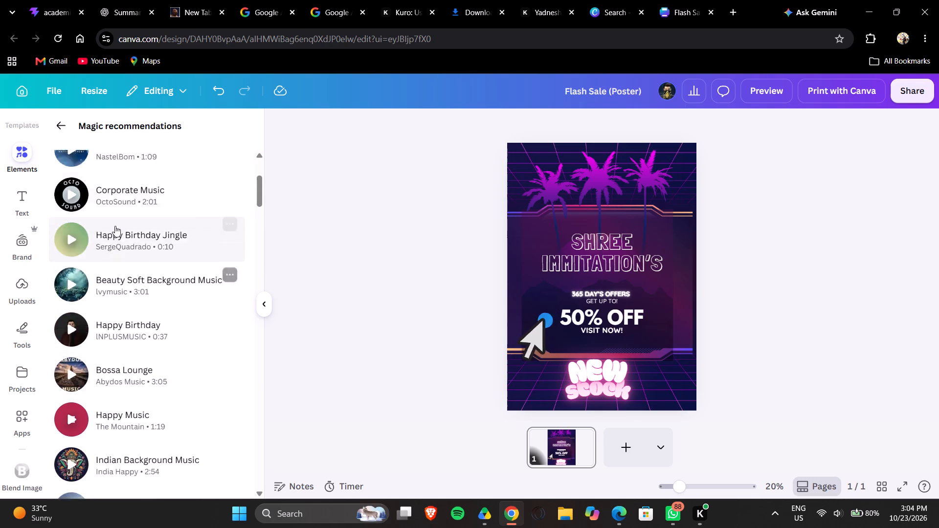
scroll(115, 226, up, 2)
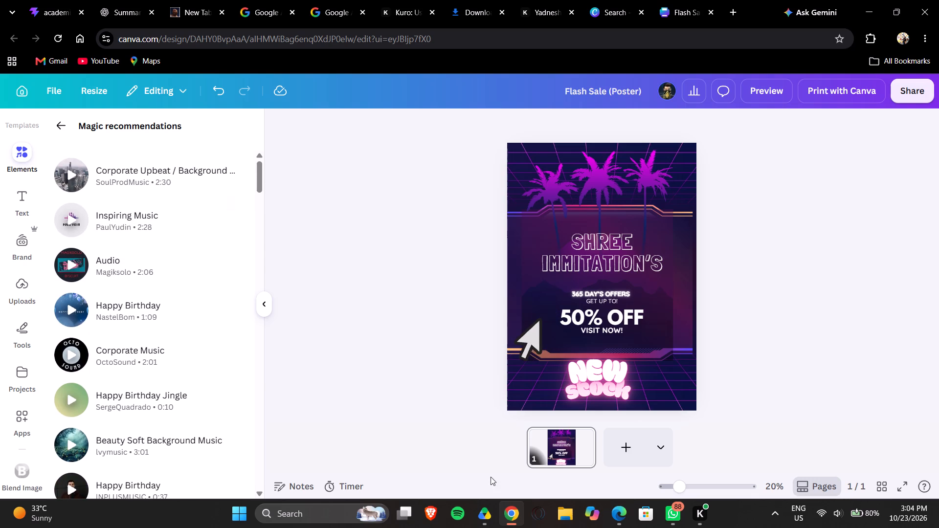
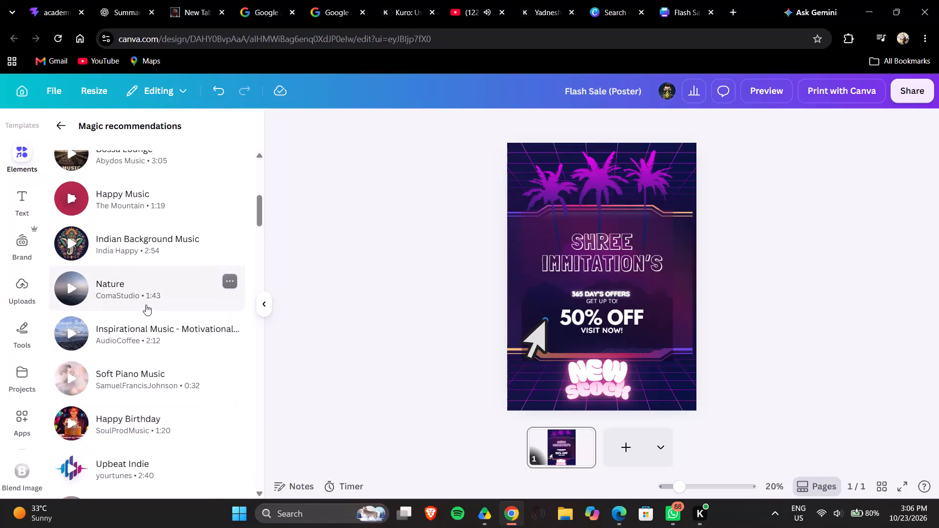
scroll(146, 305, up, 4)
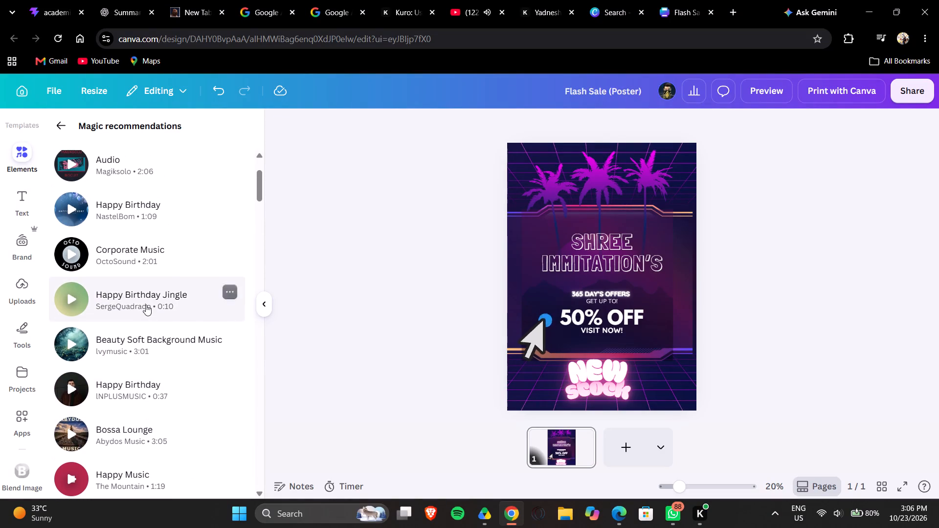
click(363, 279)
Look through the ready-made font combinations for a text style that suits the poster.
click(17, 198)
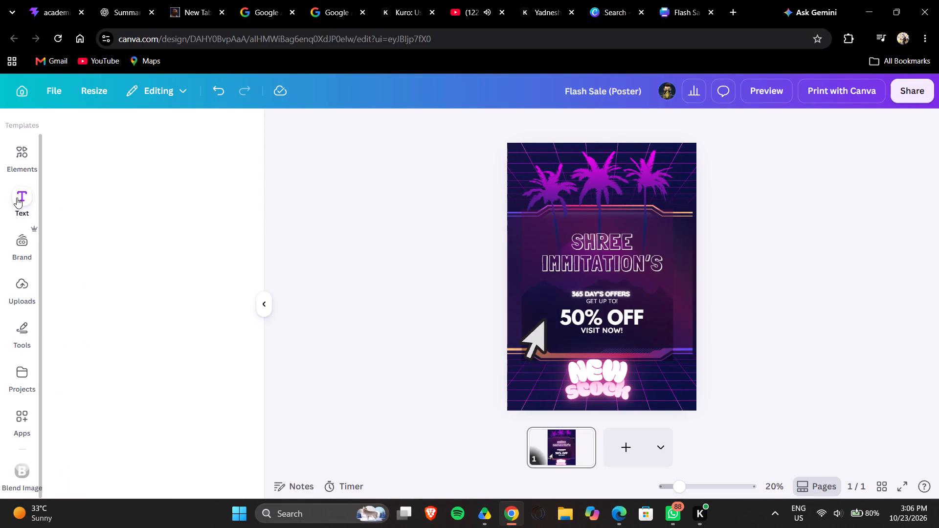
scroll(190, 265, up, 8)
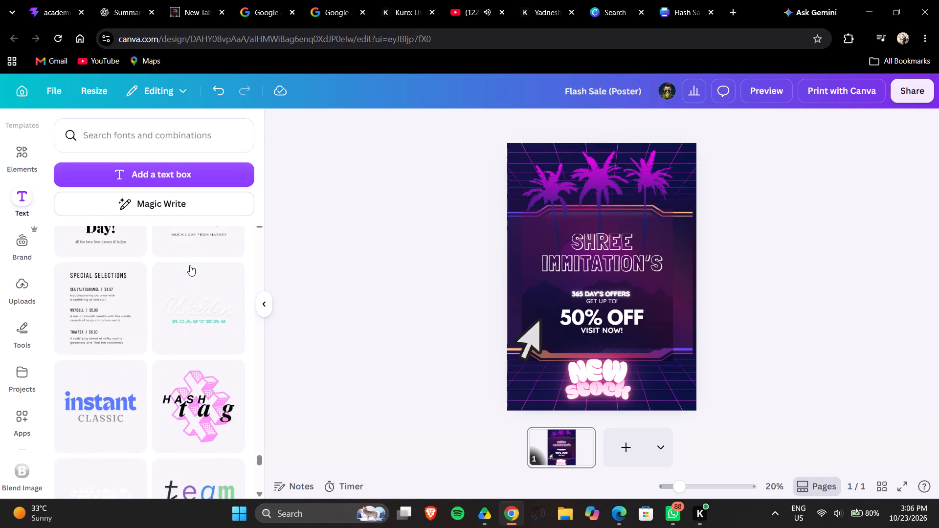
scroll(190, 265, up, 11)
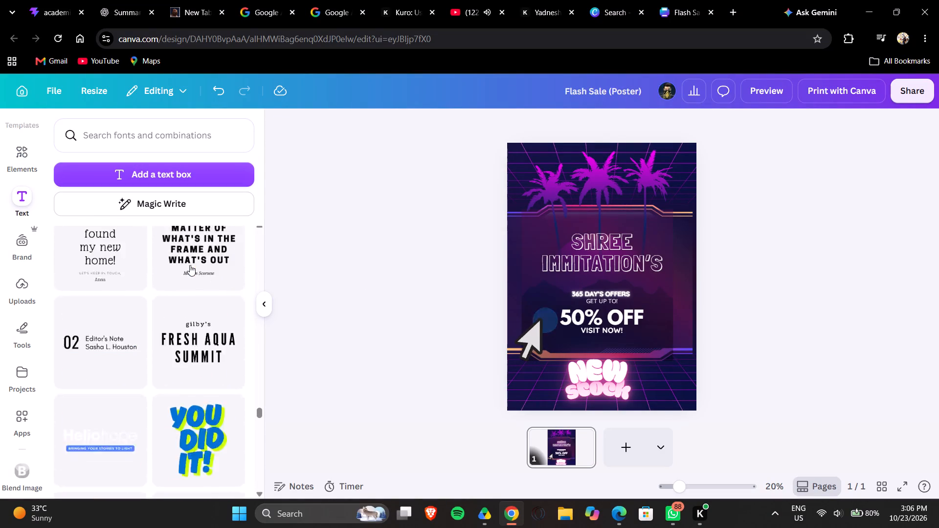
scroll(190, 265, up, 15)
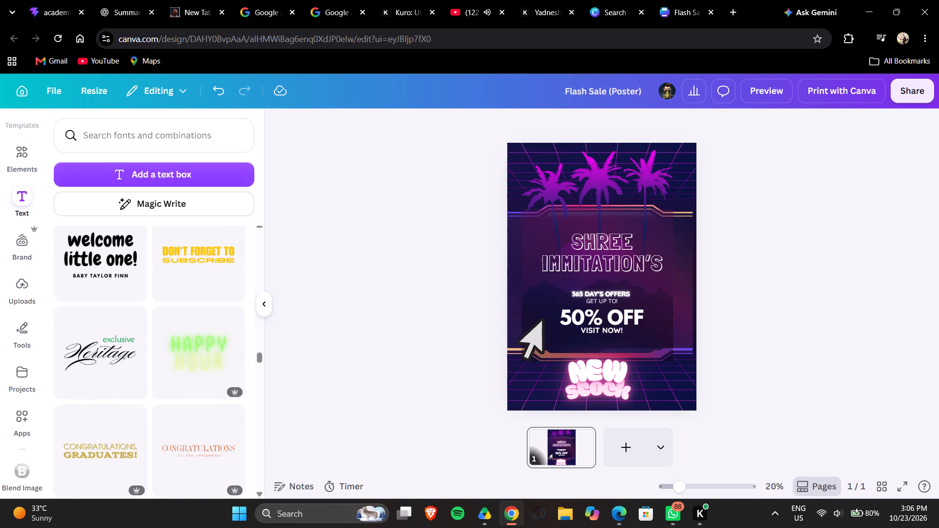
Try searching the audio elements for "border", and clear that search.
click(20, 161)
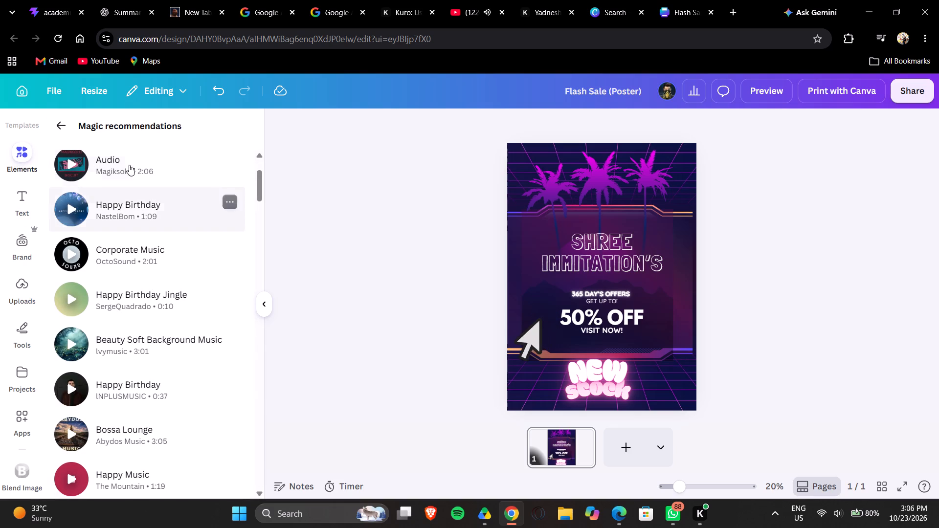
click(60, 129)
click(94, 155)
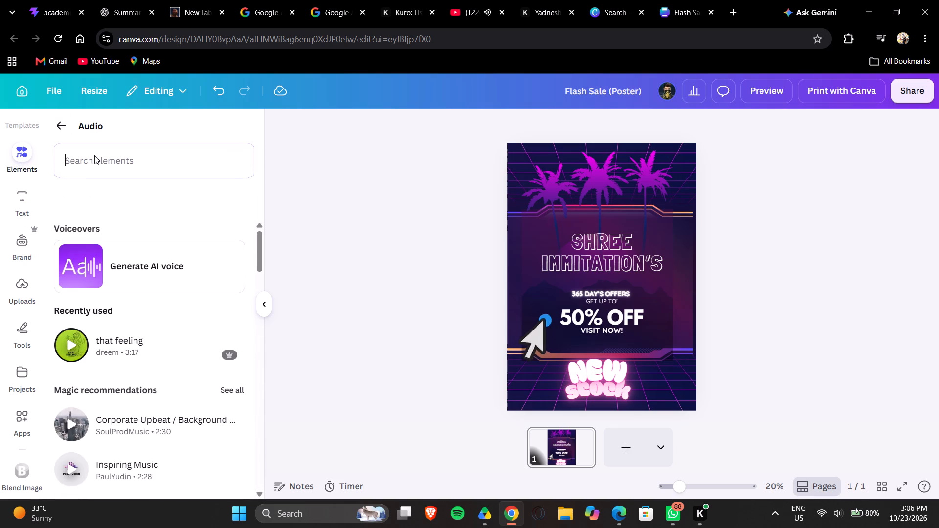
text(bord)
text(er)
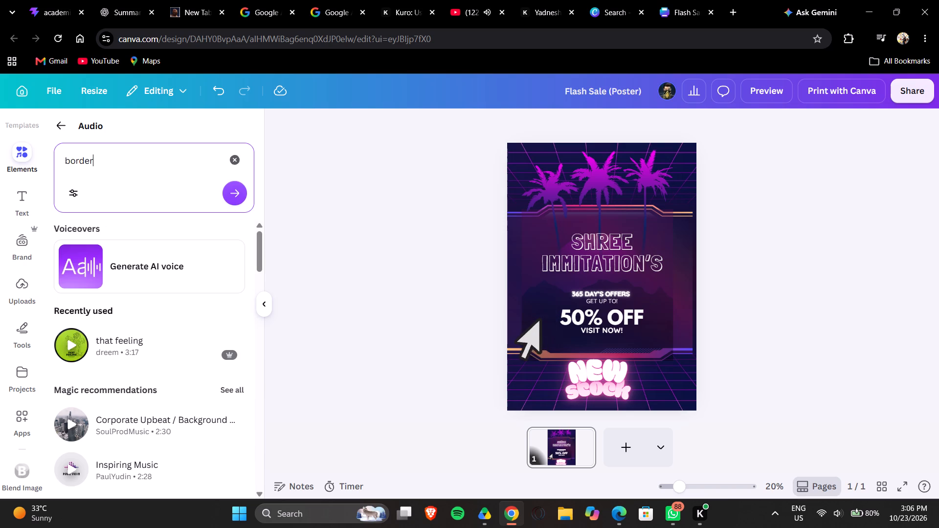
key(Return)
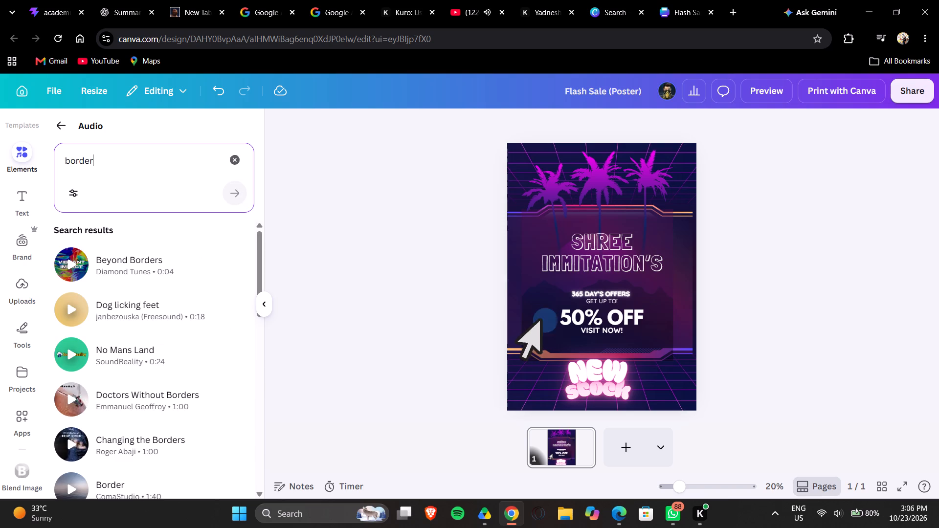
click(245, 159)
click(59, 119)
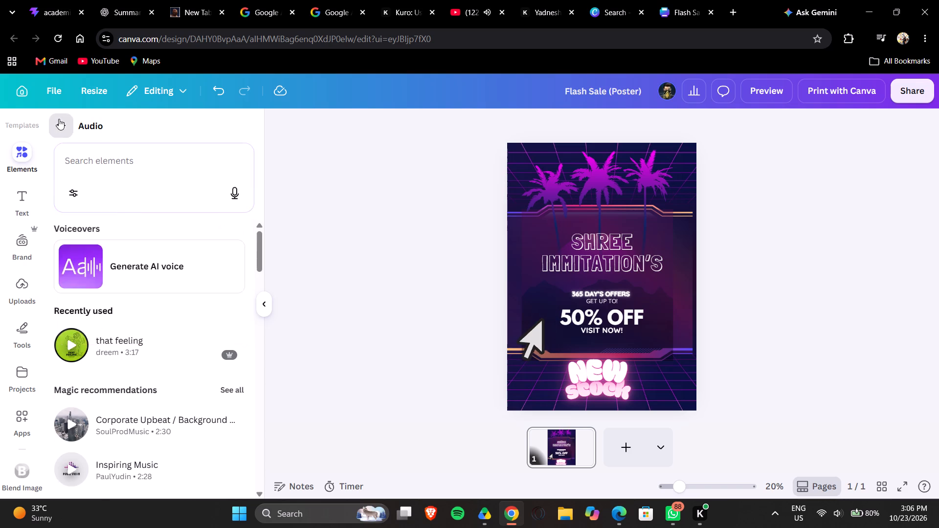
Search all elements for "border" and look over the results, especially the row of graphics.
scroll(81, 159, up, 3)
scroll(118, 304, up, 4)
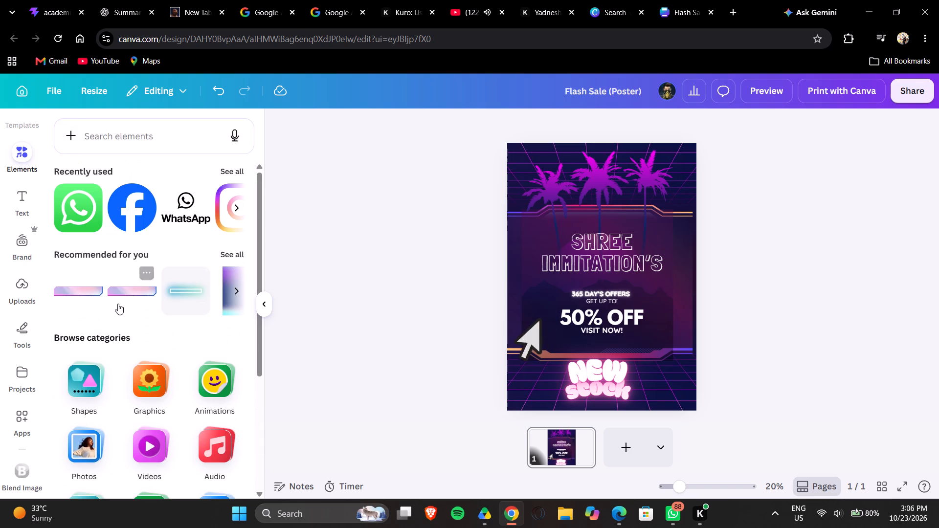
click(140, 133)
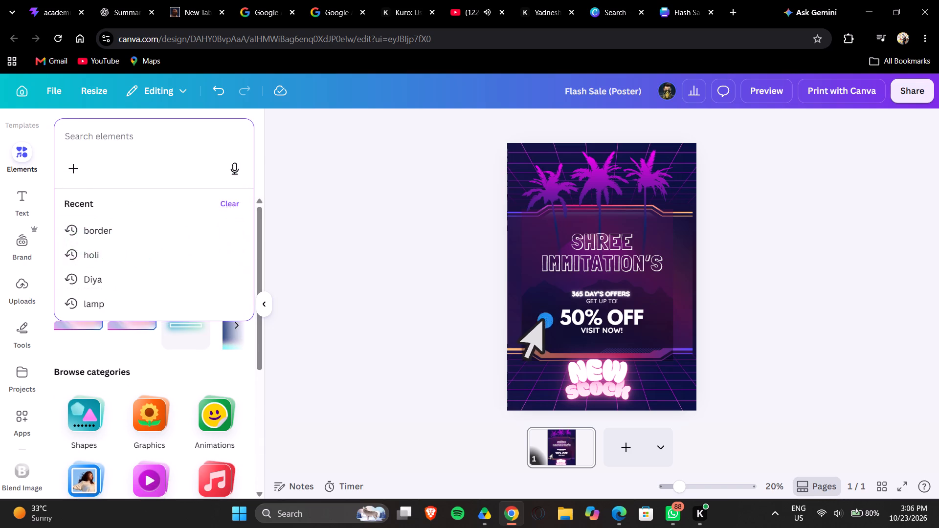
text(border)
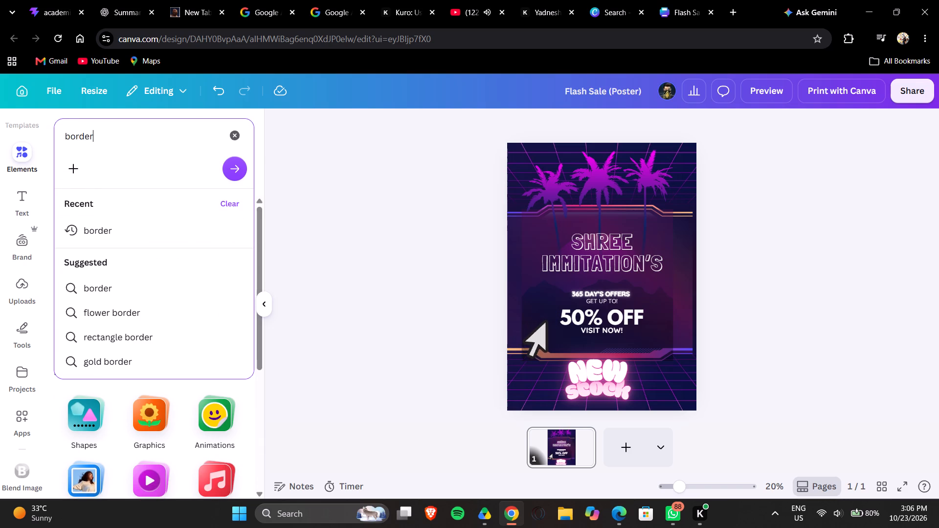
key(Return)
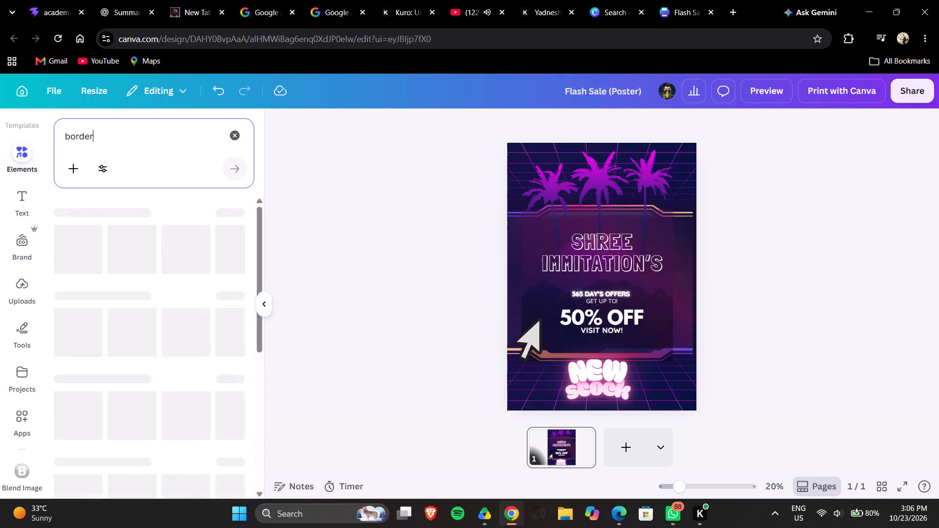
scroll(137, 314, down, 2)
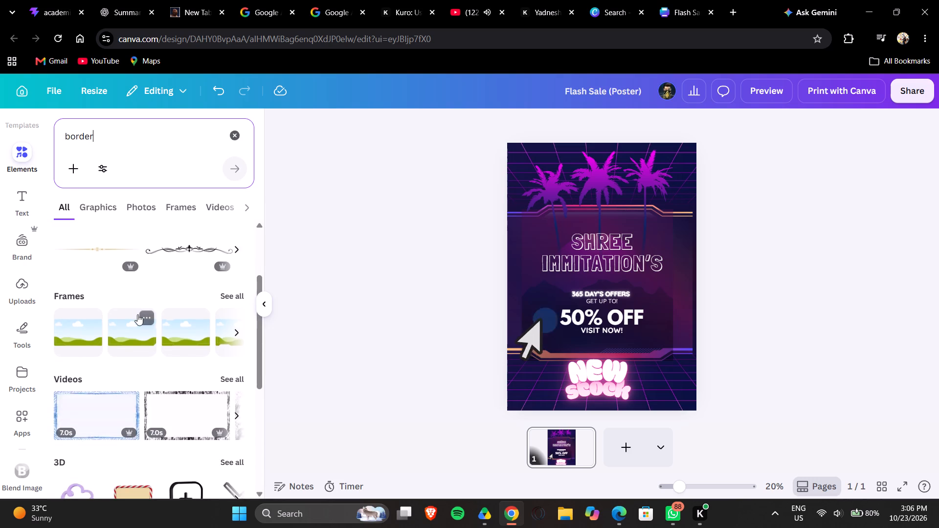
scroll(137, 314, down, 5)
scroll(137, 314, up, 4)
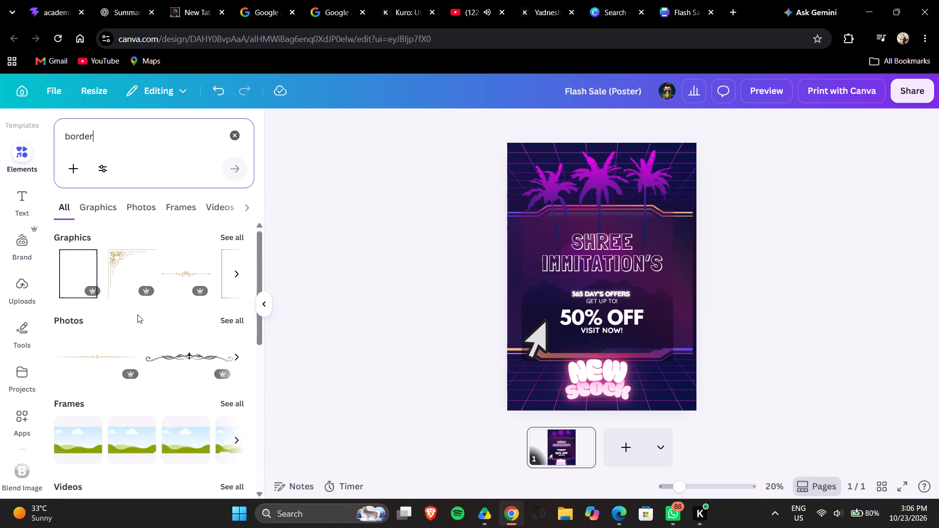
scroll(198, 272, left, 5)
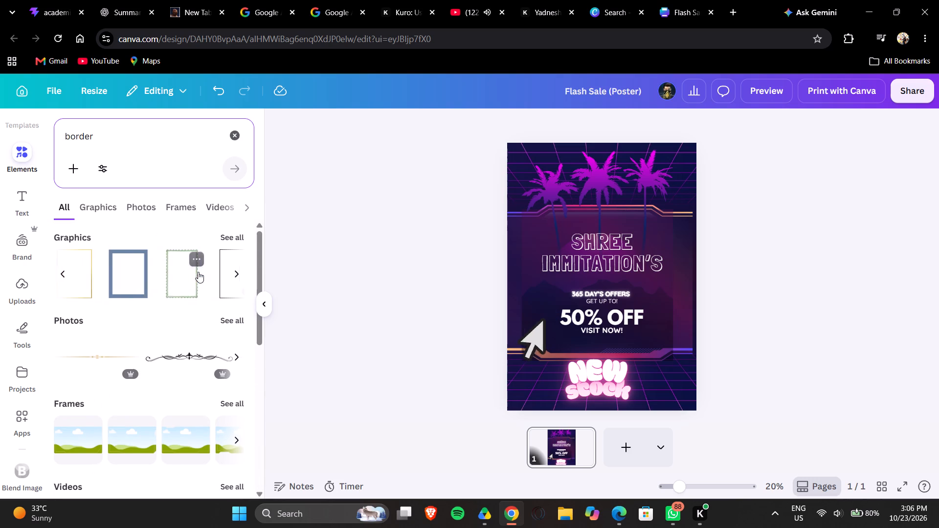
scroll(198, 272, left, 8)
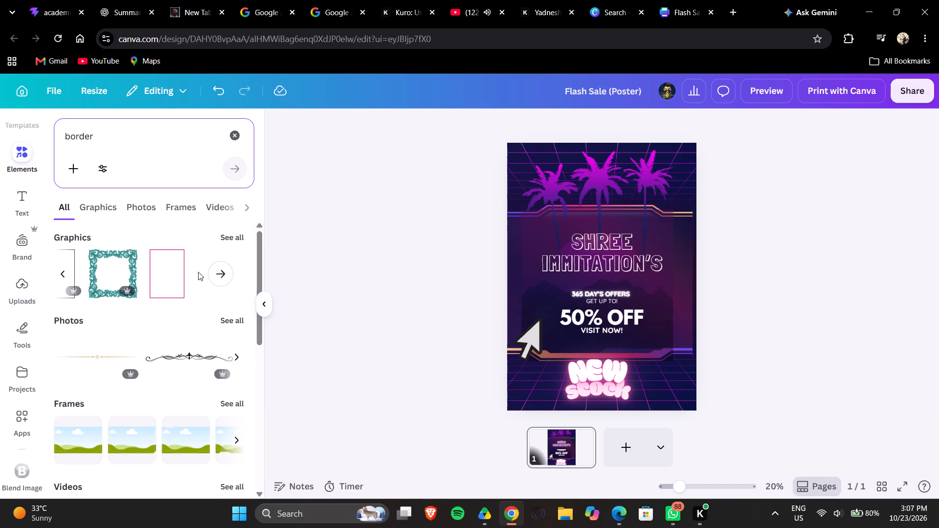
Look through the full set of graphics results for "border" to find a frame that suits the neon poster.
click(227, 238)
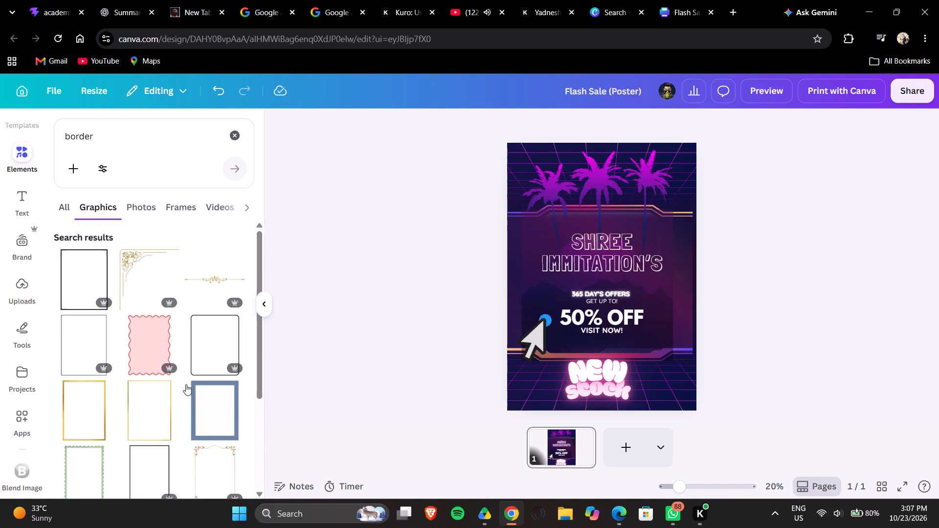
scroll(181, 386, down, 4)
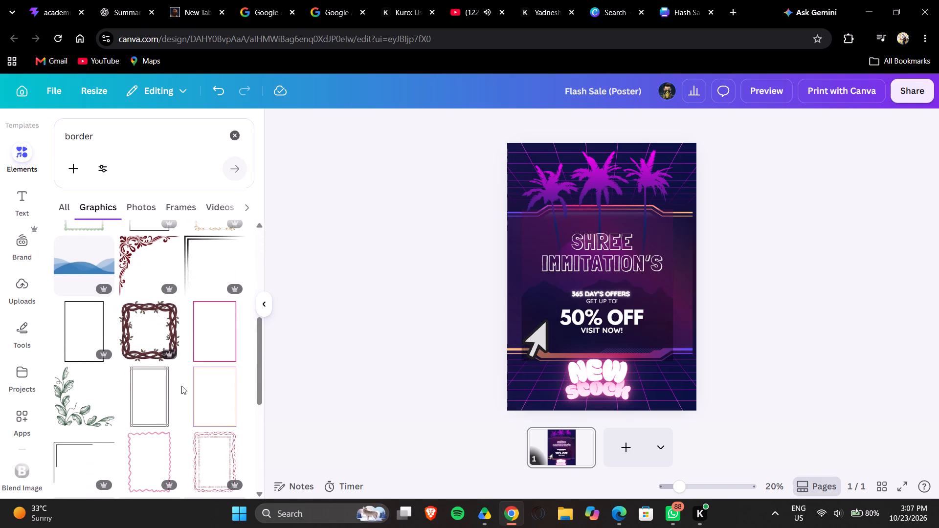
scroll(220, 326, down, 4)
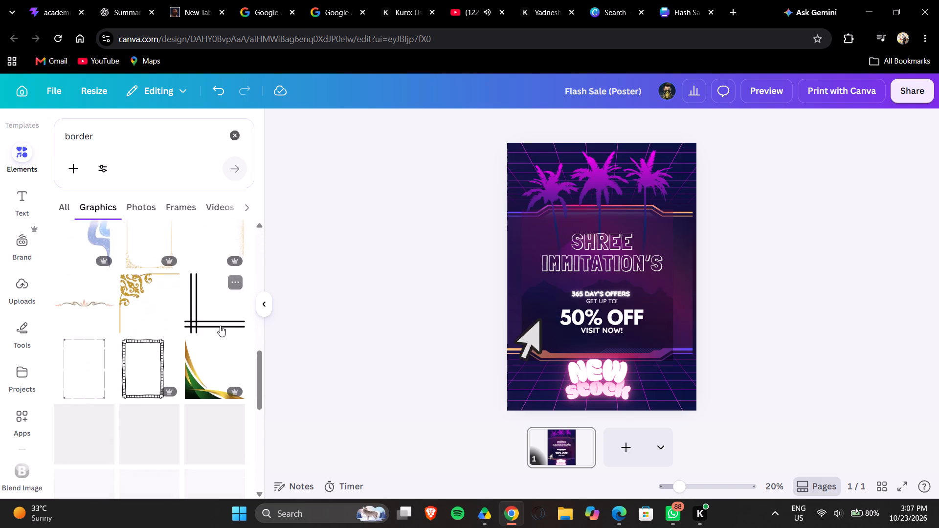
scroll(220, 326, down, 2)
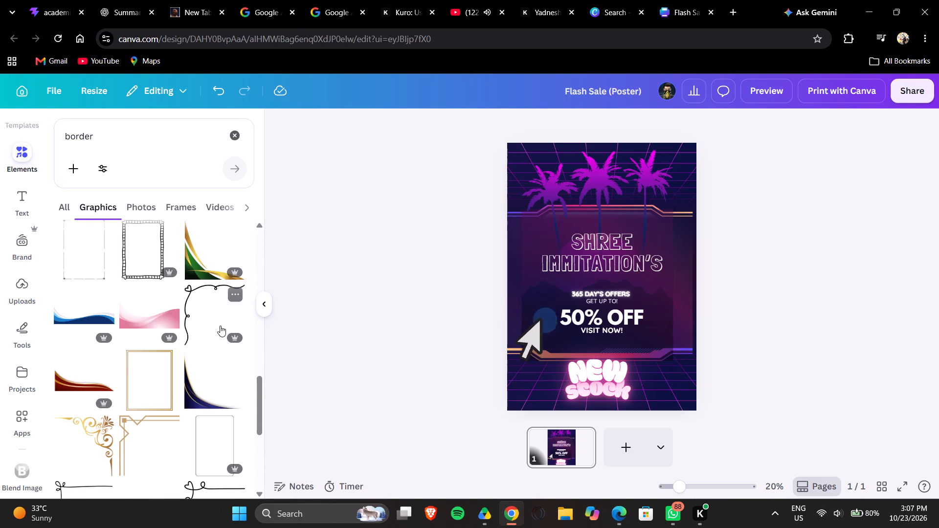
scroll(220, 326, down, 6)
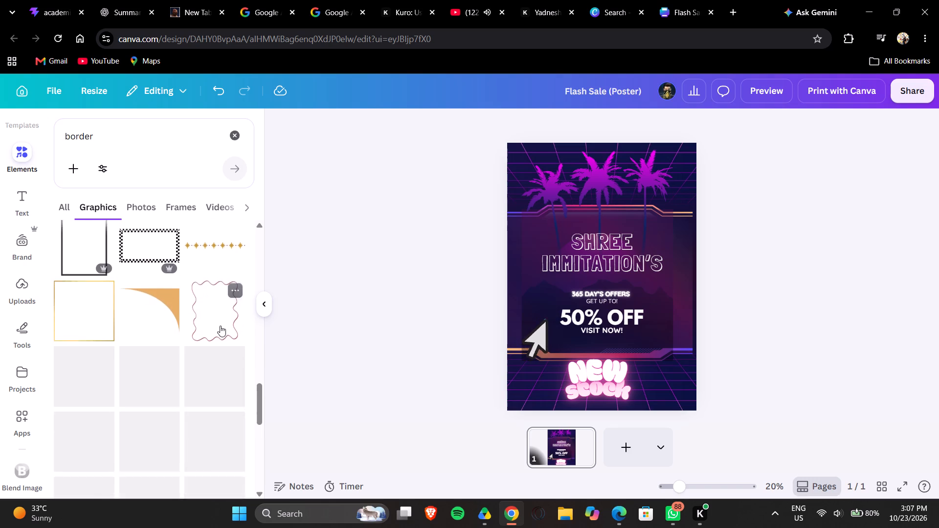
scroll(220, 326, down, 3)
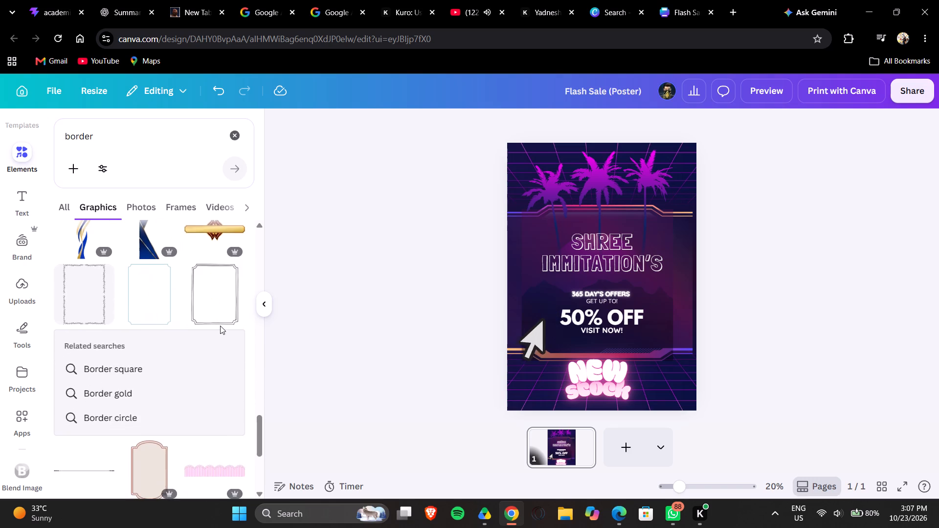
scroll(220, 326, down, 3)
scroll(136, 308, down, 1)
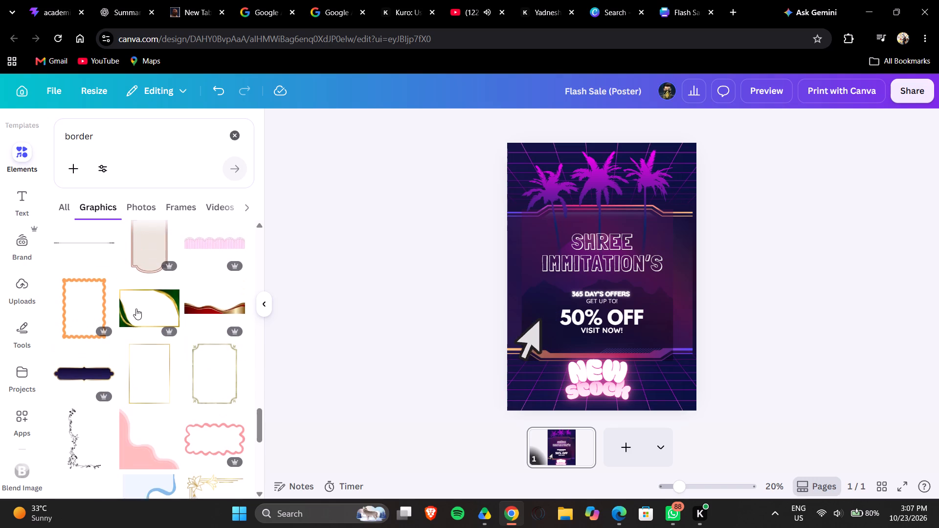
scroll(136, 308, down, 4)
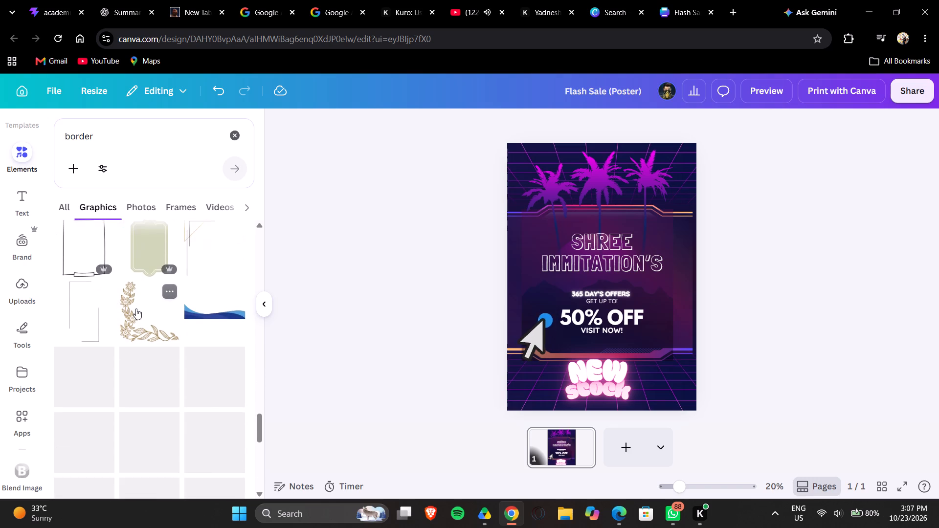
scroll(136, 308, down, 1)
scroll(167, 408, down, 3)
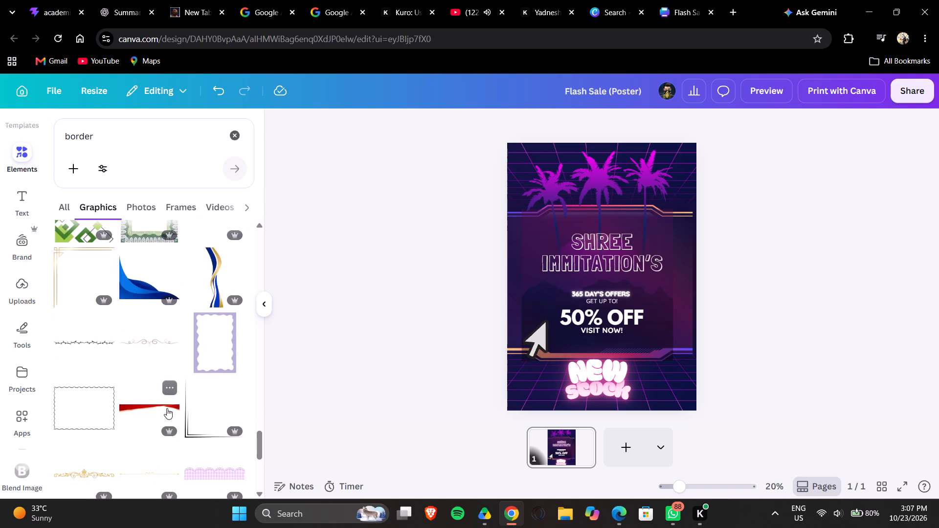
scroll(167, 408, down, 4)
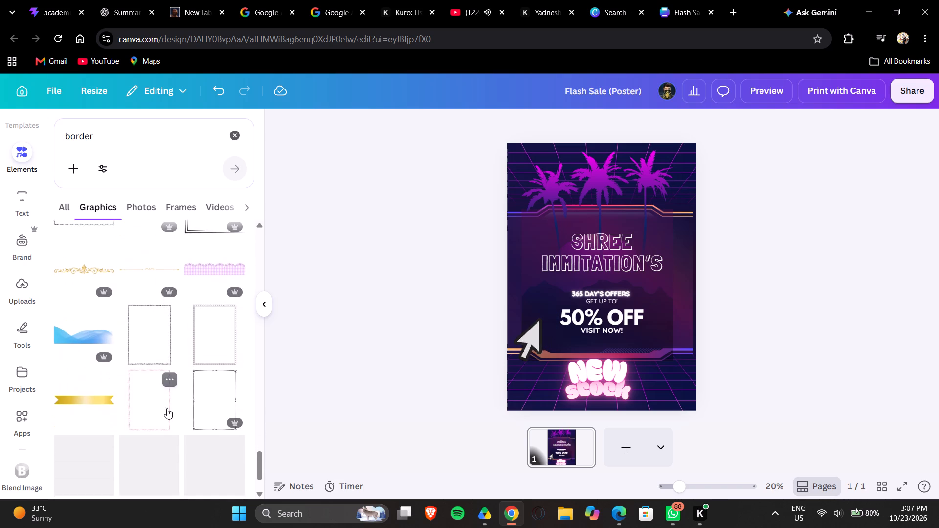
scroll(167, 408, down, 4)
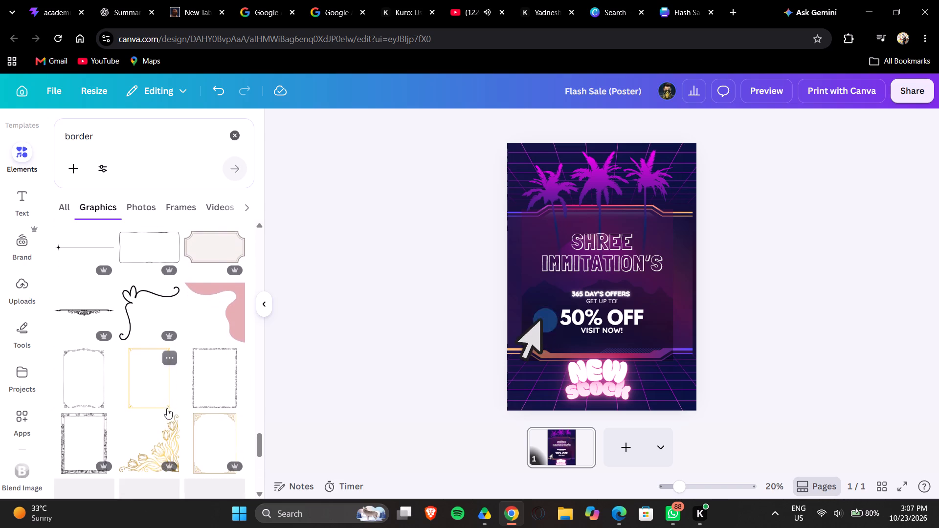
scroll(167, 408, down, 3)
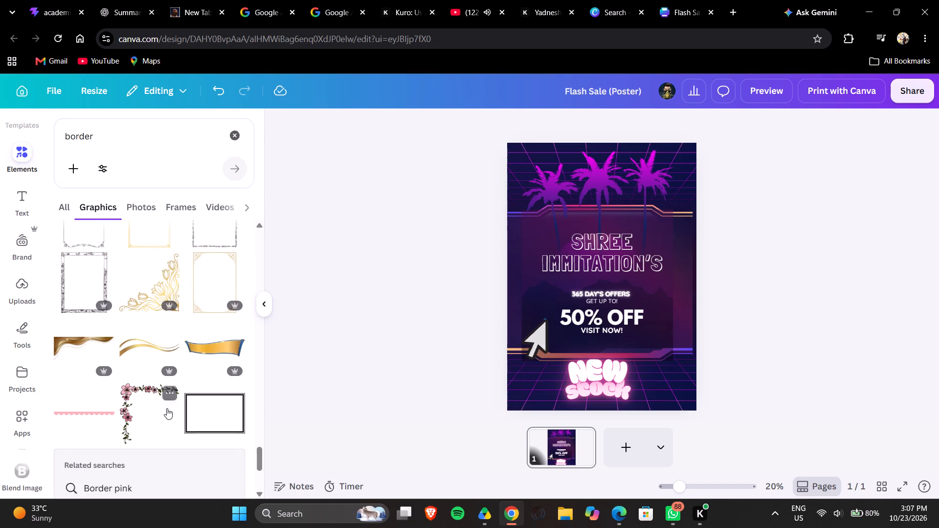
scroll(167, 408, down, 2)
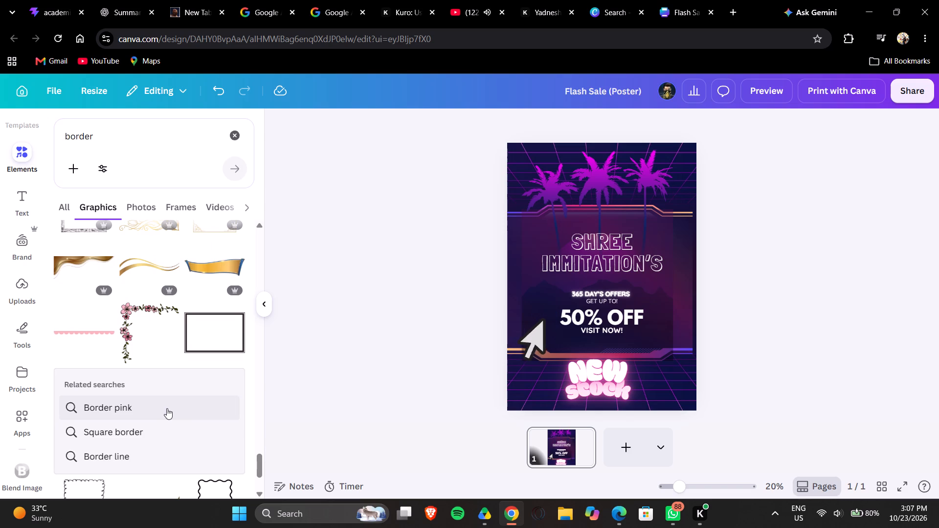
scroll(167, 408, down, 2)
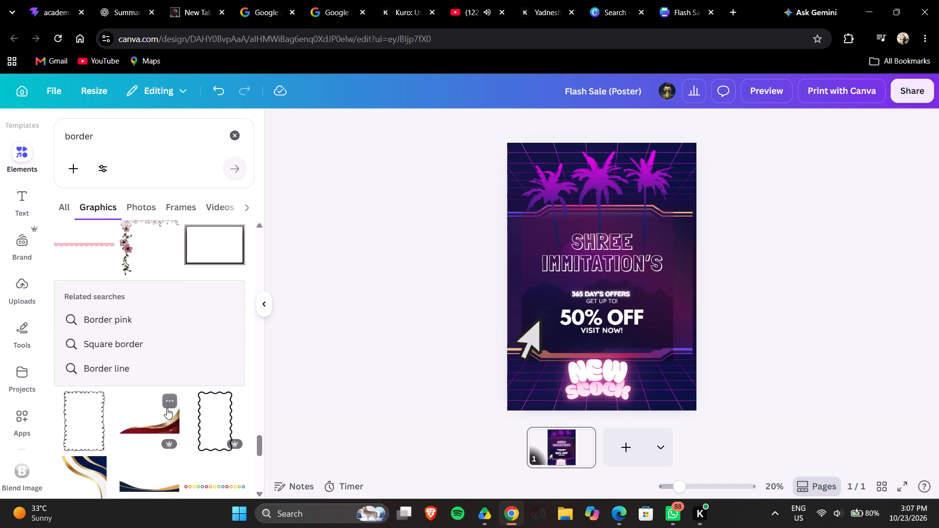
scroll(152, 455, down, 2)
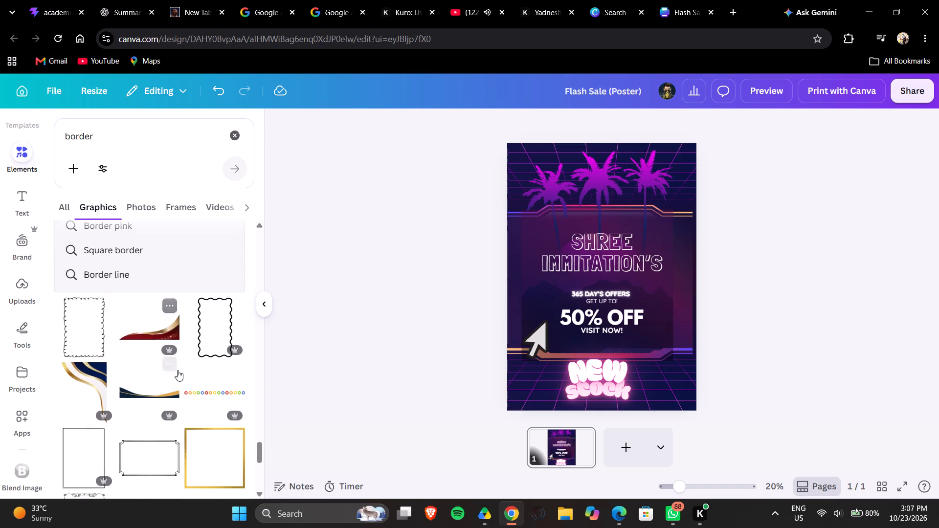
scroll(149, 379, down, 2)
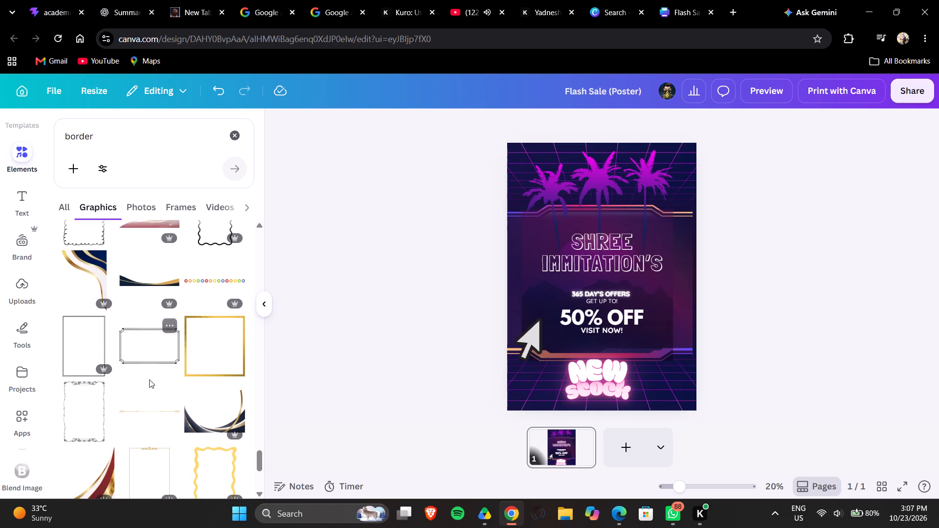
scroll(149, 379, down, 1)
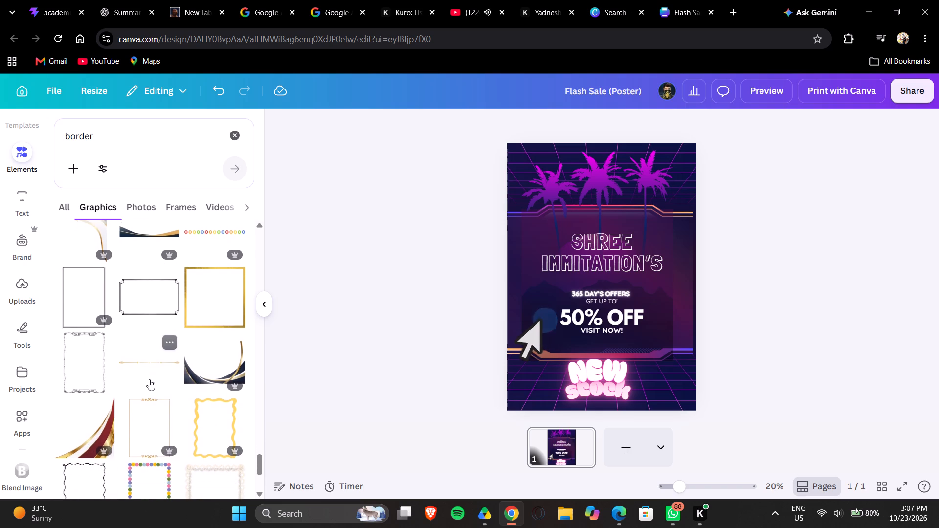
scroll(149, 379, down, 2)
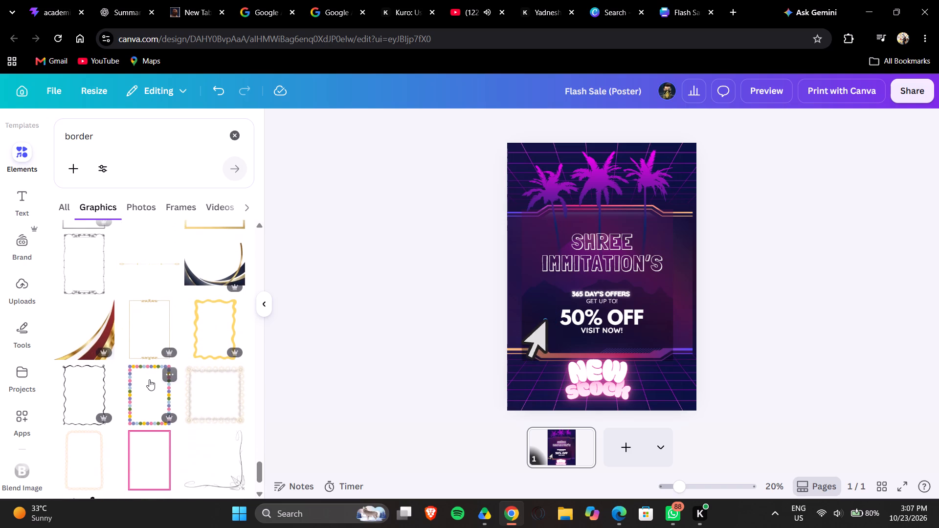
scroll(149, 379, down, 2)
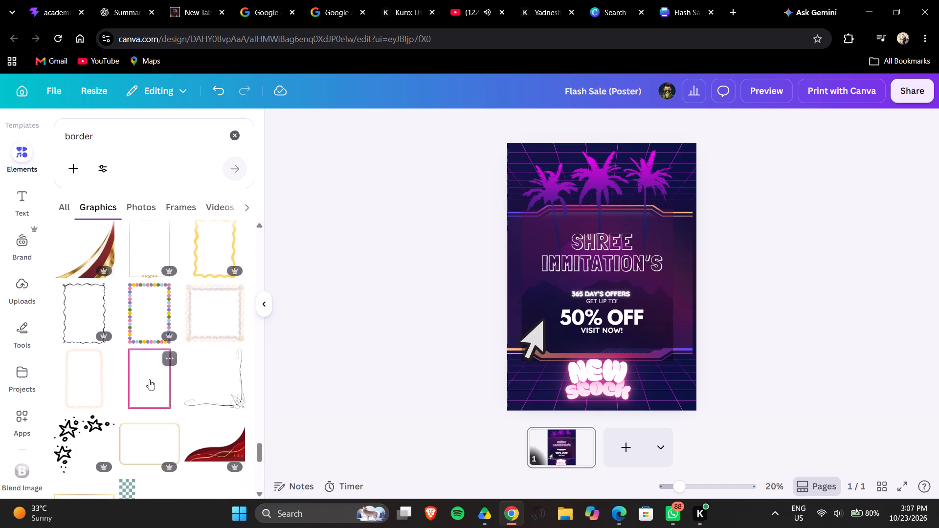
scroll(149, 379, down, 1)
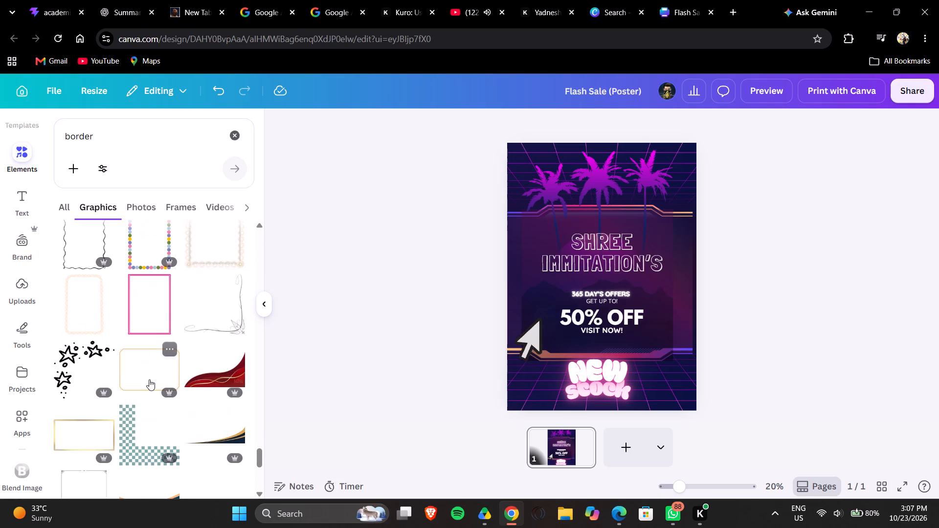
Add the plain pink rectangular border graphic and enlarge it to frame the whole poster along its edges.
click(153, 305)
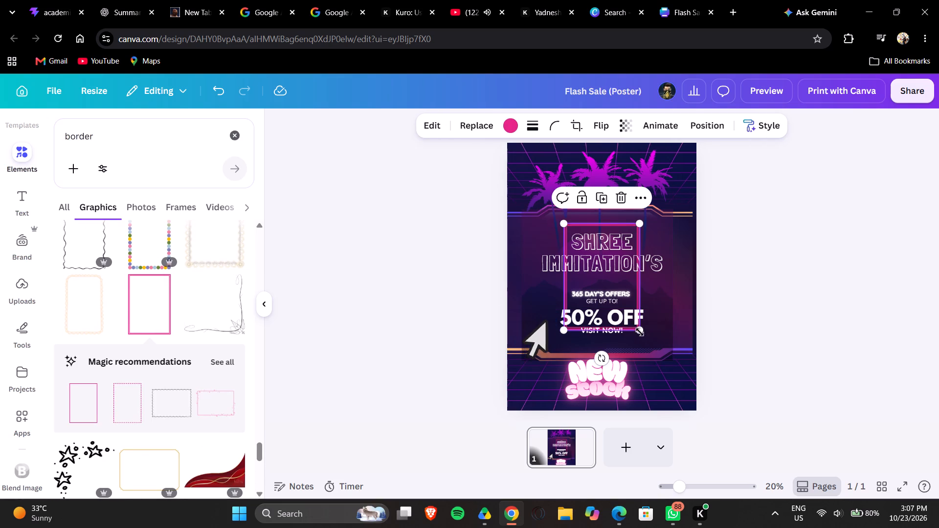
drag(637, 330, 692, 375)
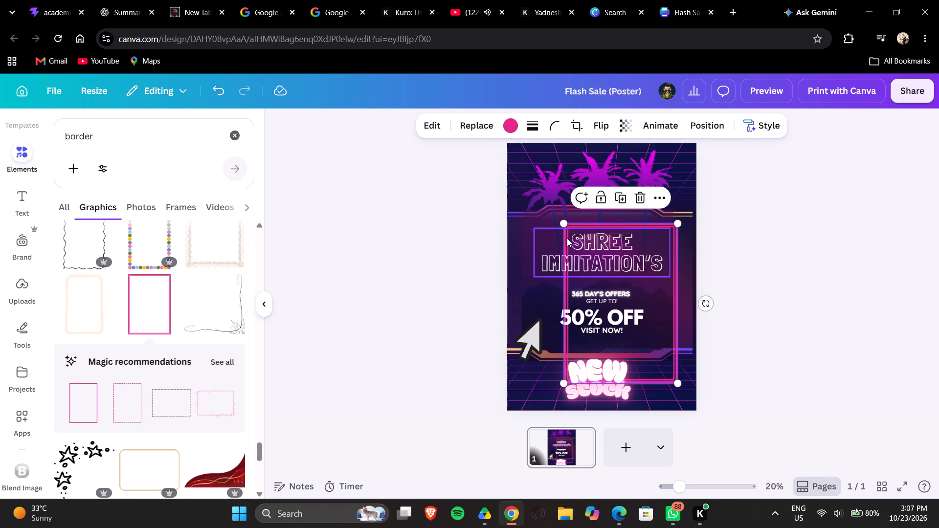
drag(563, 221, 516, 160)
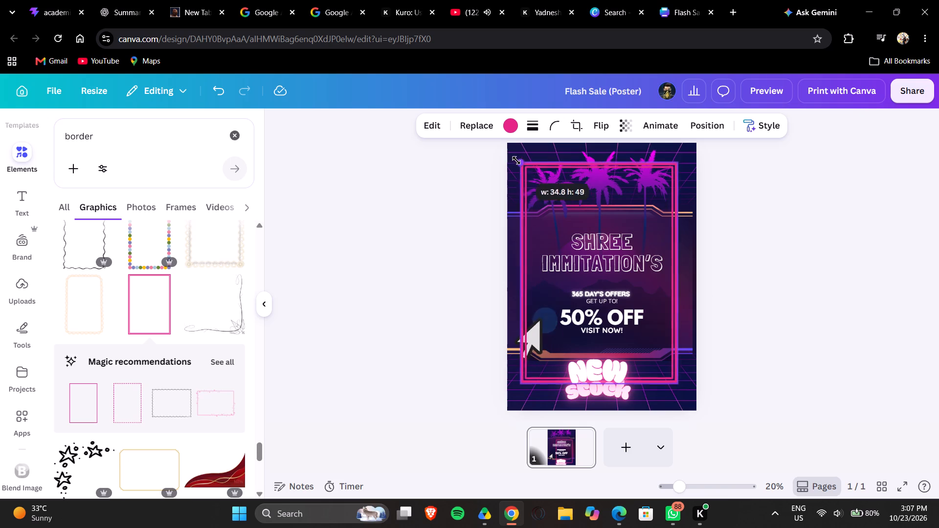
drag(516, 160, 508, 140)
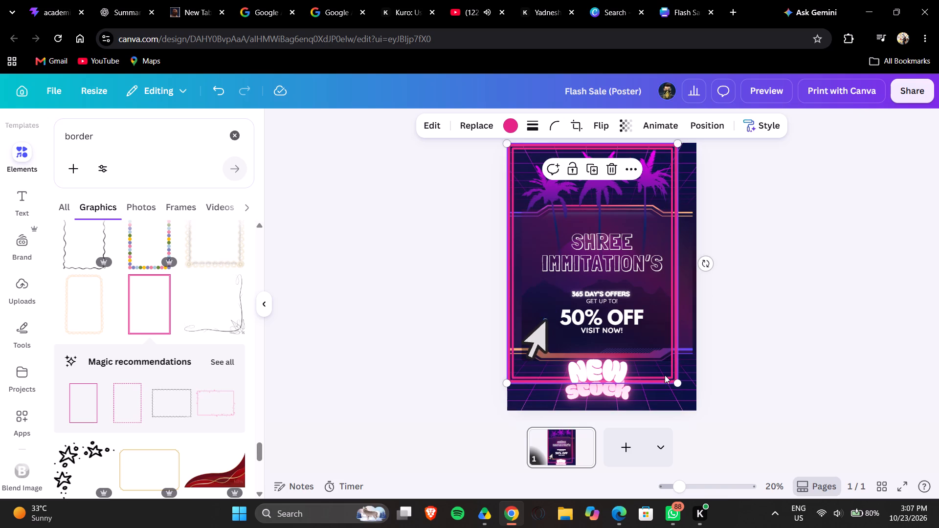
drag(678, 381, 699, 400)
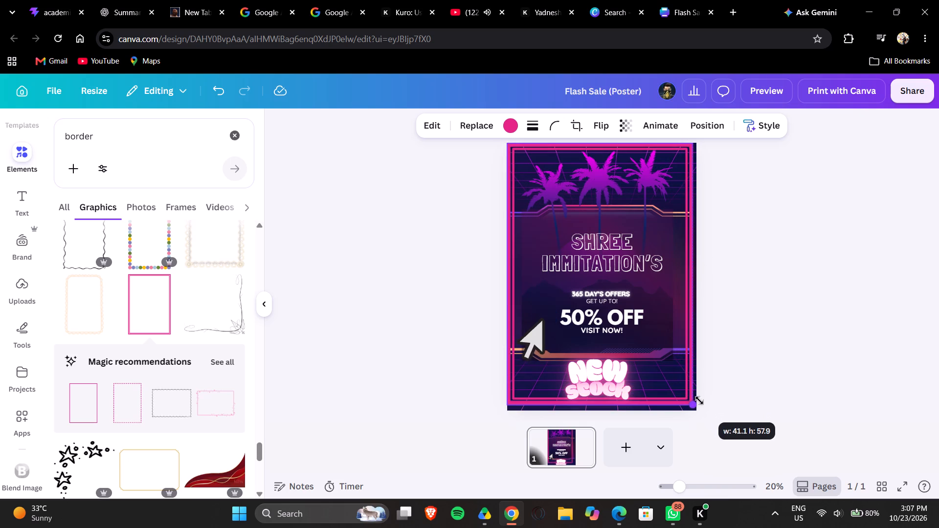
drag(699, 400, 705, 404)
click(751, 280)
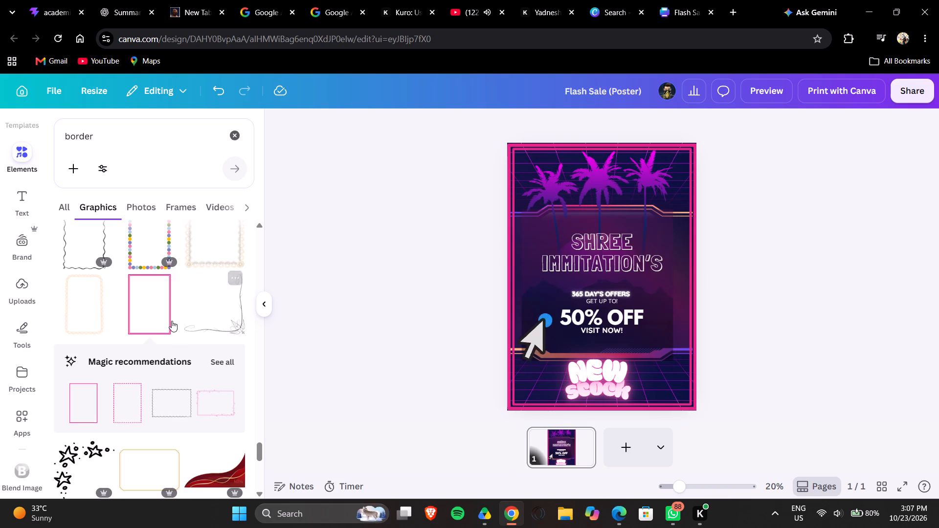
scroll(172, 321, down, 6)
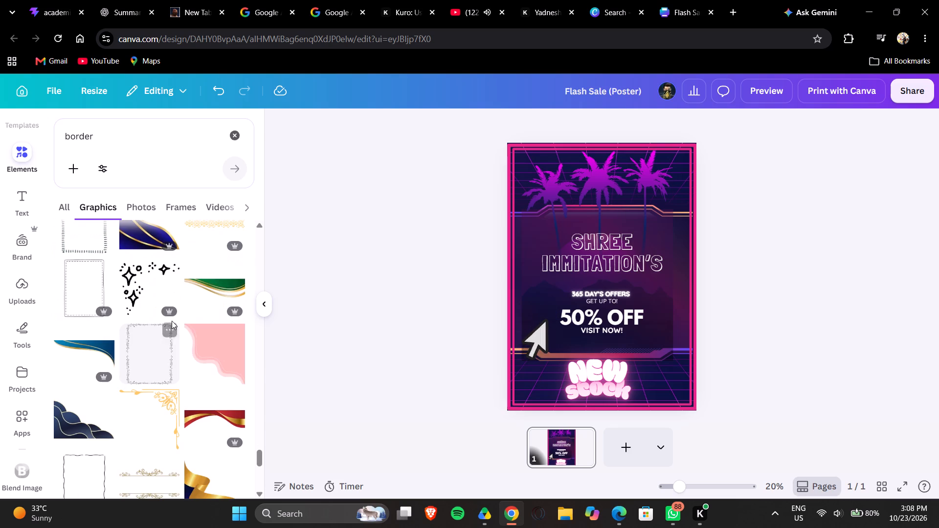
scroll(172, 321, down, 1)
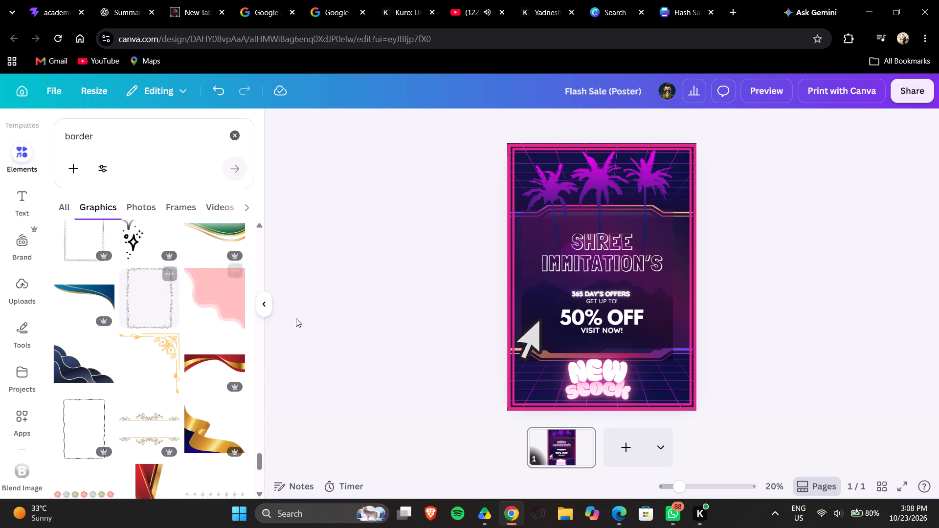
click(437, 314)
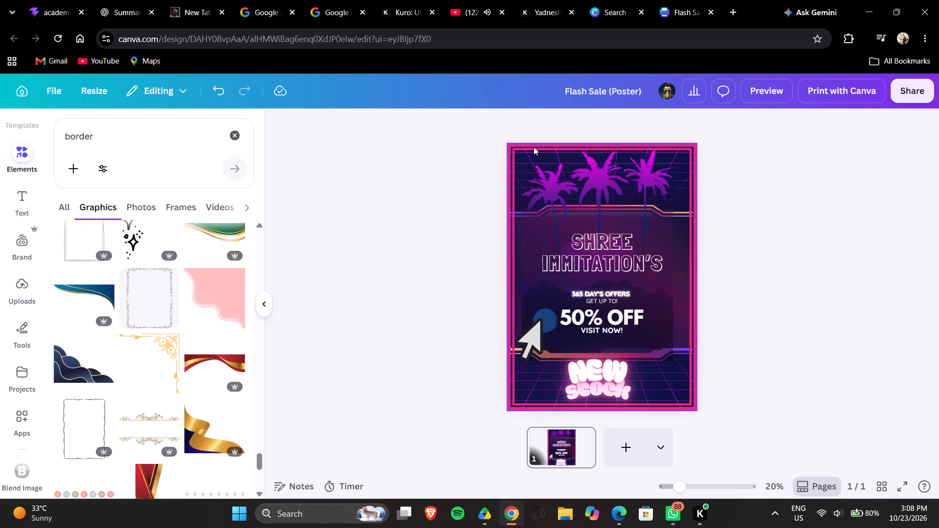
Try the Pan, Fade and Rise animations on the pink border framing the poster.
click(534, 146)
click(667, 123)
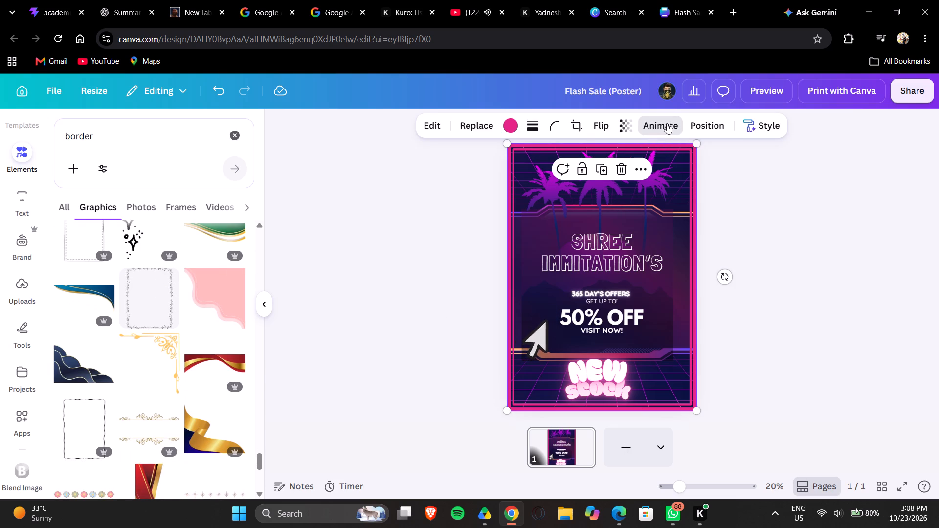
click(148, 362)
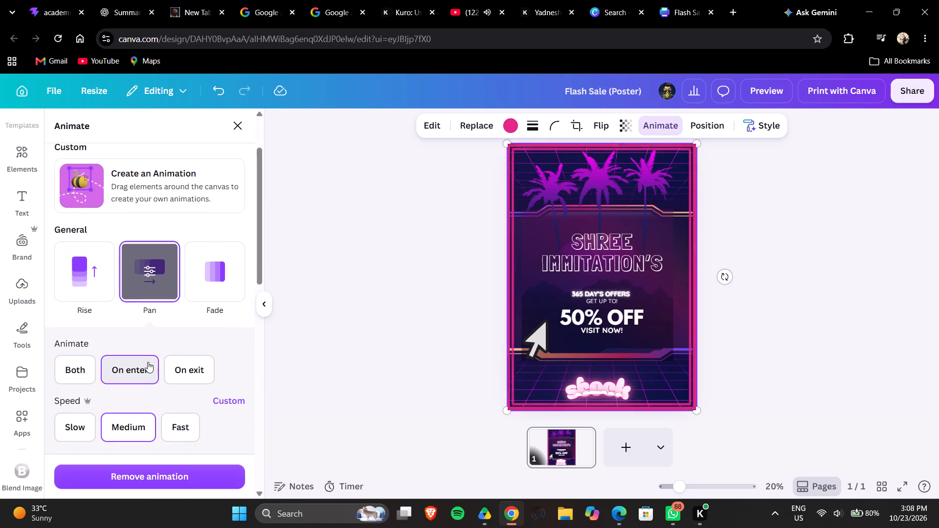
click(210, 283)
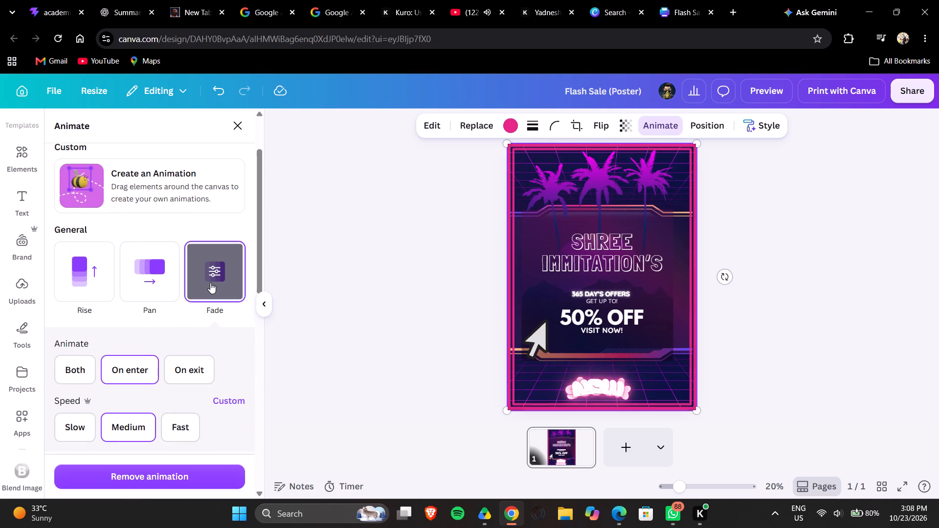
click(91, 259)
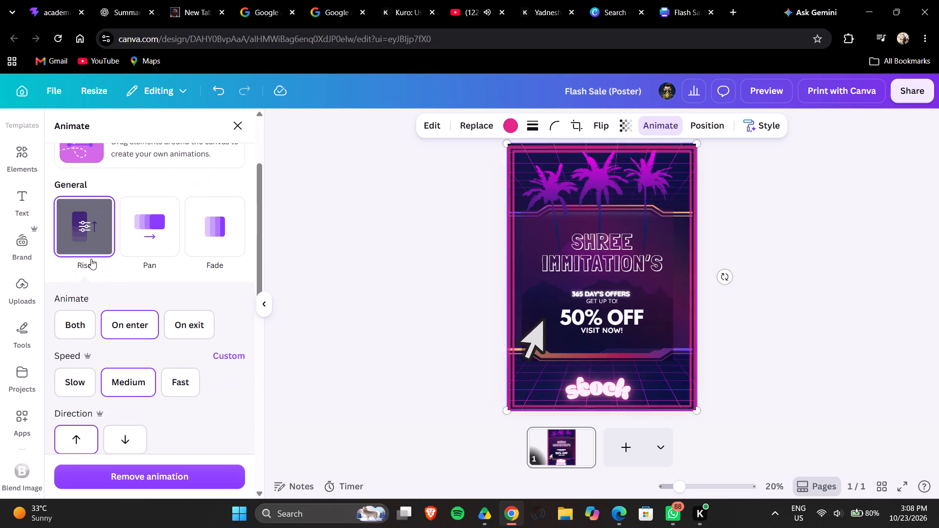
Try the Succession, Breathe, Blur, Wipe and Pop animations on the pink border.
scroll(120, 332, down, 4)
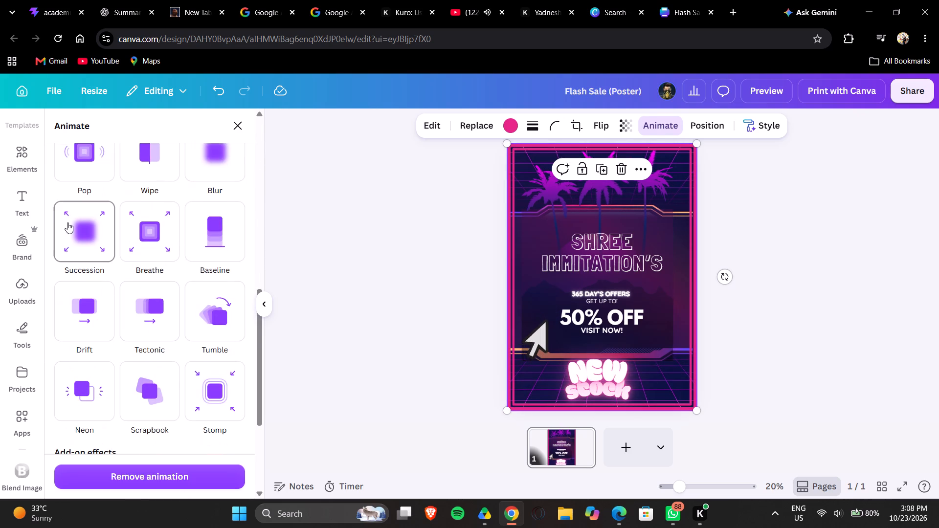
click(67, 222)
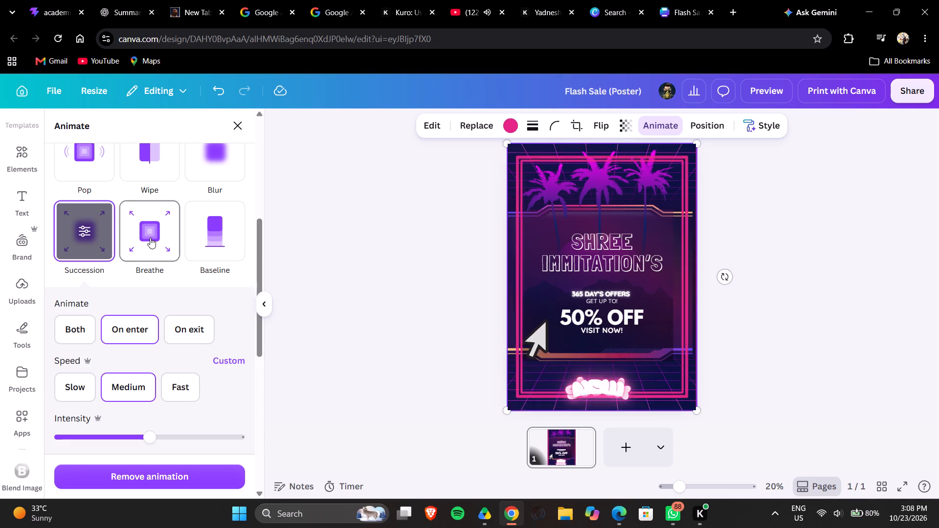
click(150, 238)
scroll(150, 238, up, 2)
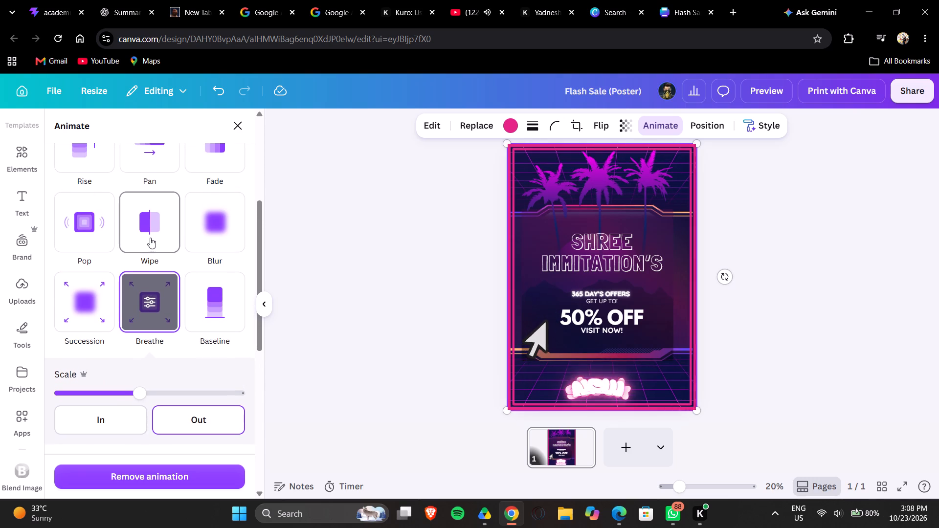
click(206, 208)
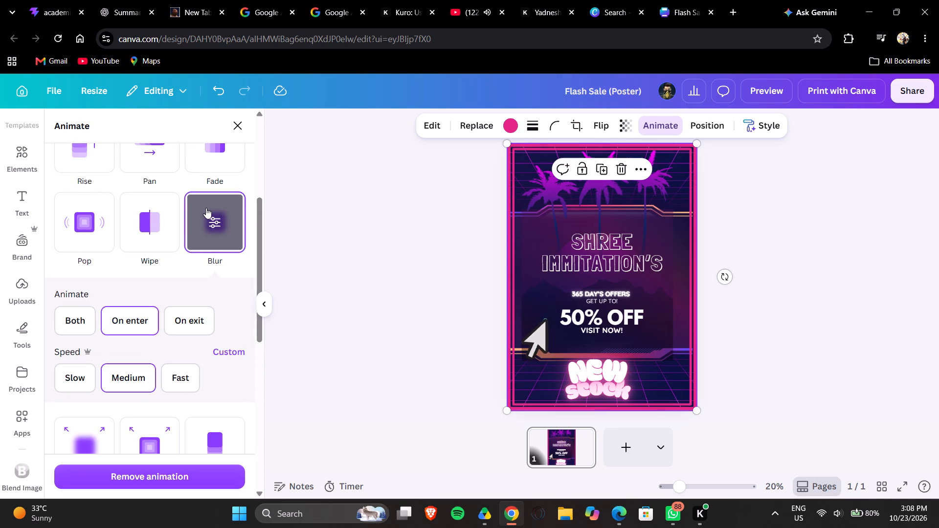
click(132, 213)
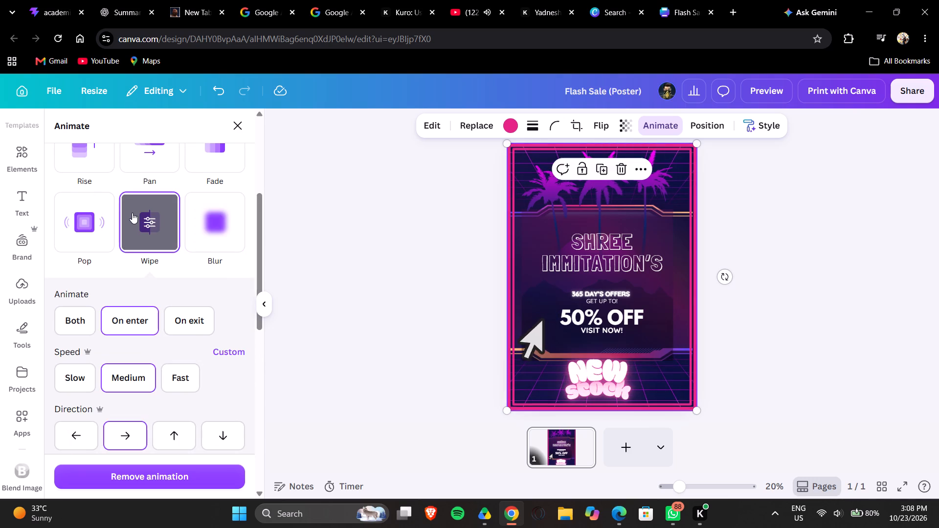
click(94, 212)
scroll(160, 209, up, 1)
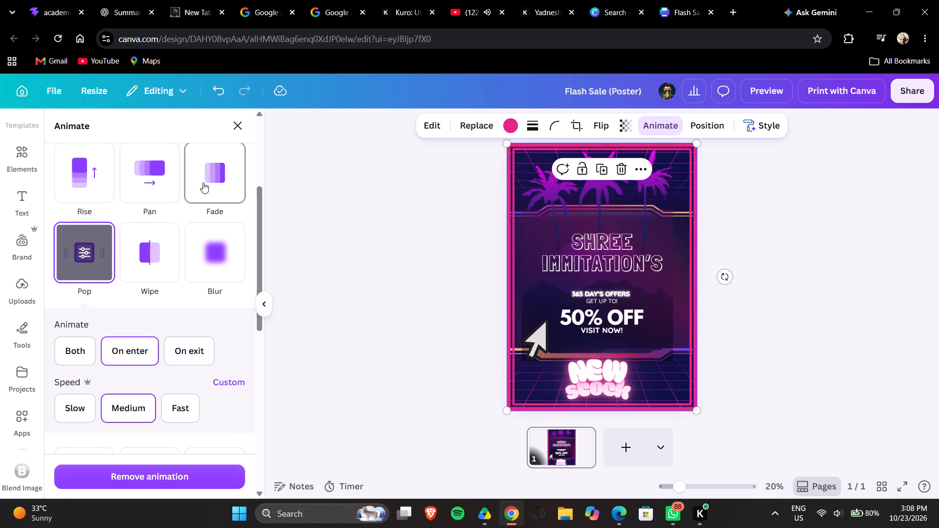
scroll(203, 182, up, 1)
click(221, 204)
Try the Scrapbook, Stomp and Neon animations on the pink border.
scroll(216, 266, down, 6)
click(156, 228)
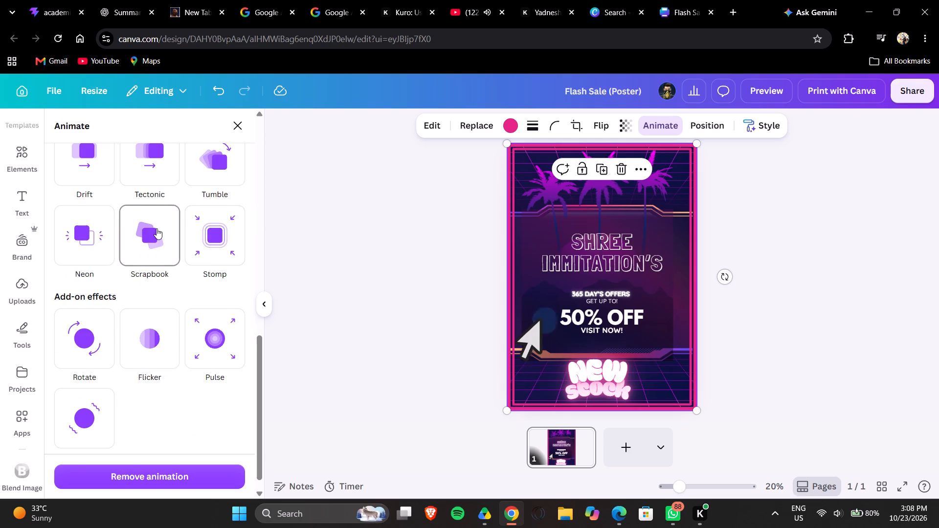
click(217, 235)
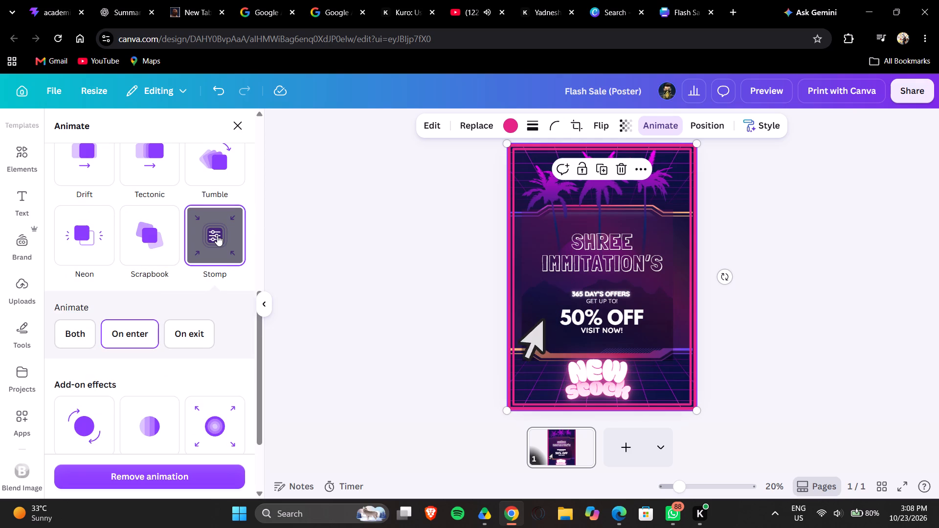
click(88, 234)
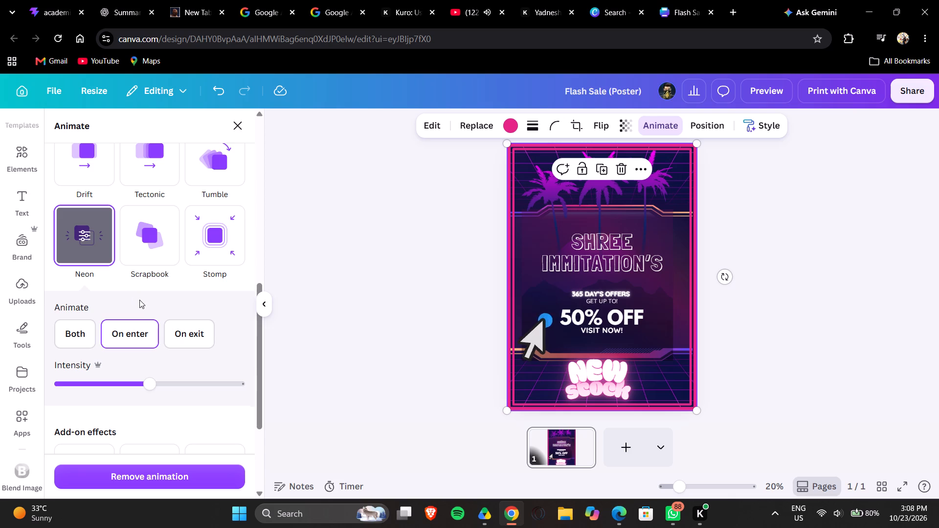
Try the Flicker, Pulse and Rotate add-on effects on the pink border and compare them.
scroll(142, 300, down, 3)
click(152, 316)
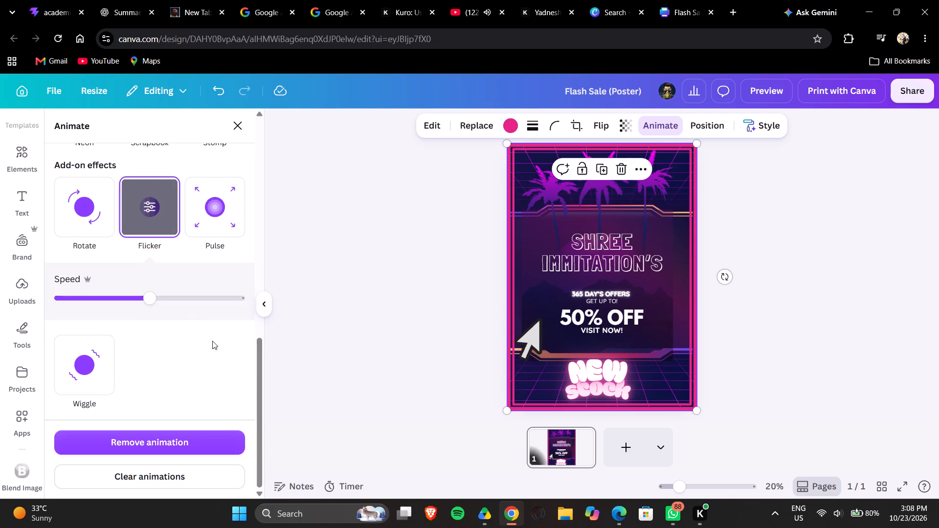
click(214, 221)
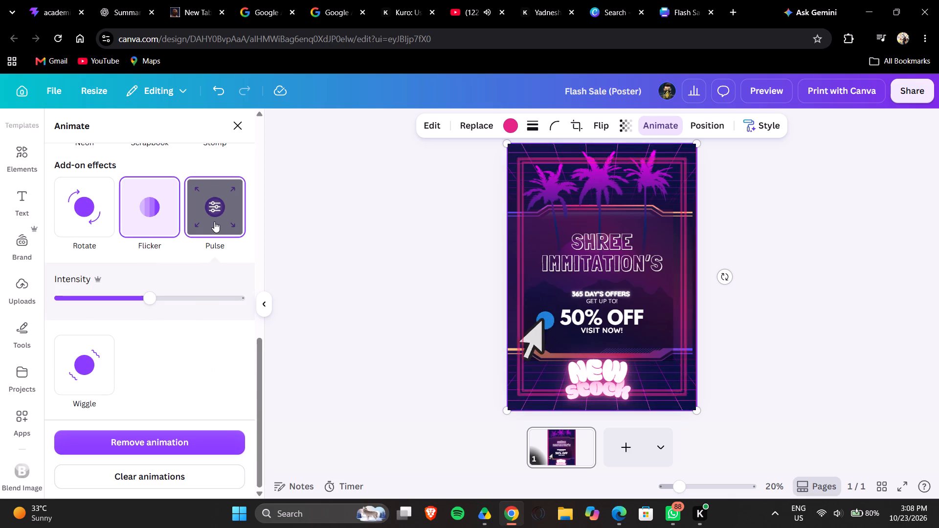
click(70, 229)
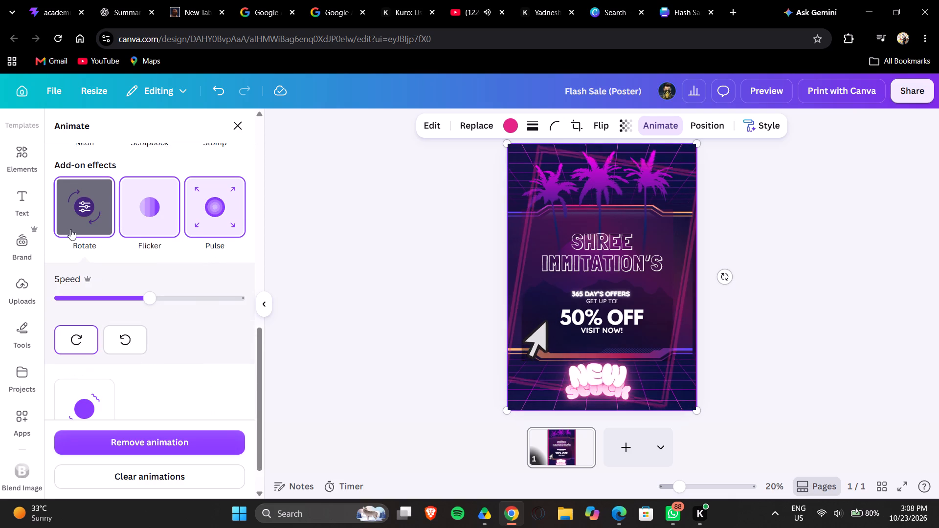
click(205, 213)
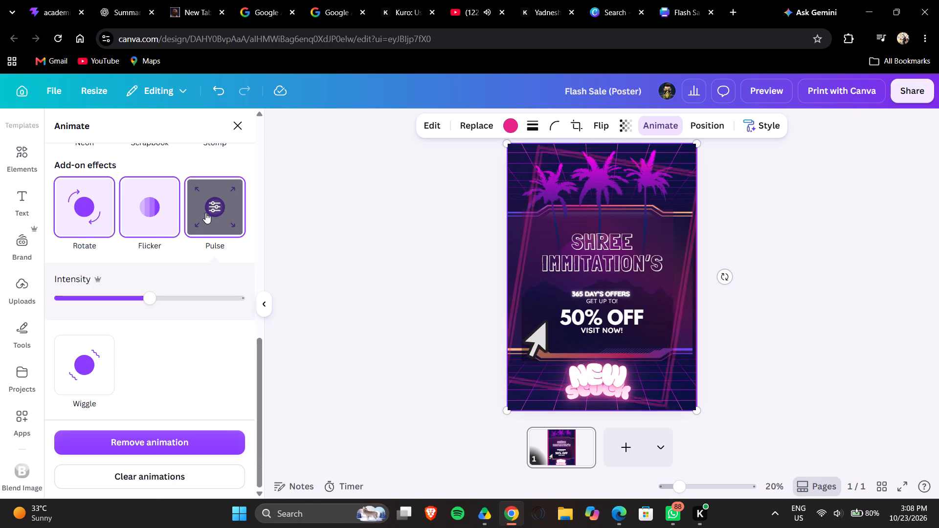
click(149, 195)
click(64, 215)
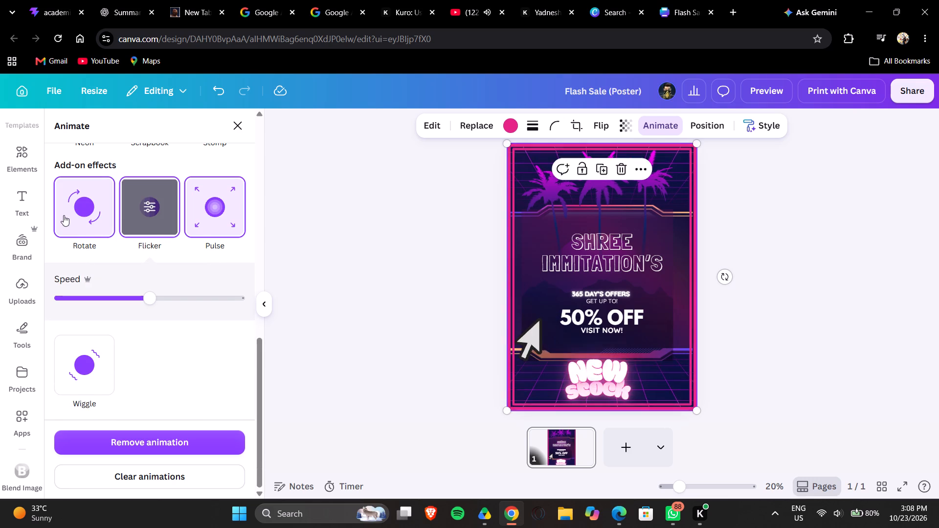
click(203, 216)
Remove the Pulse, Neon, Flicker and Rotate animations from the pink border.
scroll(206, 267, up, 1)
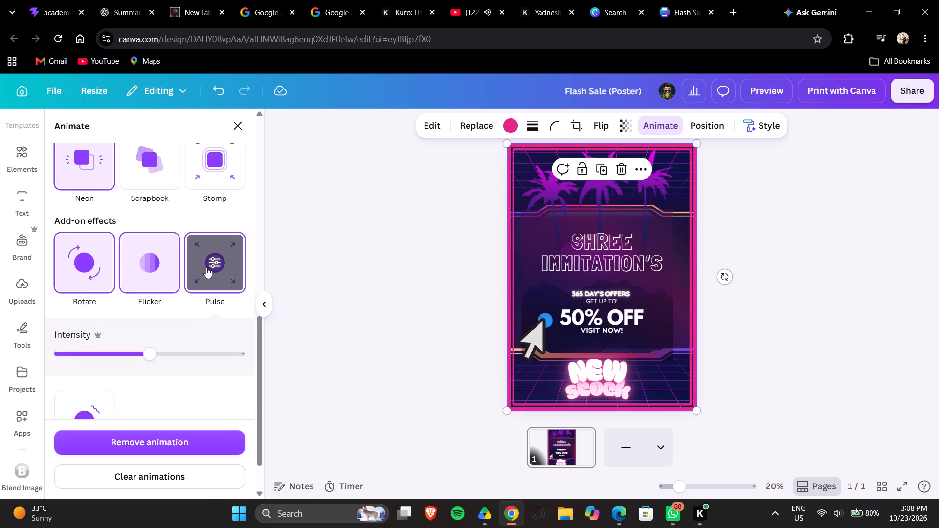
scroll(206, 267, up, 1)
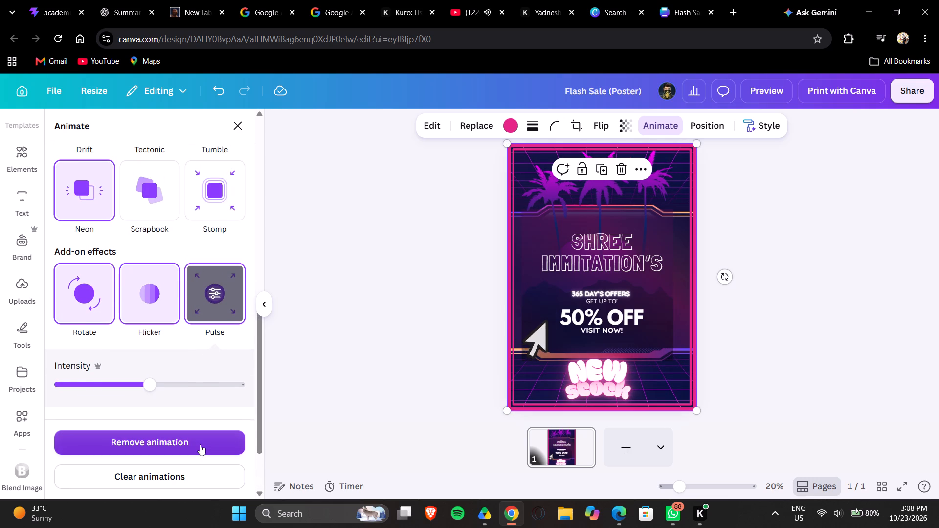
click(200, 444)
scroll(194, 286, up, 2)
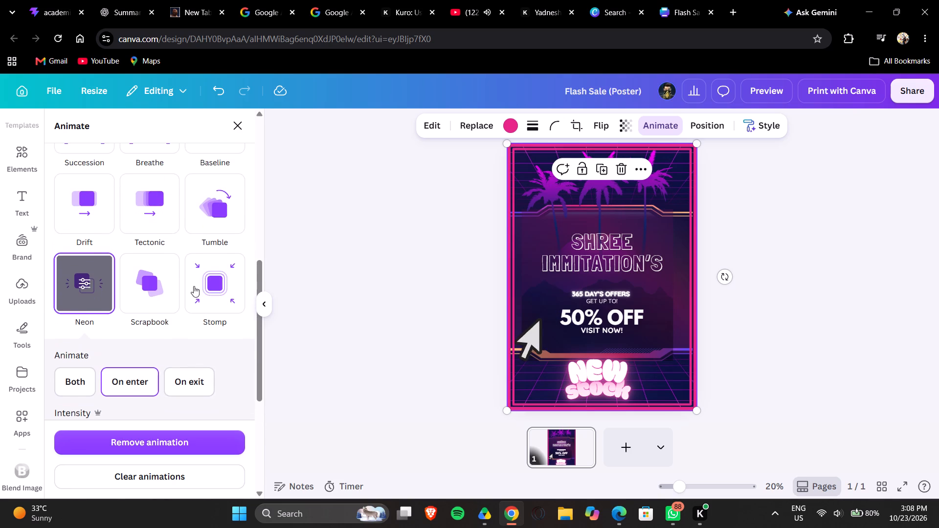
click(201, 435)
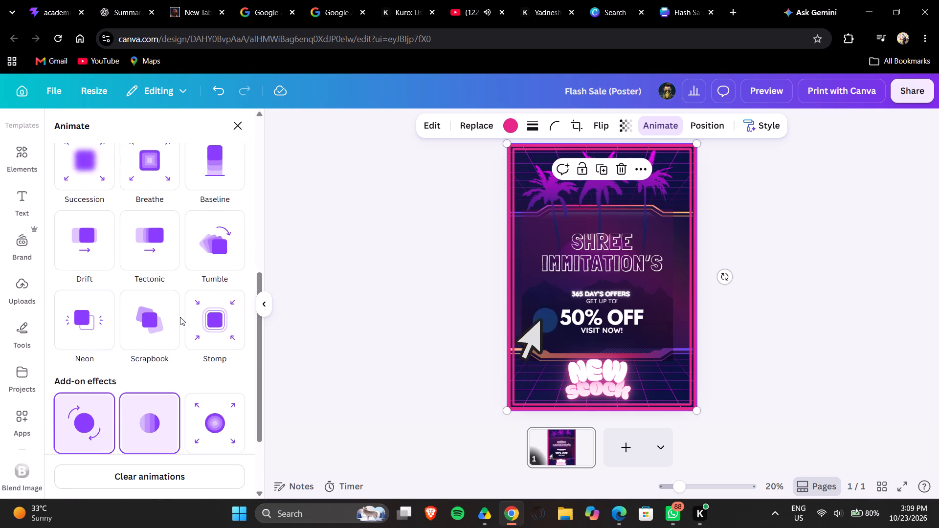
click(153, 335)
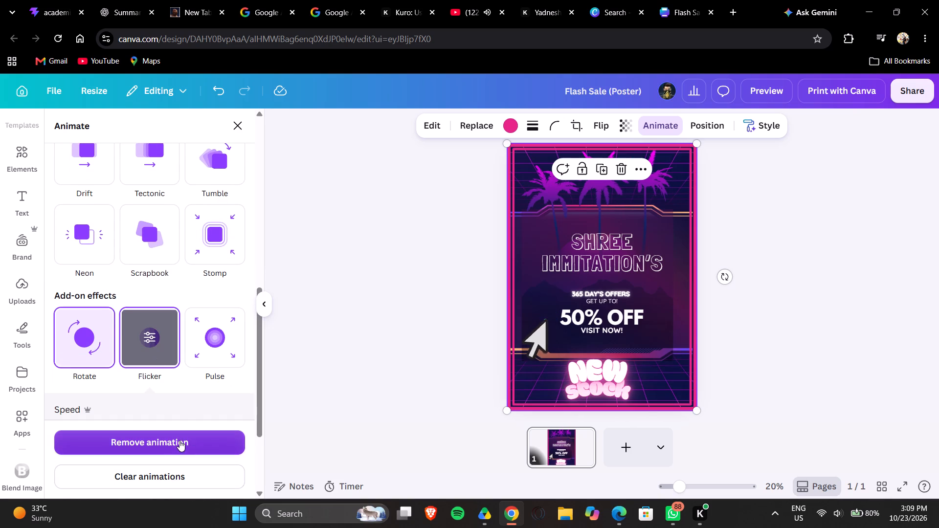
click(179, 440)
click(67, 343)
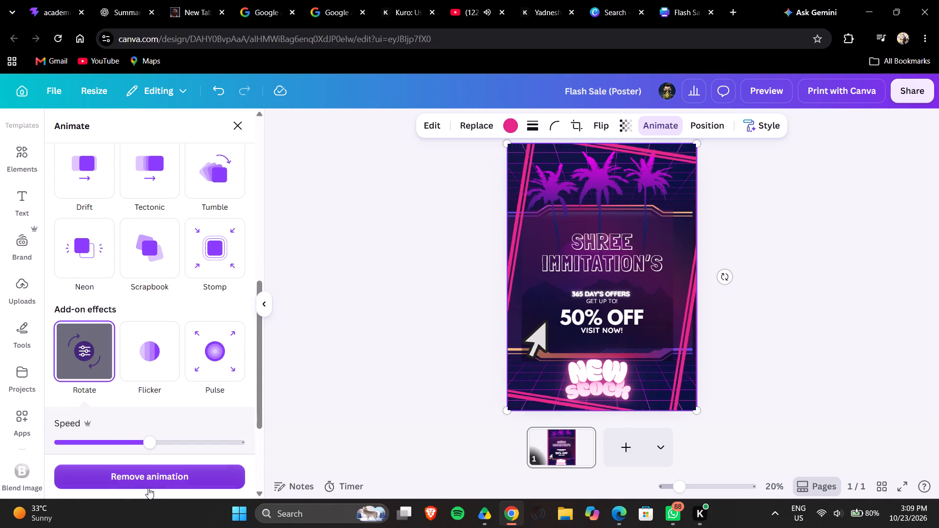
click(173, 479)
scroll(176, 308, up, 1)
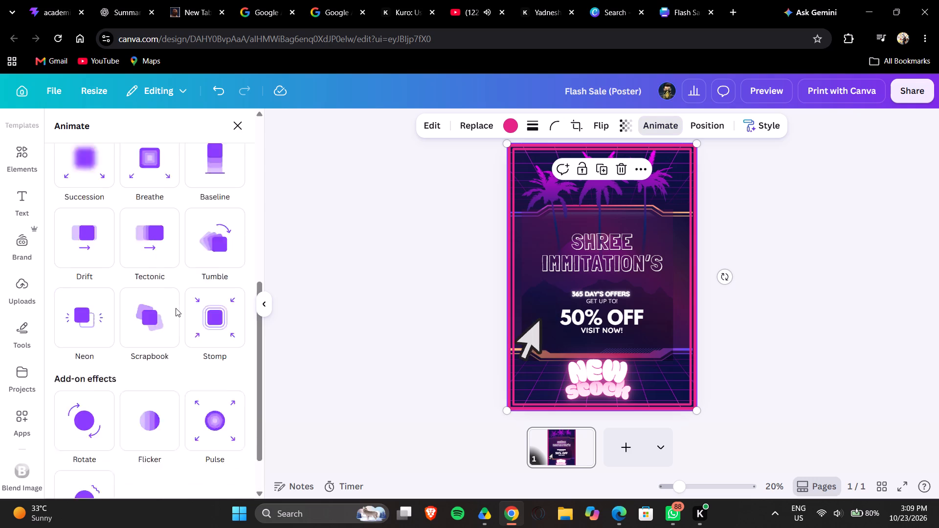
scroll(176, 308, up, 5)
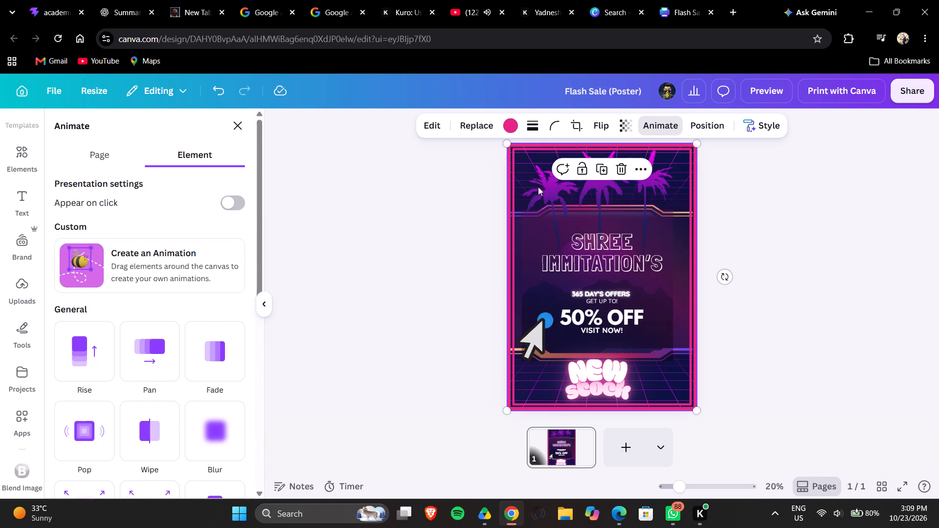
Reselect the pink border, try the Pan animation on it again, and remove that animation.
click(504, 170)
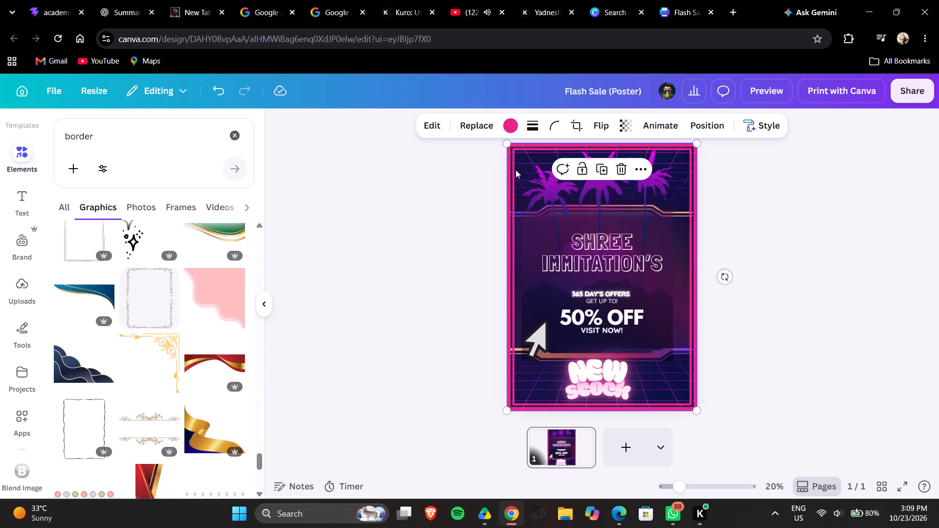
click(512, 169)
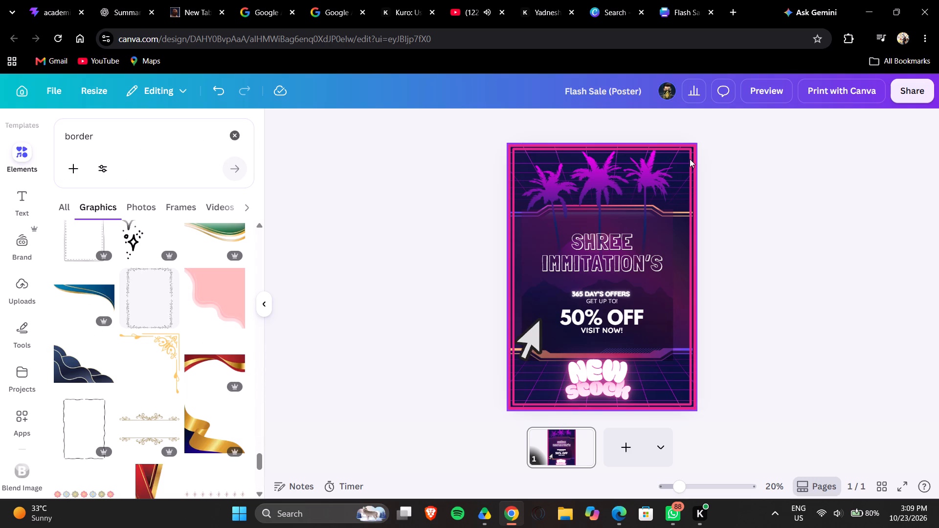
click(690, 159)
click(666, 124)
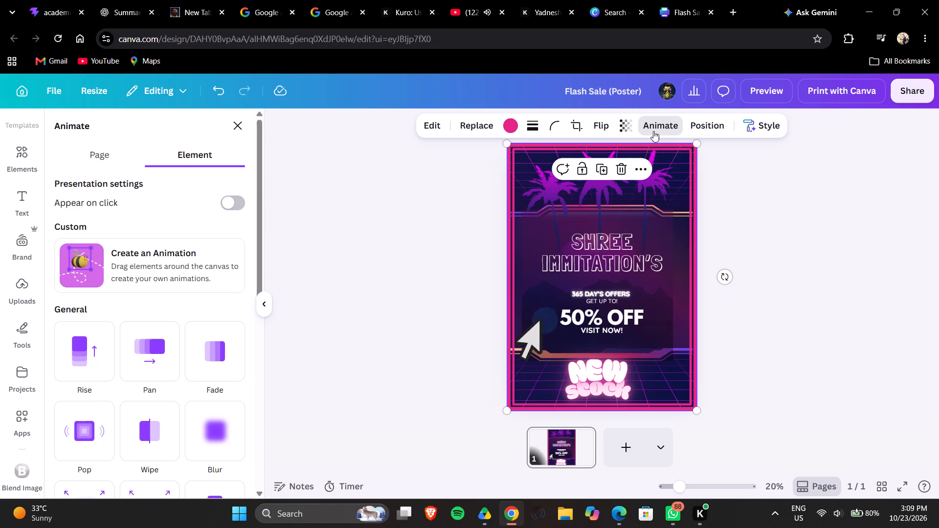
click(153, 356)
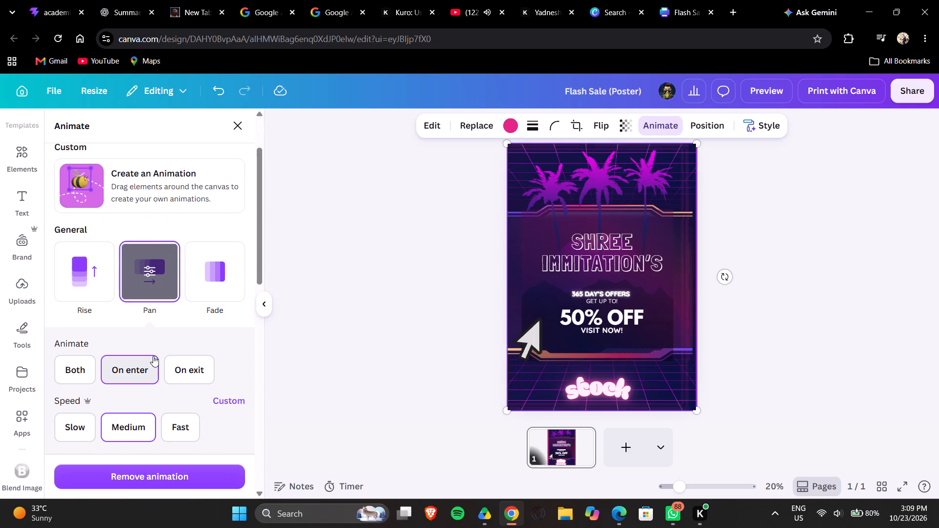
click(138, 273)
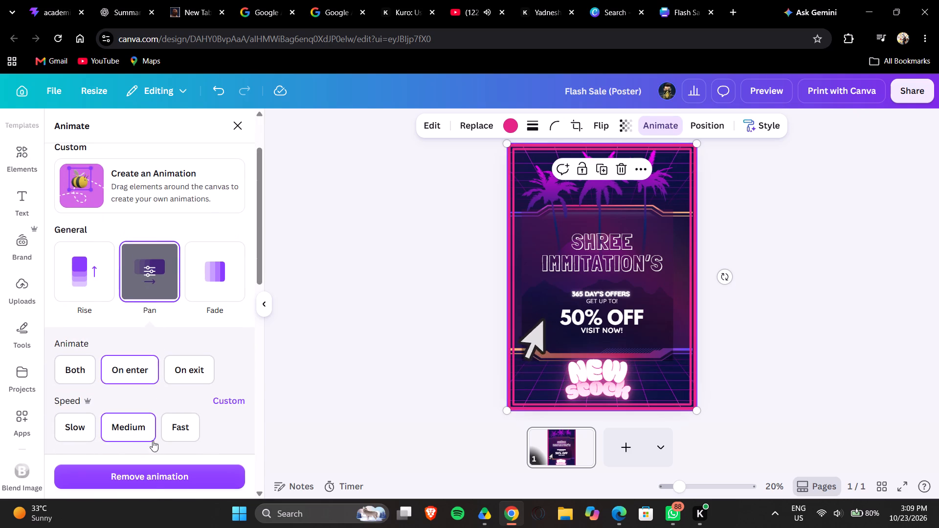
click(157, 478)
Look through the general animations and add-on effects, previewing several of them on the pink border.
scroll(173, 389, down, 2)
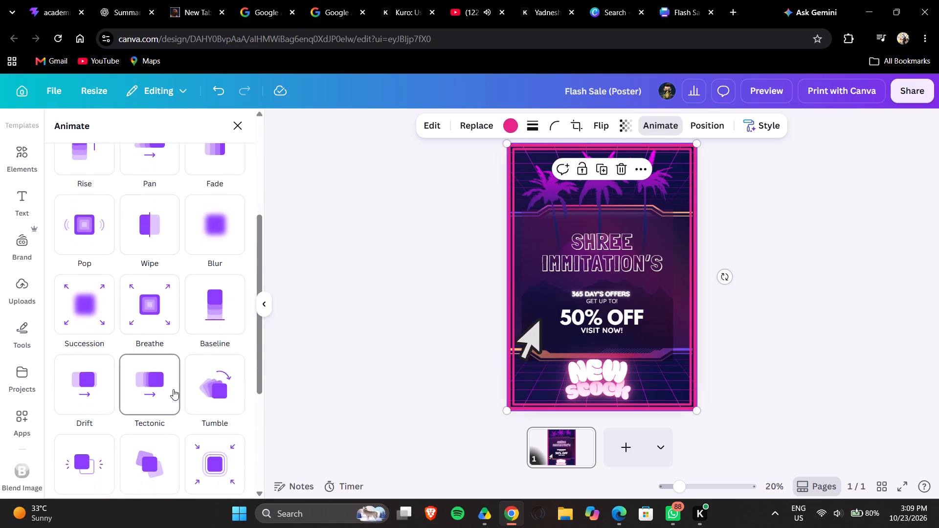
scroll(176, 387, down, 4)
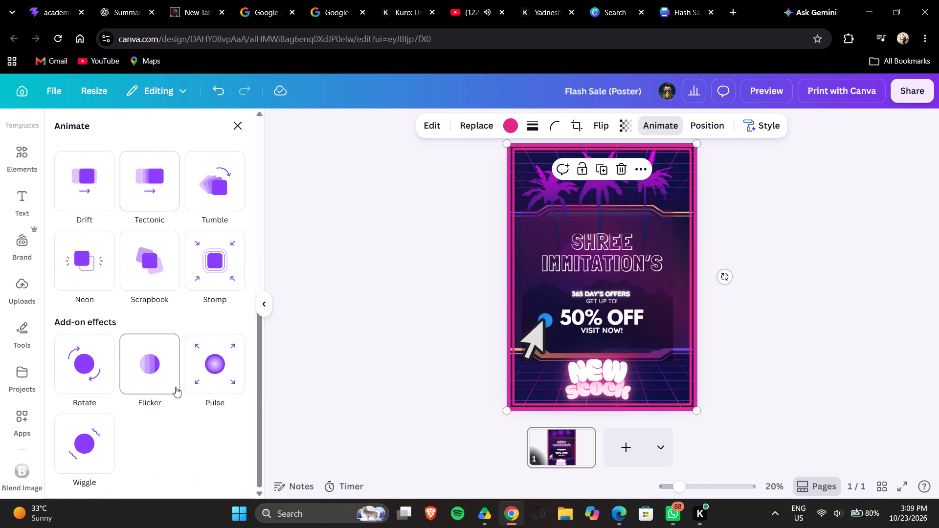
scroll(176, 387, down, 1)
scroll(179, 407, up, 5)
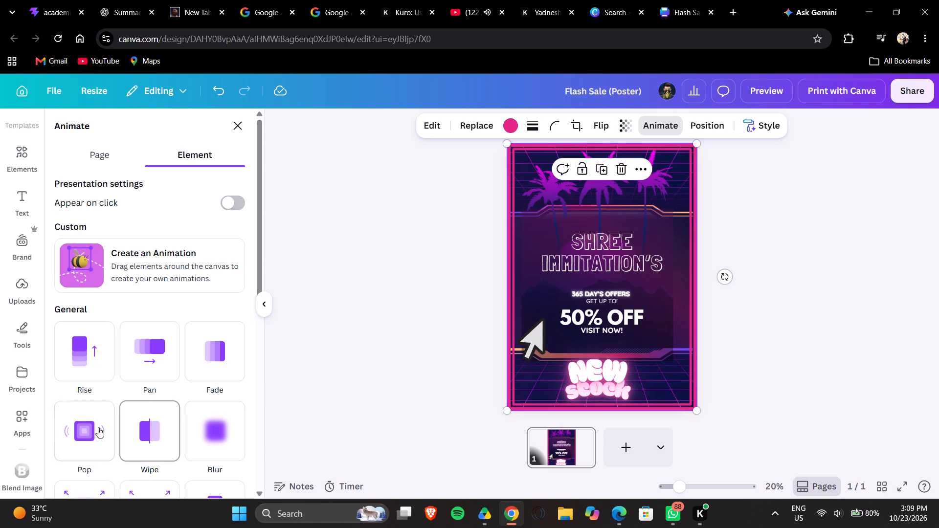
scroll(215, 440, down, 1)
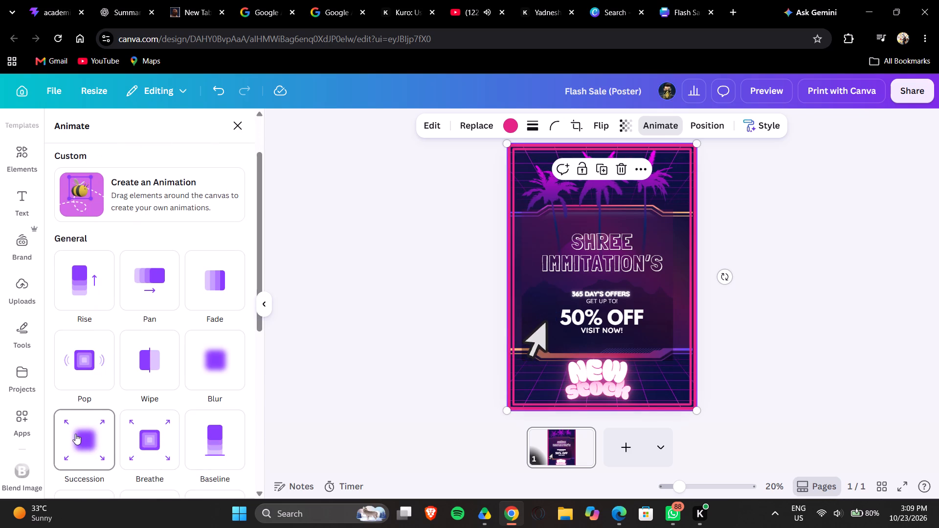
scroll(75, 434, down, 2)
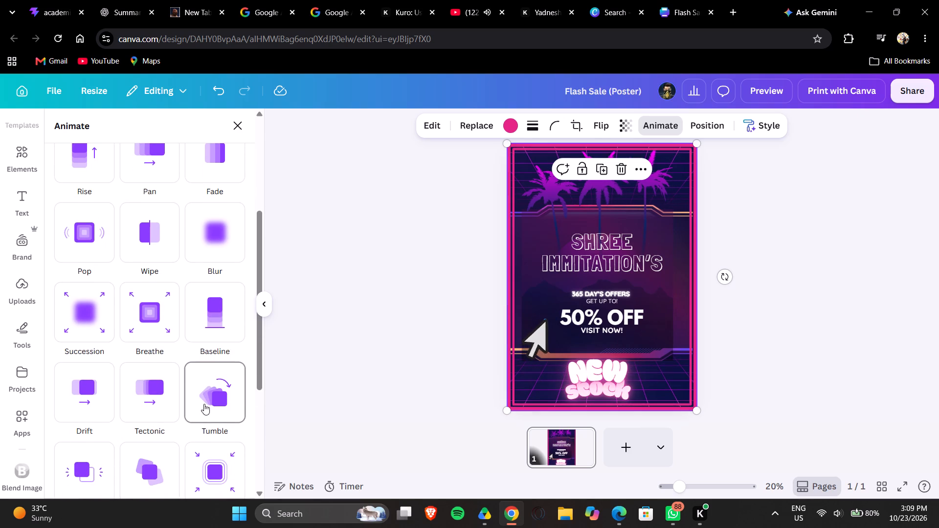
scroll(204, 404, down, 1)
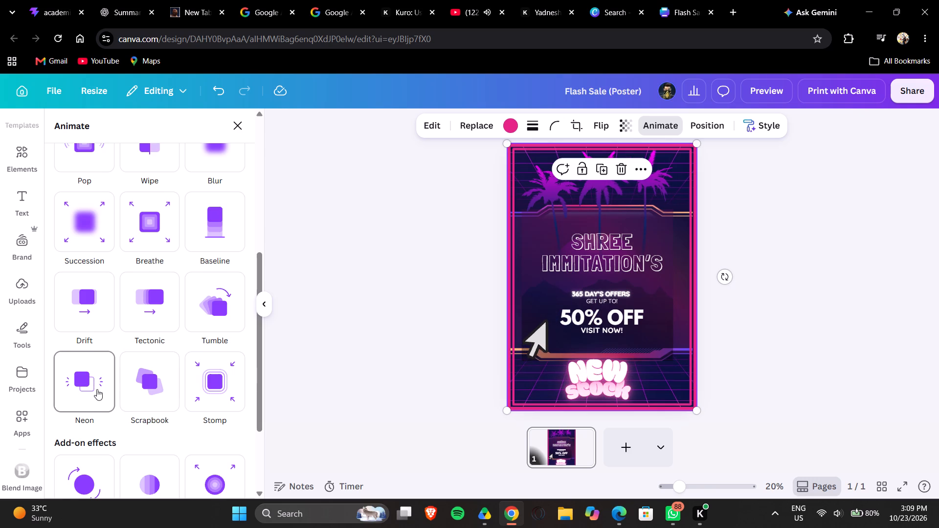
scroll(97, 389, down, 2)
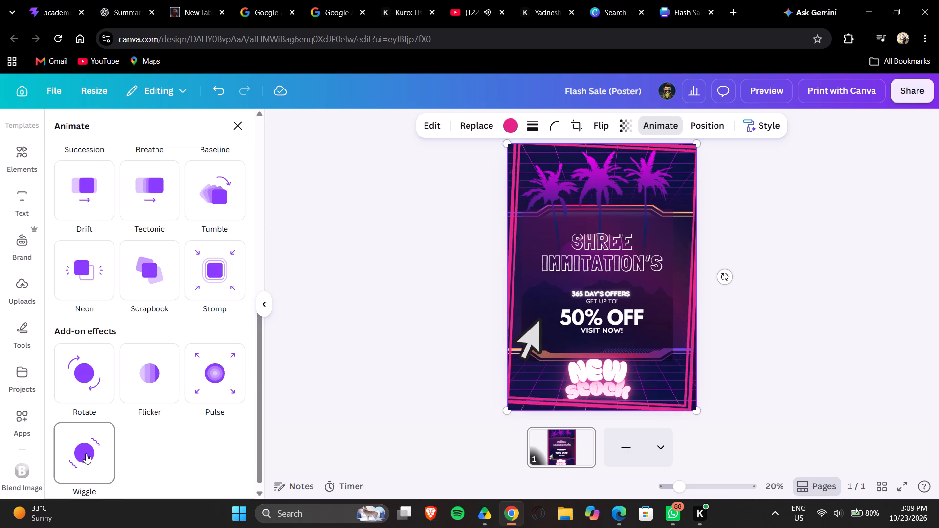
scroll(86, 453, down, 2)
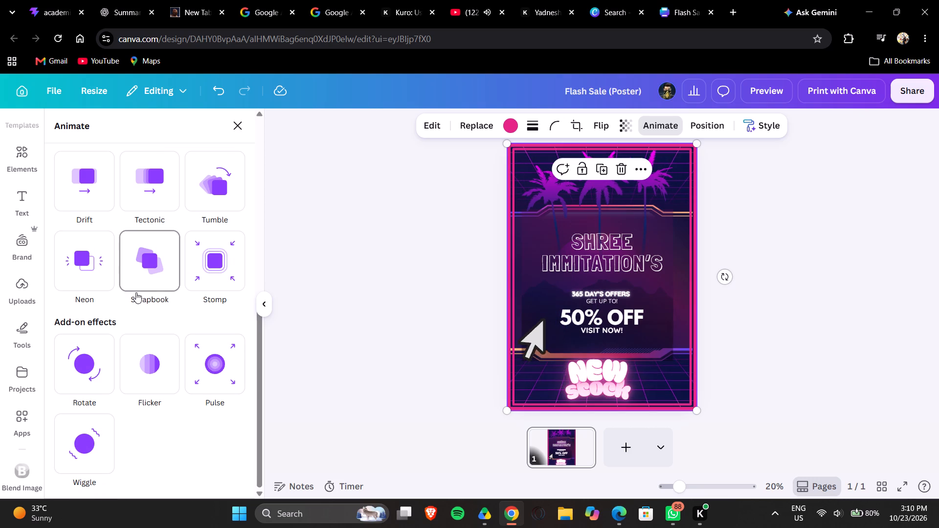
scroll(94, 263, up, 1)
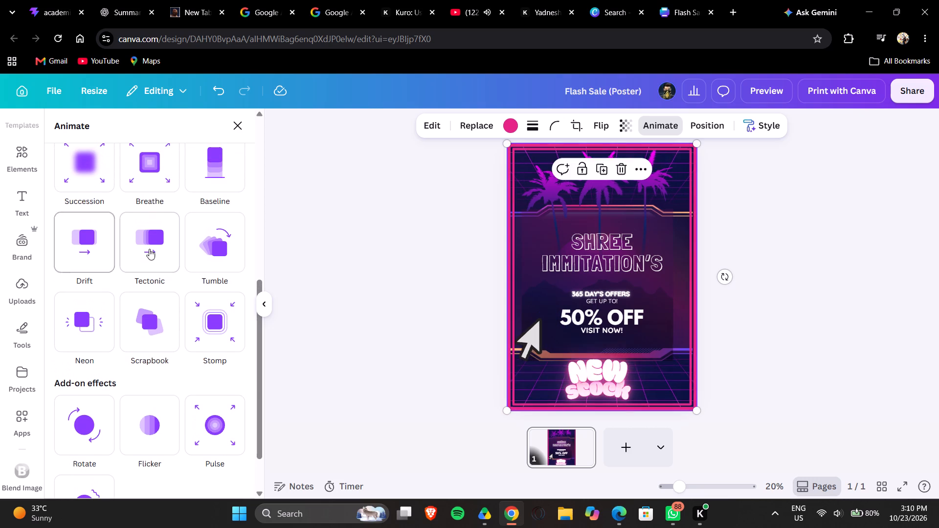
scroll(214, 252, up, 1)
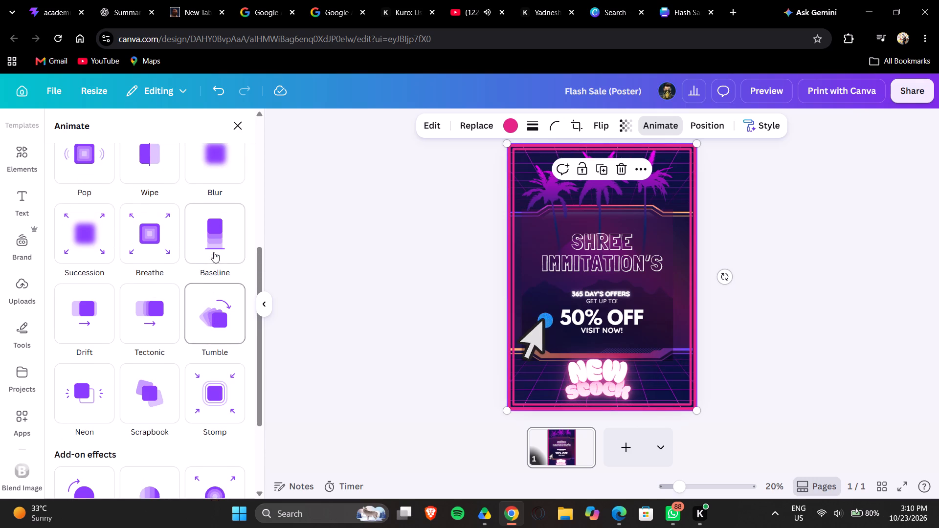
scroll(214, 252, up, 1)
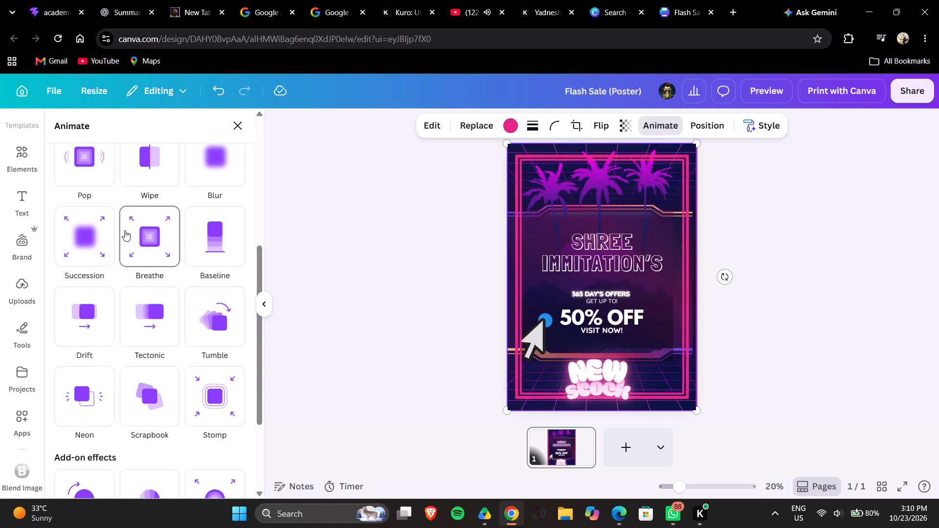
scroll(83, 227, up, 1)
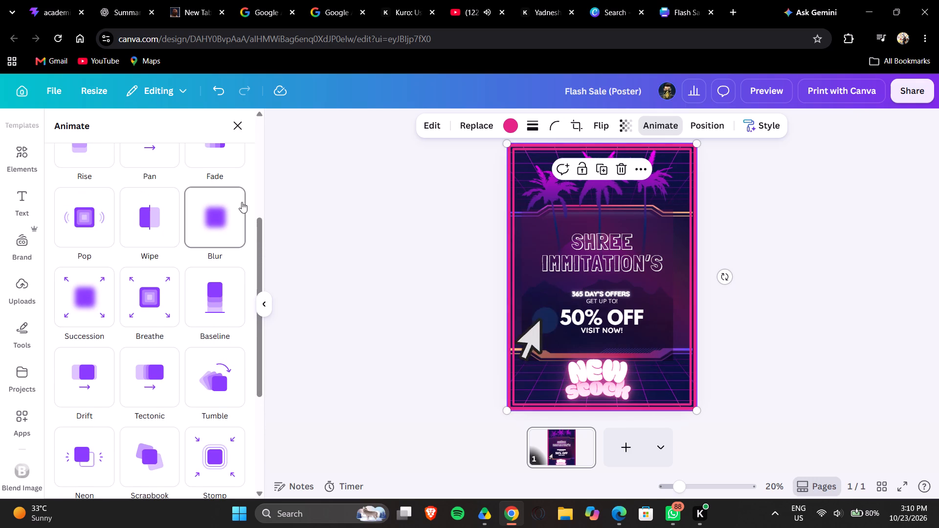
scroll(241, 202, up, 1)
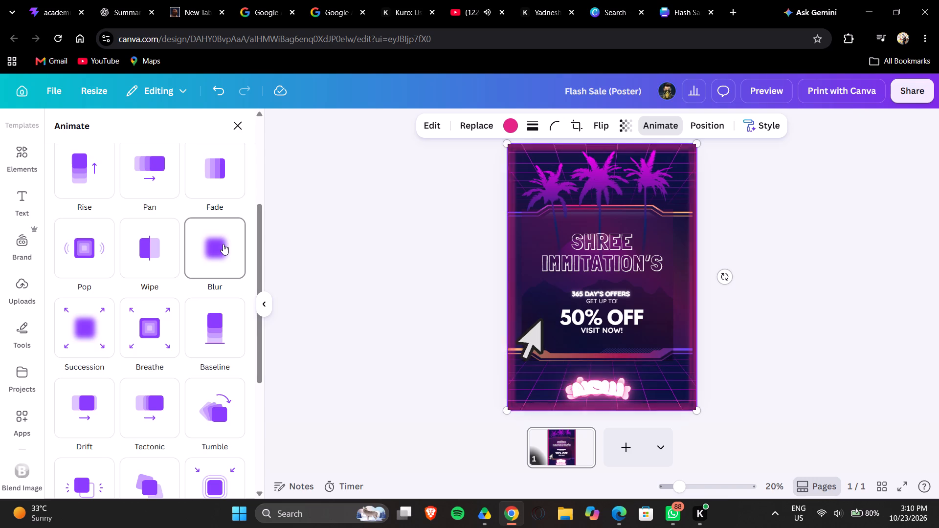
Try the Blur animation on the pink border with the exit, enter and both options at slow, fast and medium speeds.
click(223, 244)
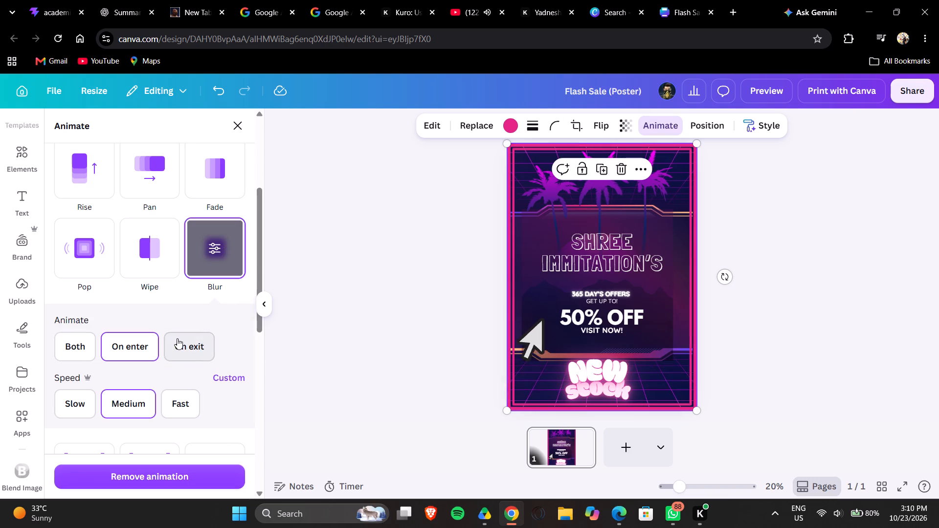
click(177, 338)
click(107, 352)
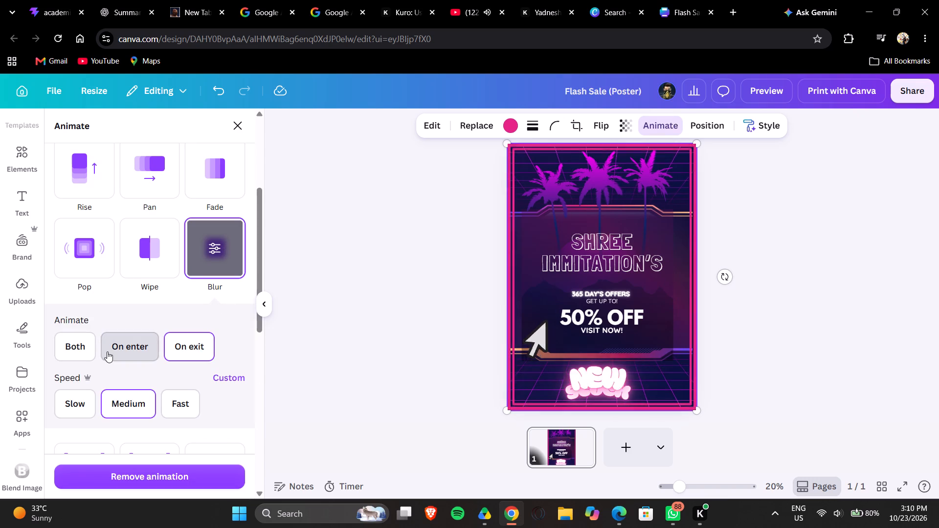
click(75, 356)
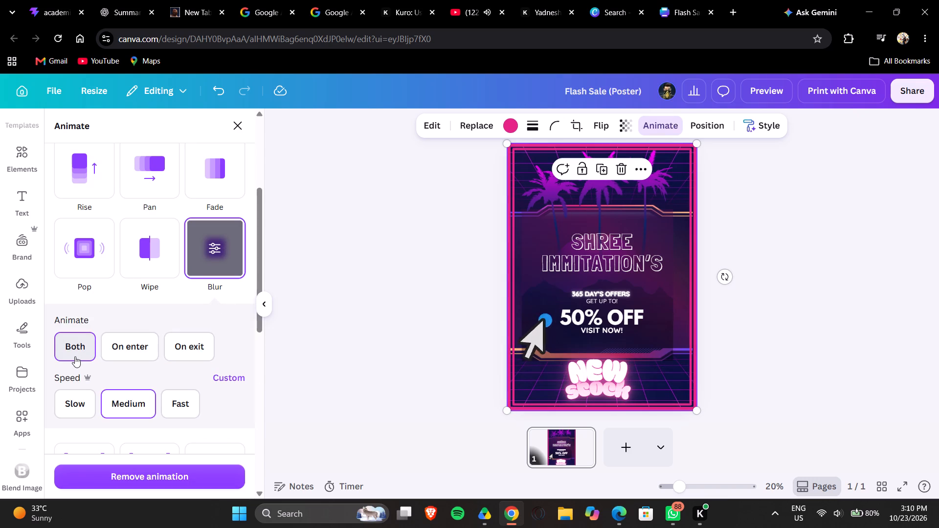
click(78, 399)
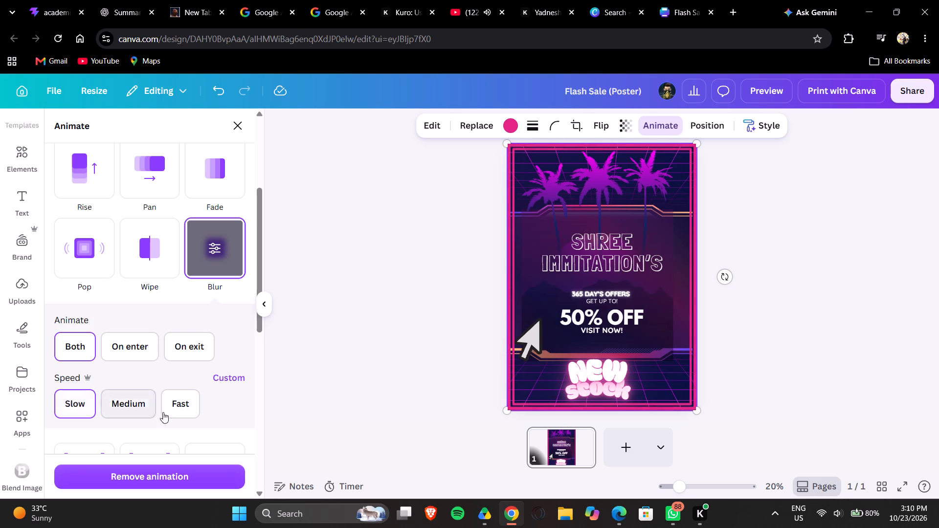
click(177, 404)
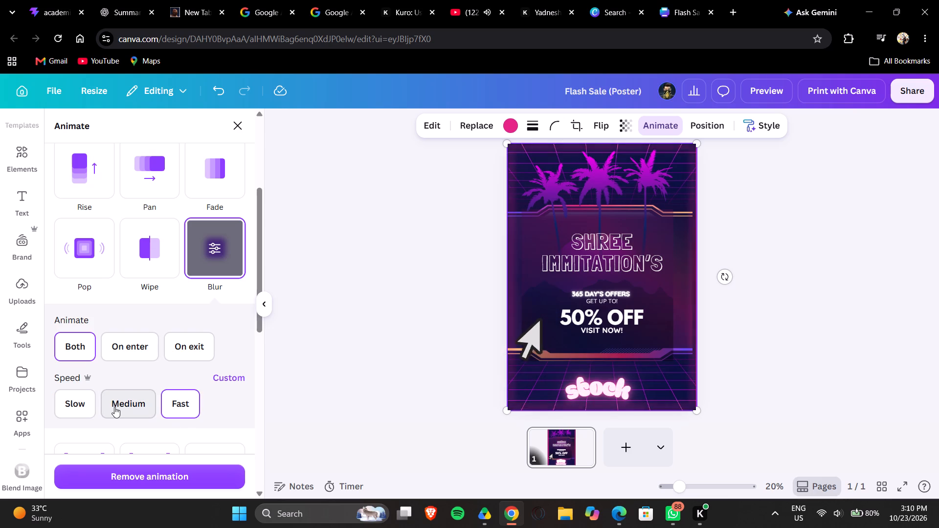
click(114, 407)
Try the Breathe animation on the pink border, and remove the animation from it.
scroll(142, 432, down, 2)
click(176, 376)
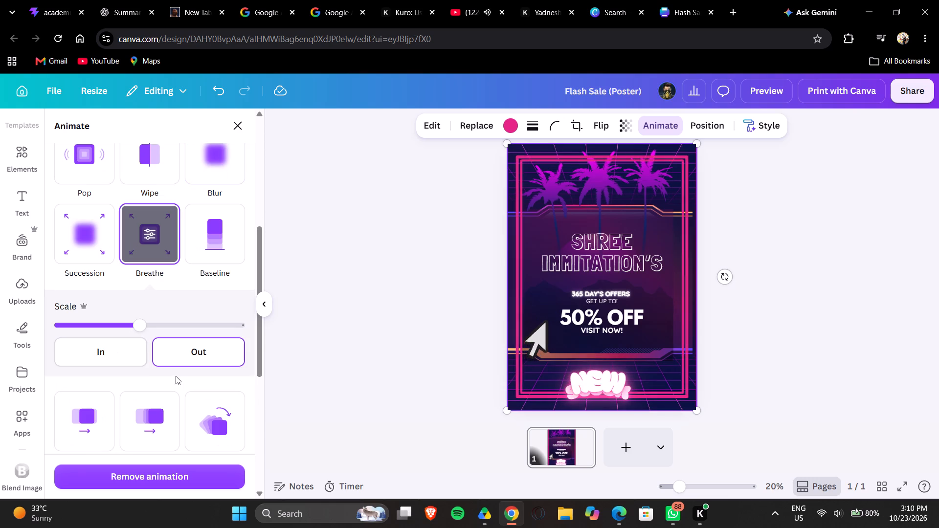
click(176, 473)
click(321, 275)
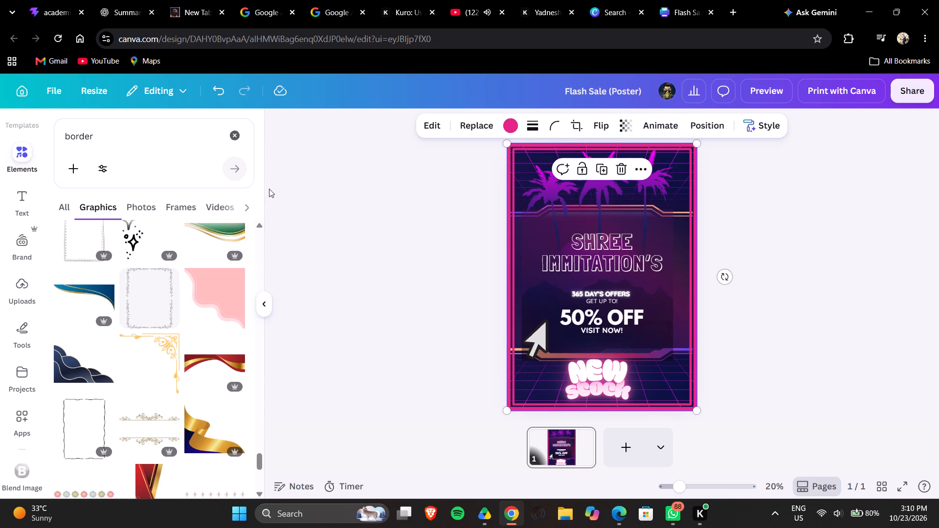
Browse more graphics in the "border" search results for other frame designs.
scroll(349, 217, down, 2)
scroll(209, 365, down, 4)
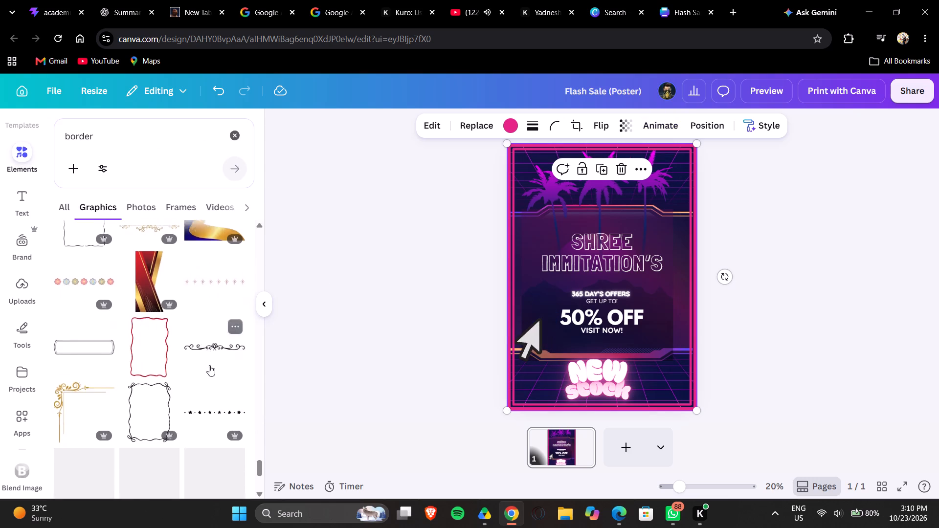
scroll(209, 365, down, 3)
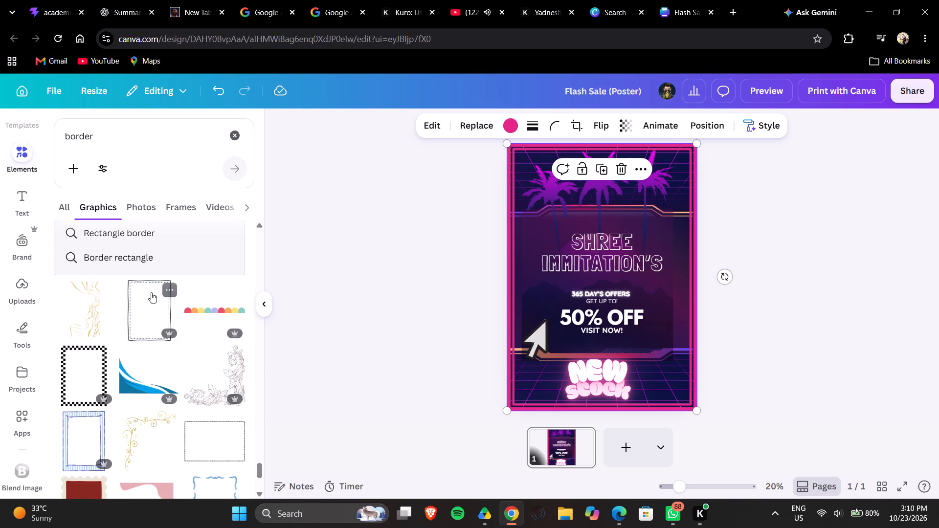
scroll(151, 292, down, 5)
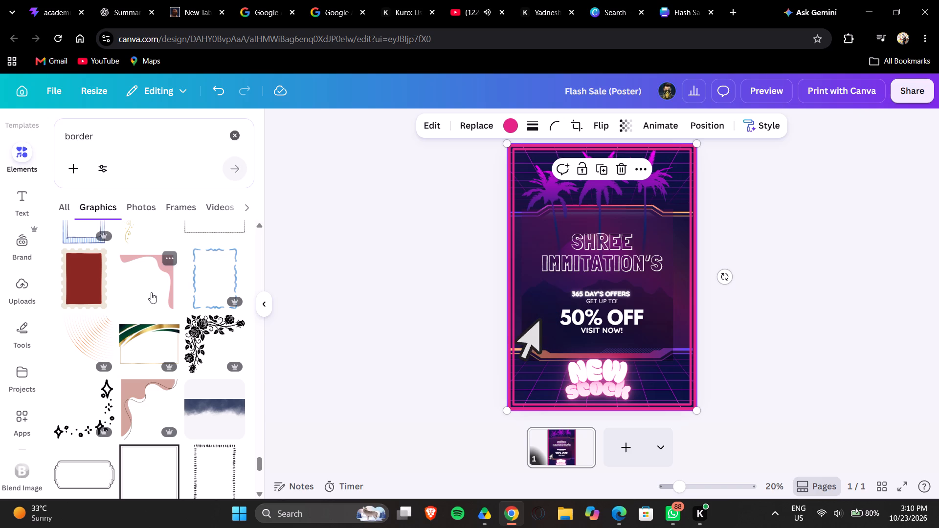
scroll(151, 292, down, 3)
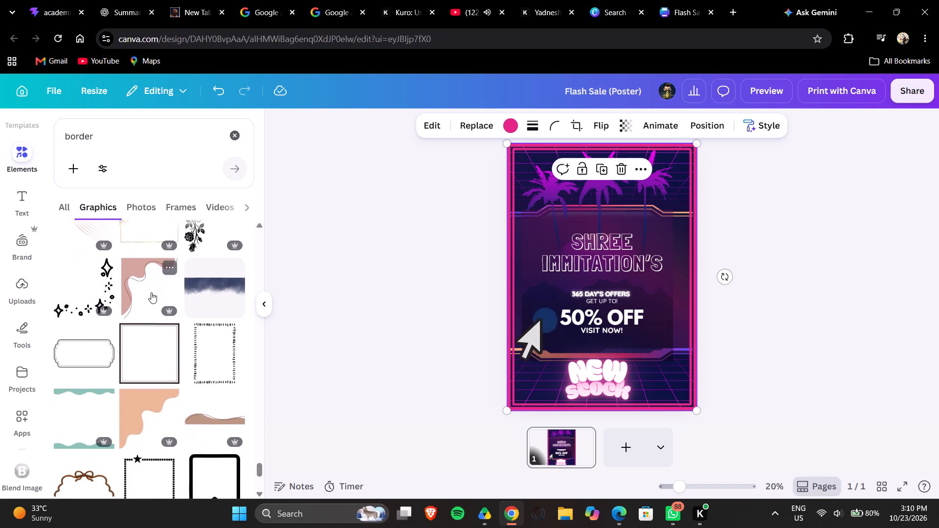
scroll(151, 292, down, 2)
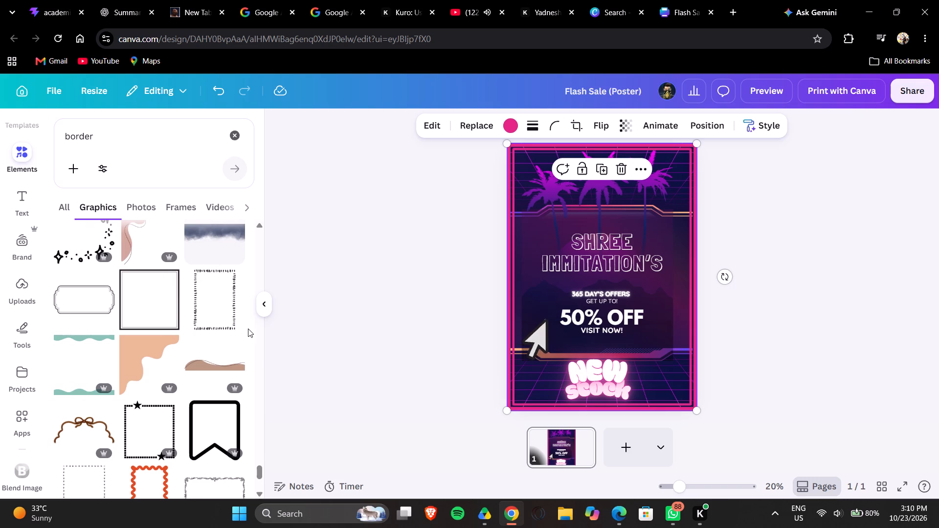
scroll(201, 344, down, 3)
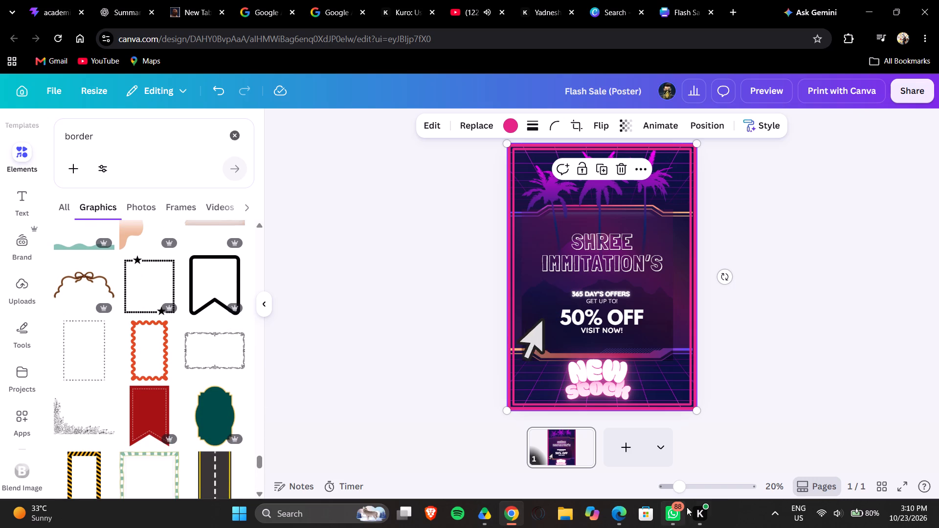
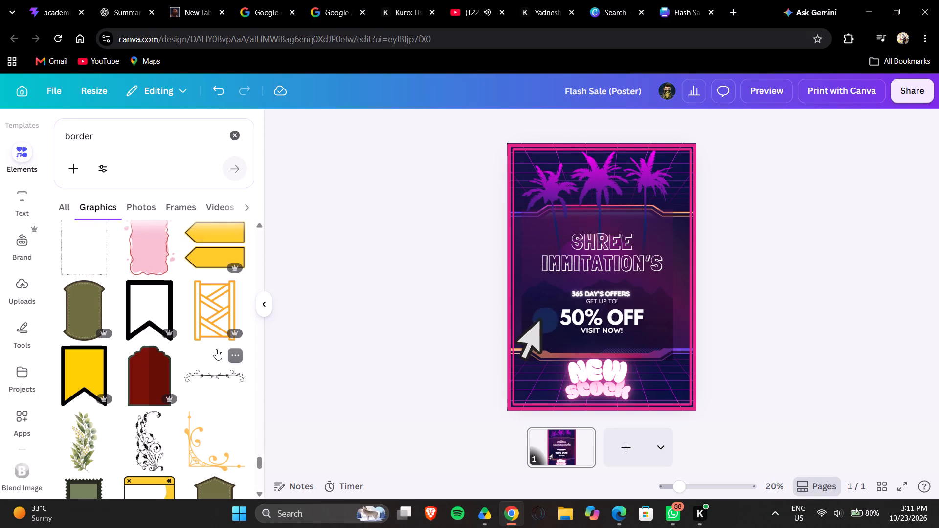
Look further through the "border" graphics results for another frame design that suits the flash sale poster.
scroll(216, 349, down, 6)
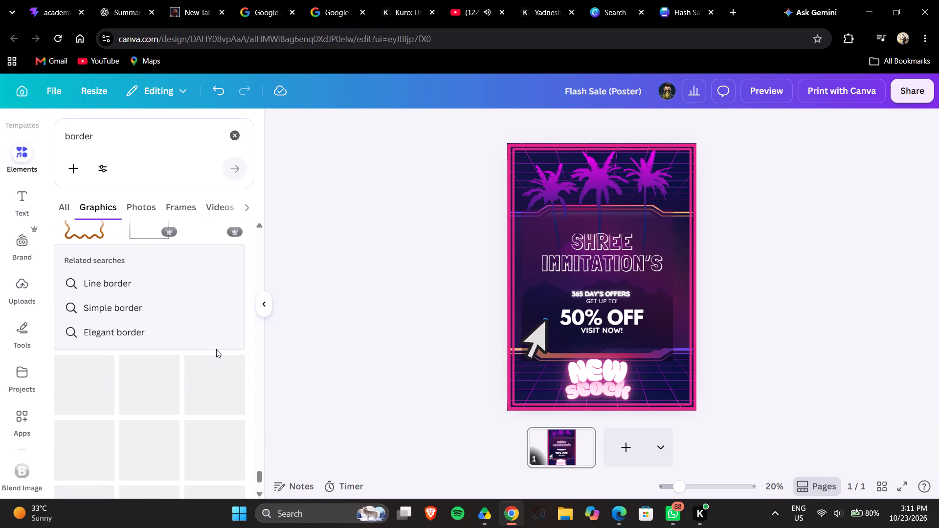
scroll(216, 349, up, 2)
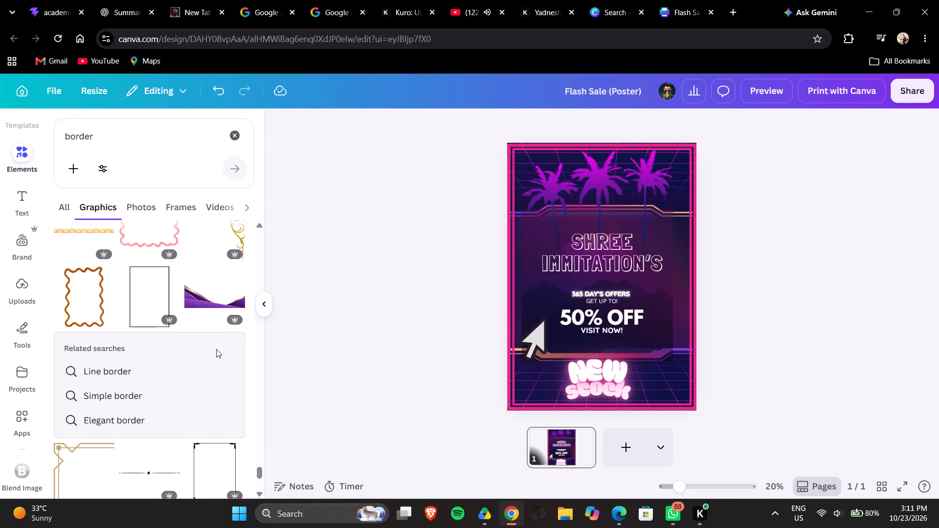
scroll(216, 349, down, 4)
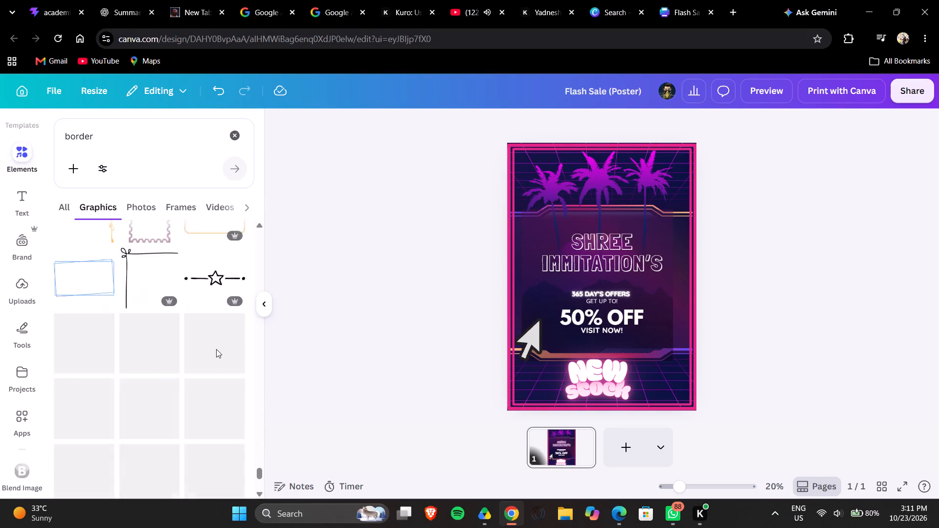
scroll(216, 349, down, 3)
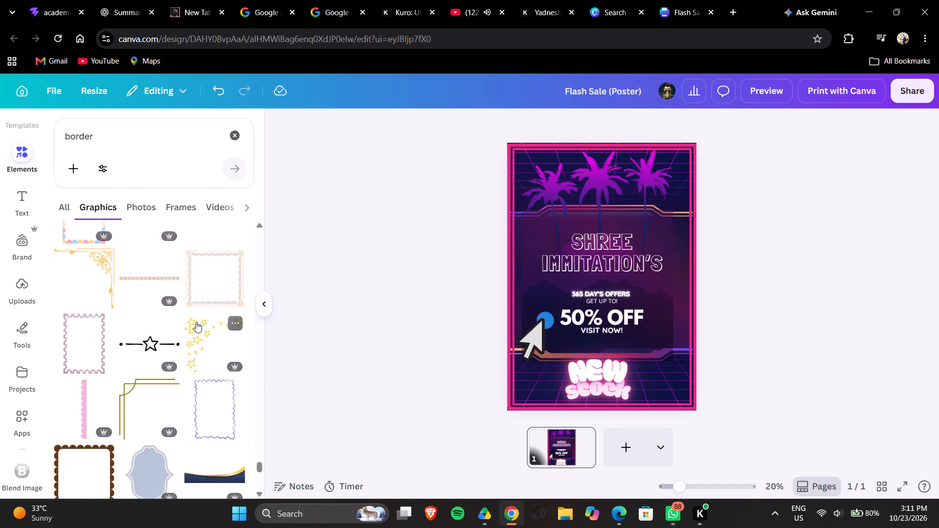
scroll(196, 322, down, 1)
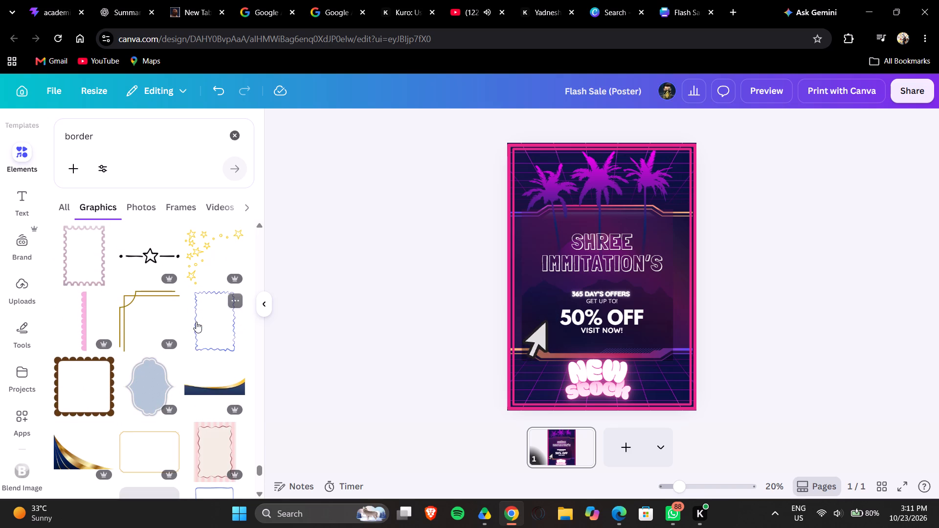
scroll(196, 322, down, 4)
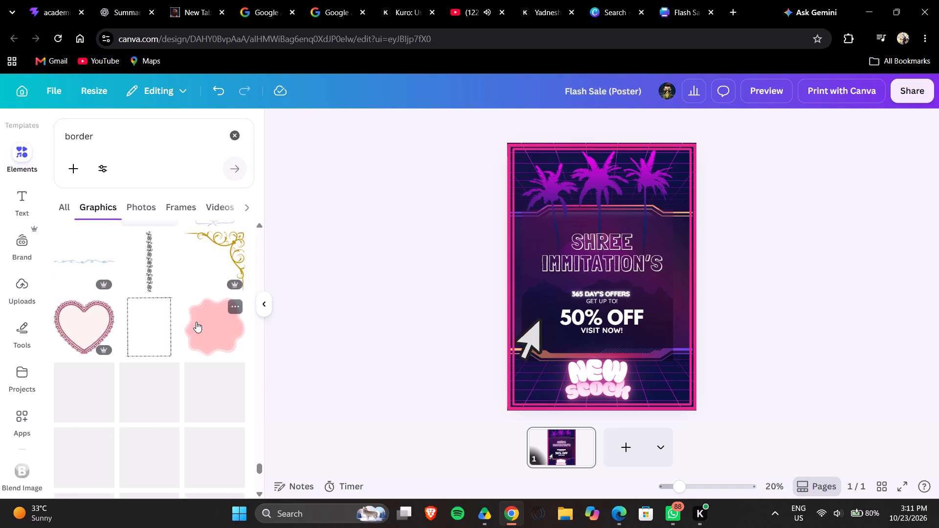
scroll(196, 322, up, 3)
scroll(196, 322, down, 3)
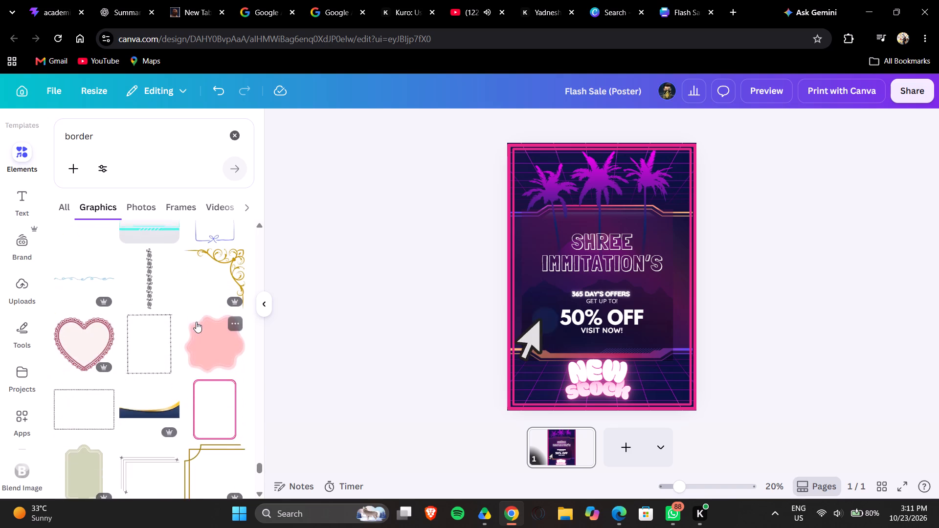
scroll(196, 322, down, 5)
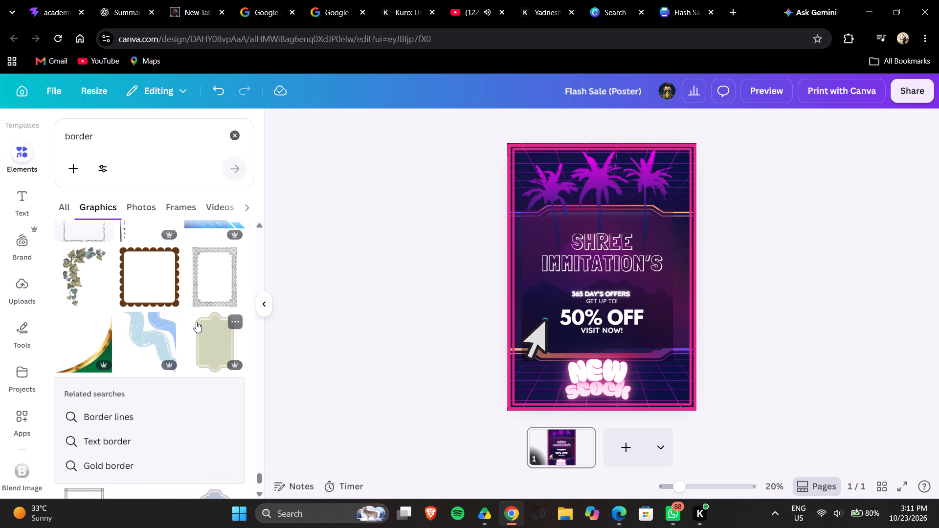
scroll(196, 322, down, 6)
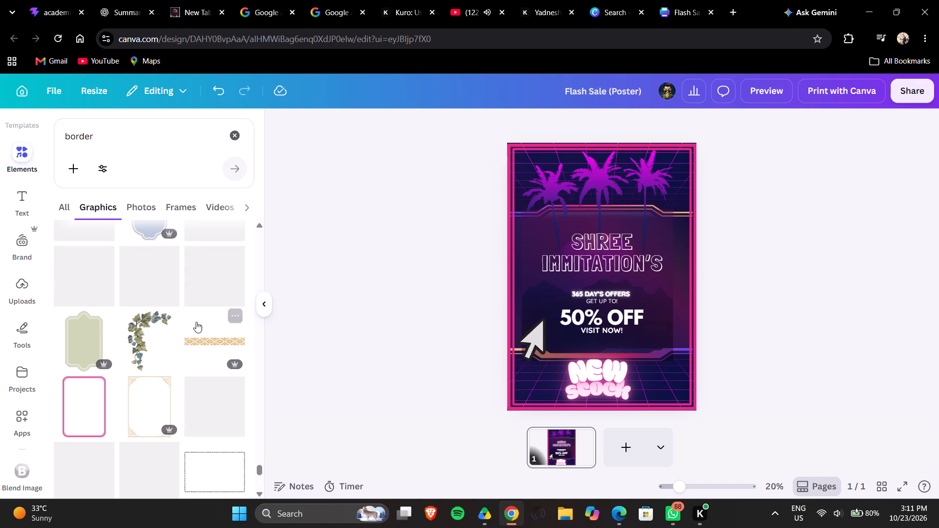
scroll(196, 322, up, 1)
scroll(196, 322, down, 2)
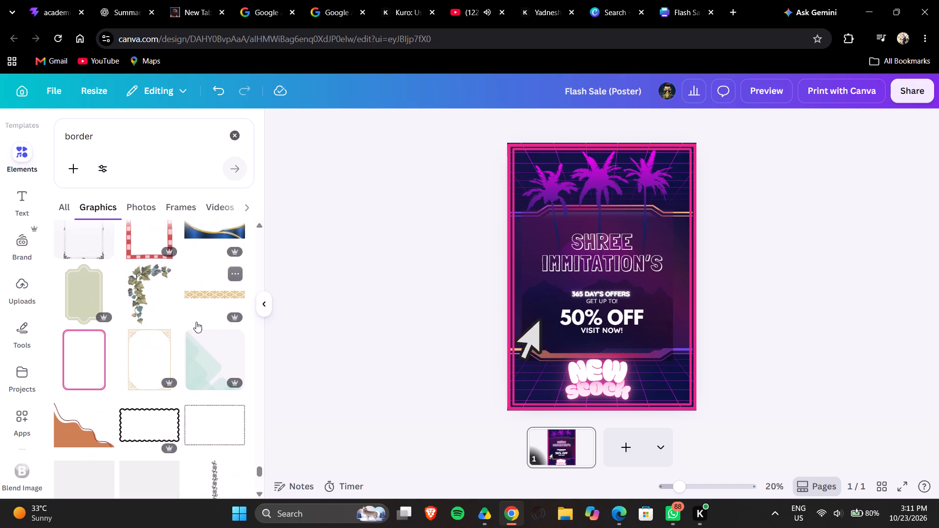
scroll(196, 322, down, 3)
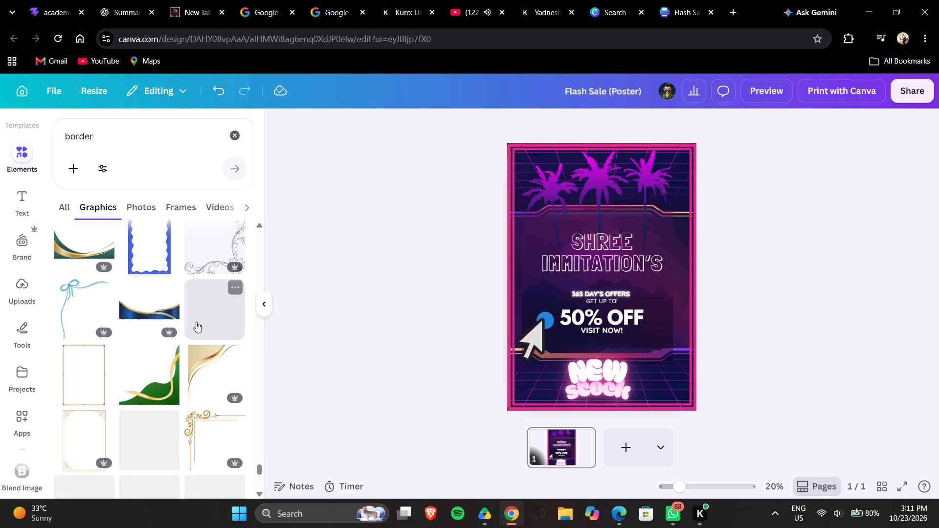
scroll(196, 322, down, 3)
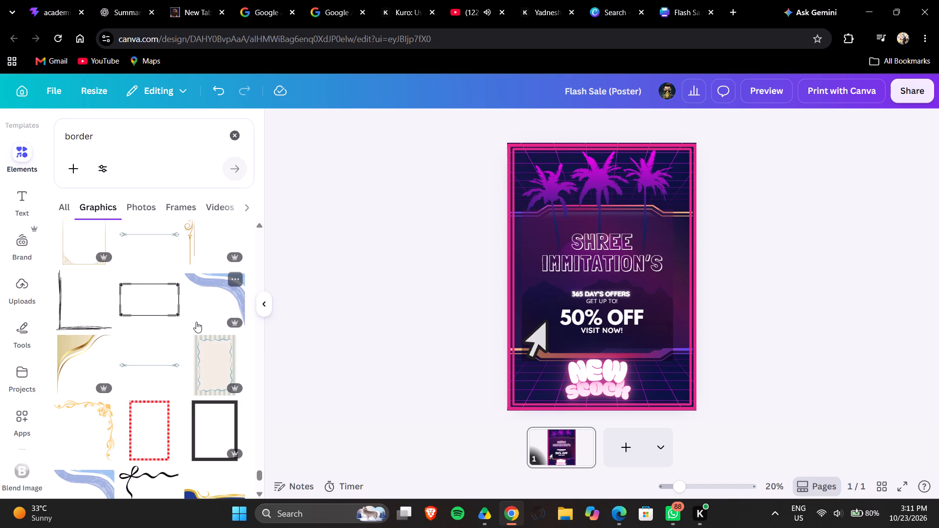
scroll(196, 322, down, 3)
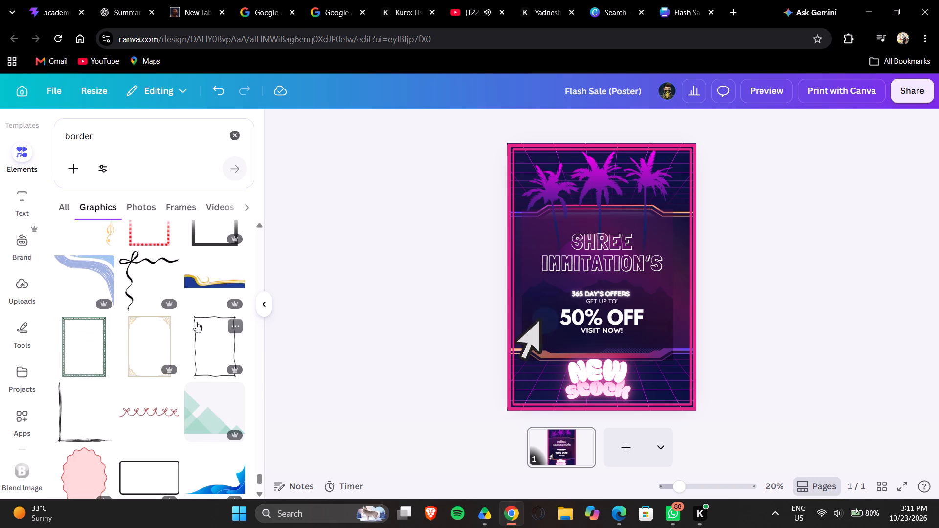
scroll(196, 322, down, 4)
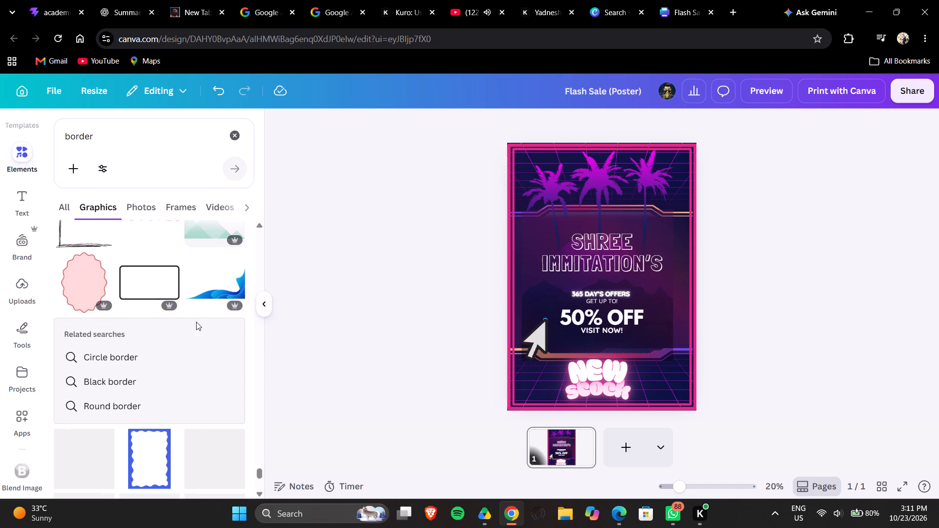
scroll(196, 322, down, 3)
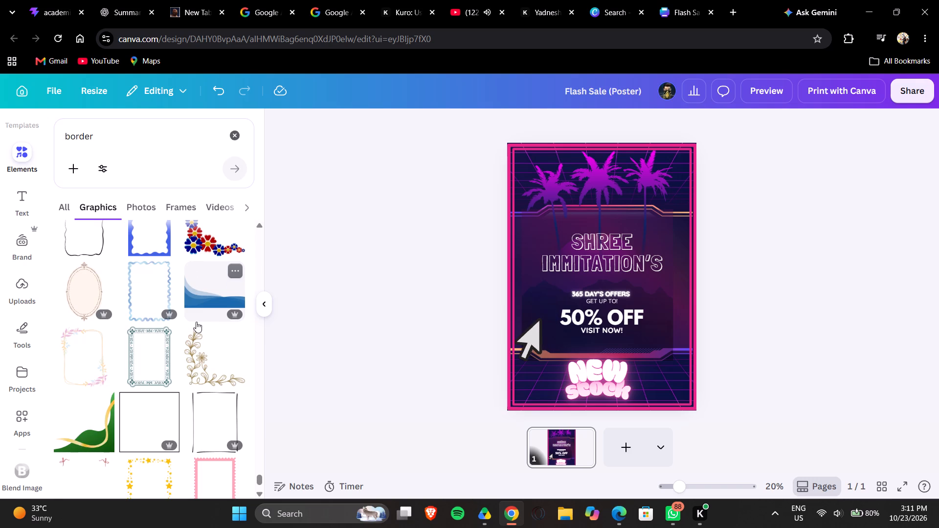
scroll(196, 322, down, 3)
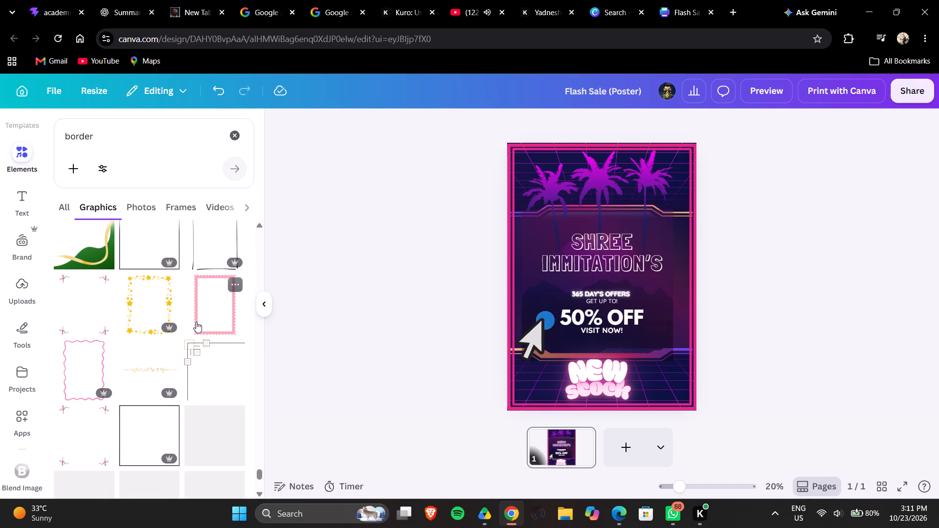
scroll(196, 322, down, 1)
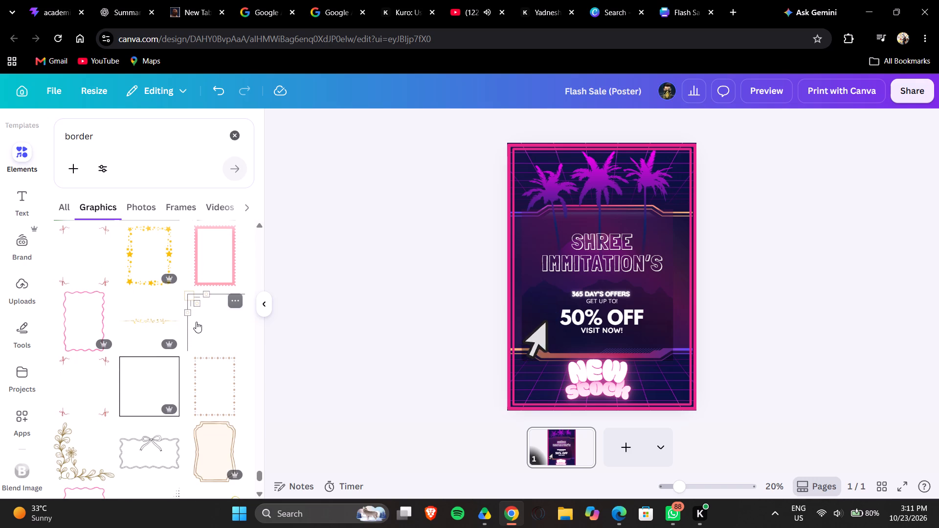
scroll(196, 322, down, 1)
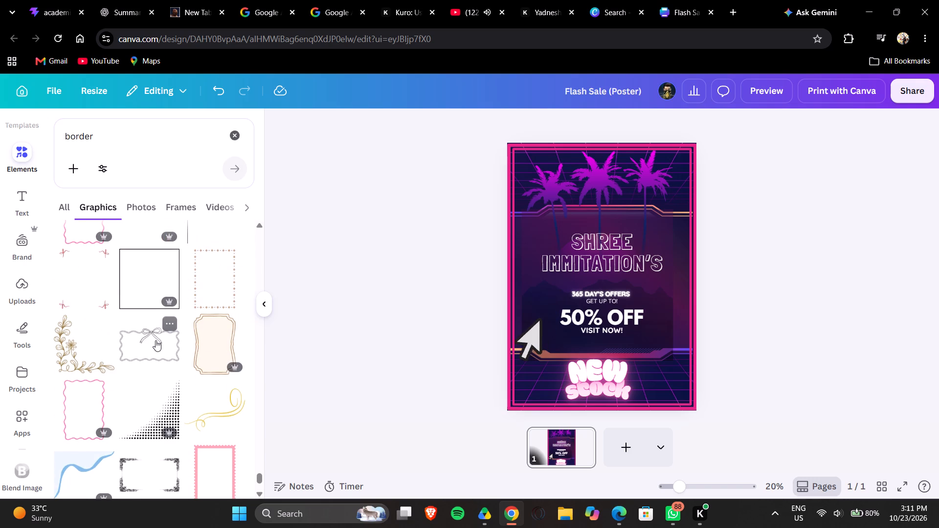
scroll(156, 340, down, 2)
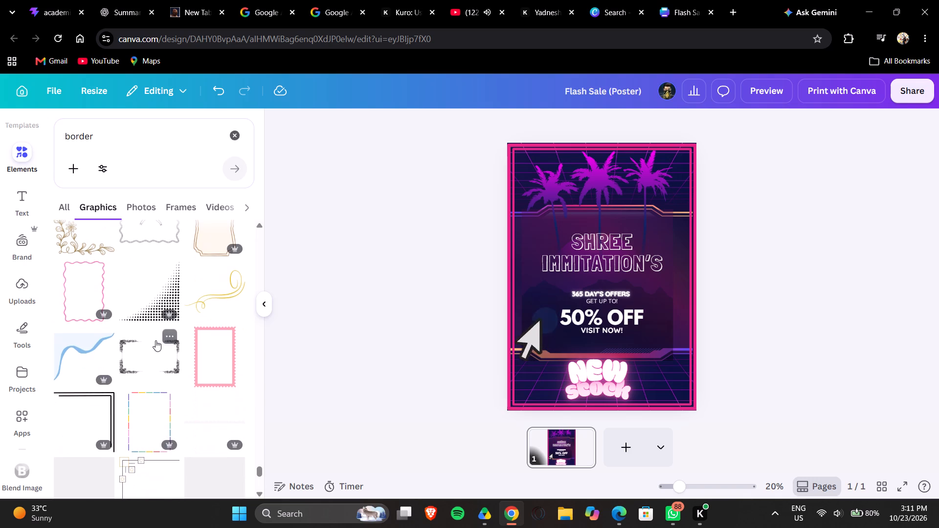
scroll(235, 363, down, 2)
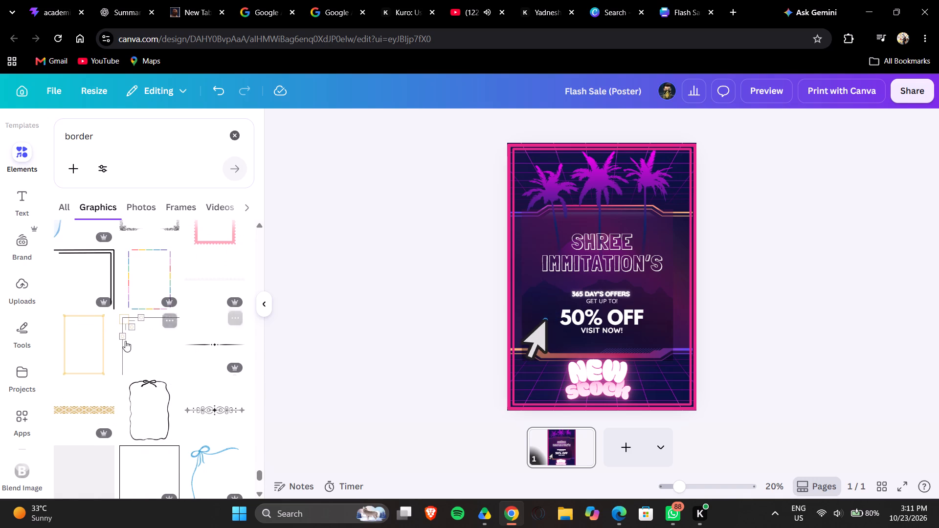
scroll(125, 341, down, 3)
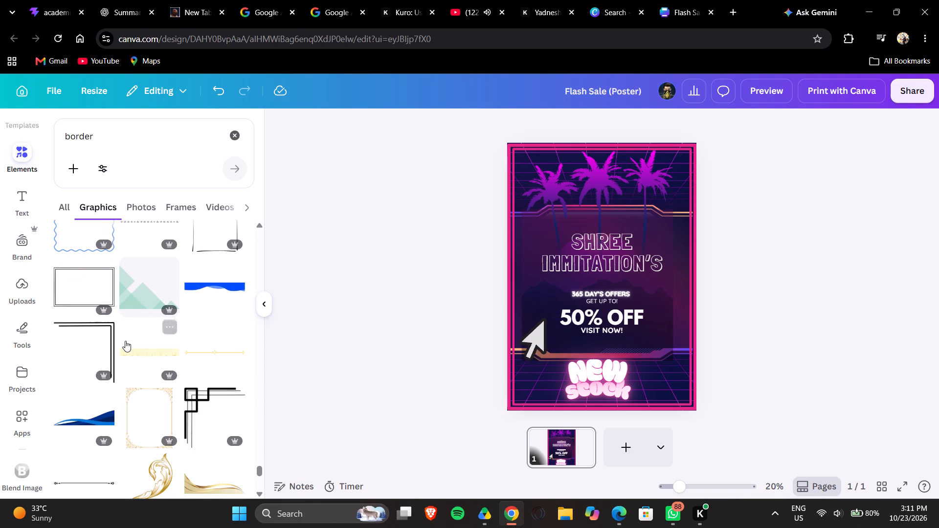
scroll(125, 341, down, 3)
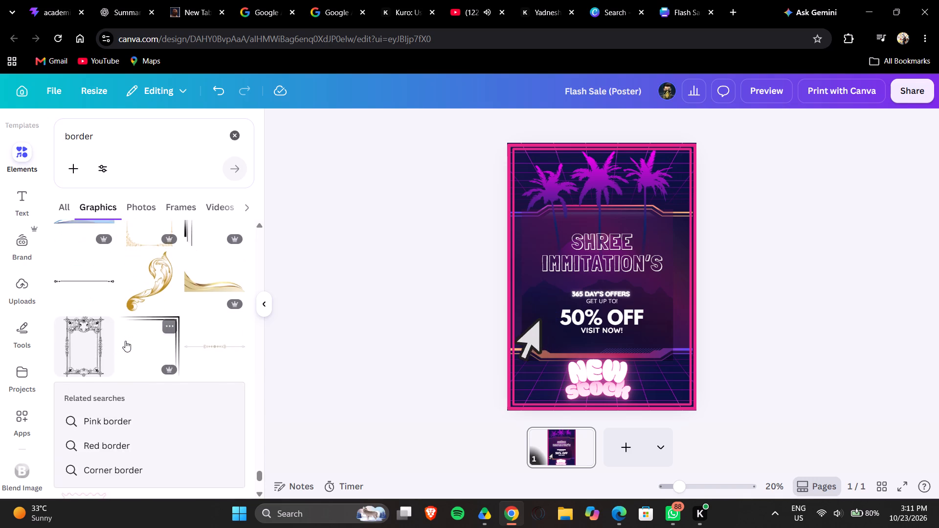
scroll(125, 341, down, 3)
scroll(80, 252, up, 1)
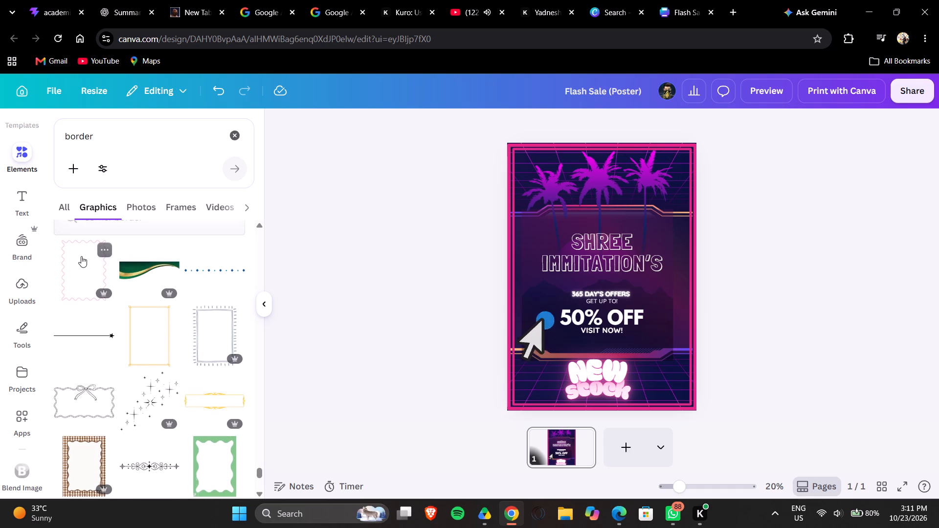
scroll(82, 262, down, 2)
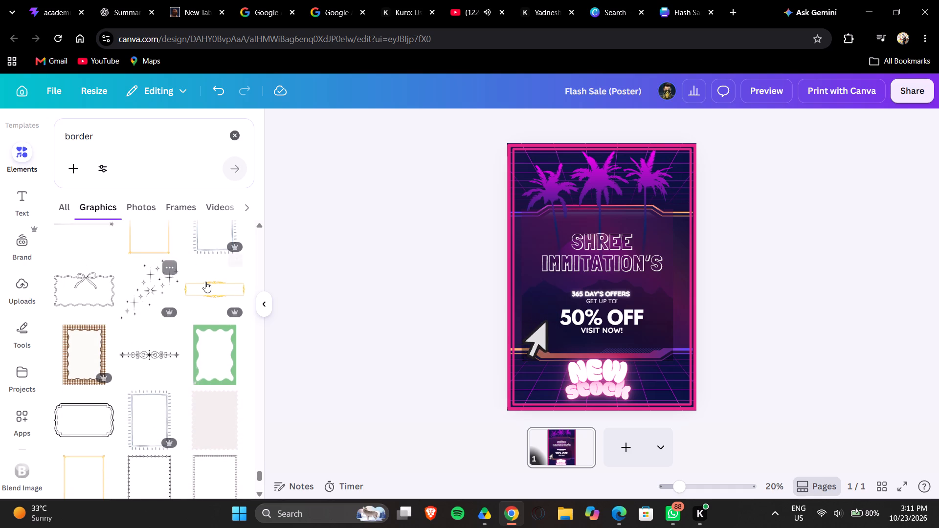
scroll(207, 354, down, 2)
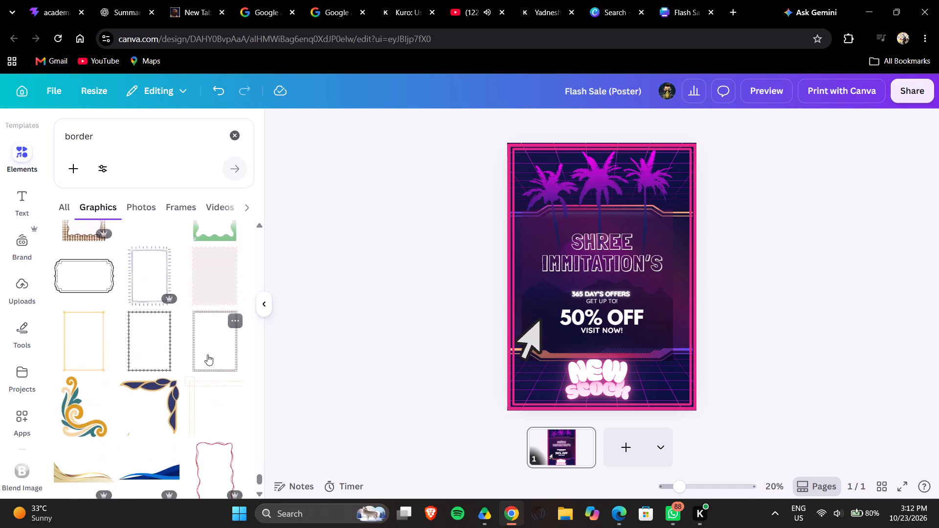
scroll(207, 354, down, 3)
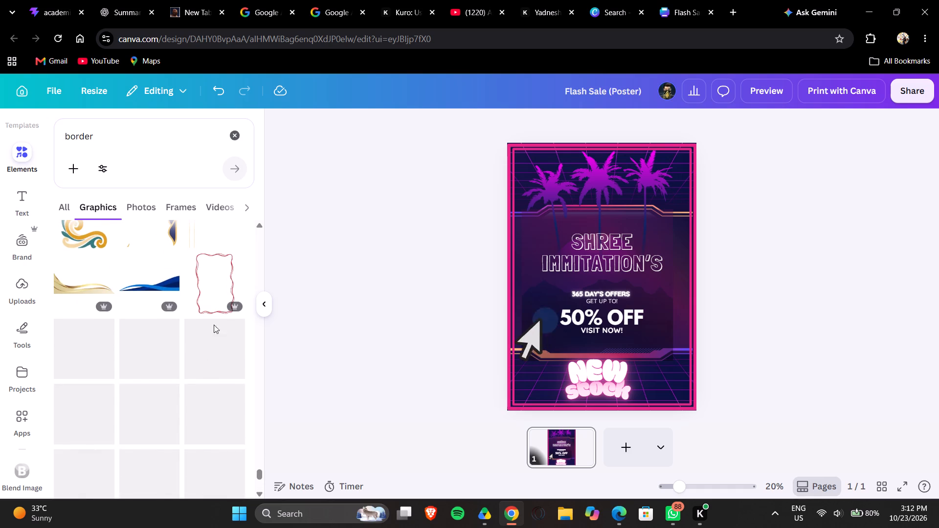
scroll(166, 384, down, 3)
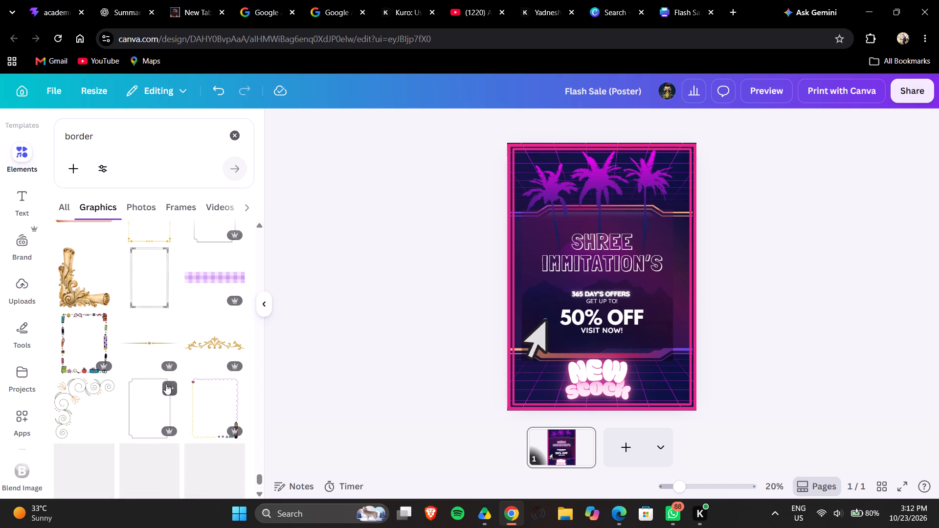
scroll(166, 384, down, 1)
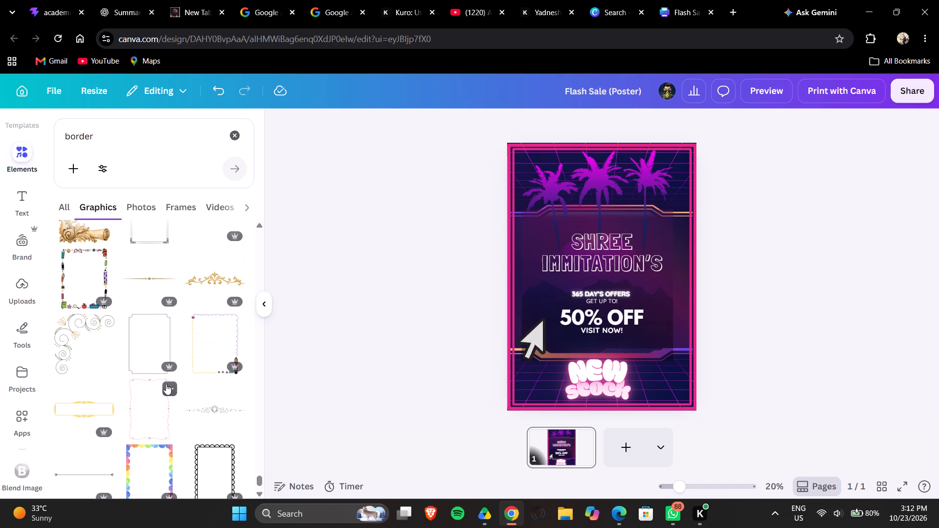
scroll(166, 384, down, 3)
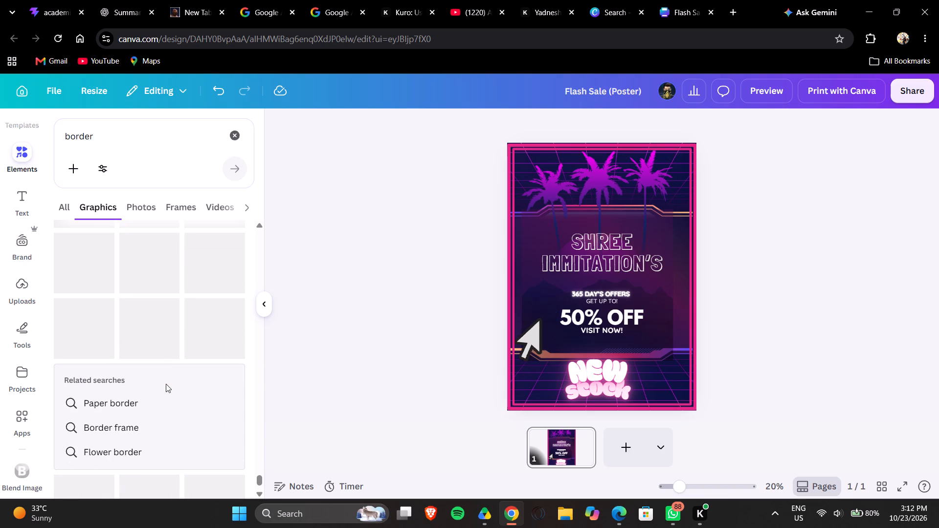
scroll(382, 444, up, 1)
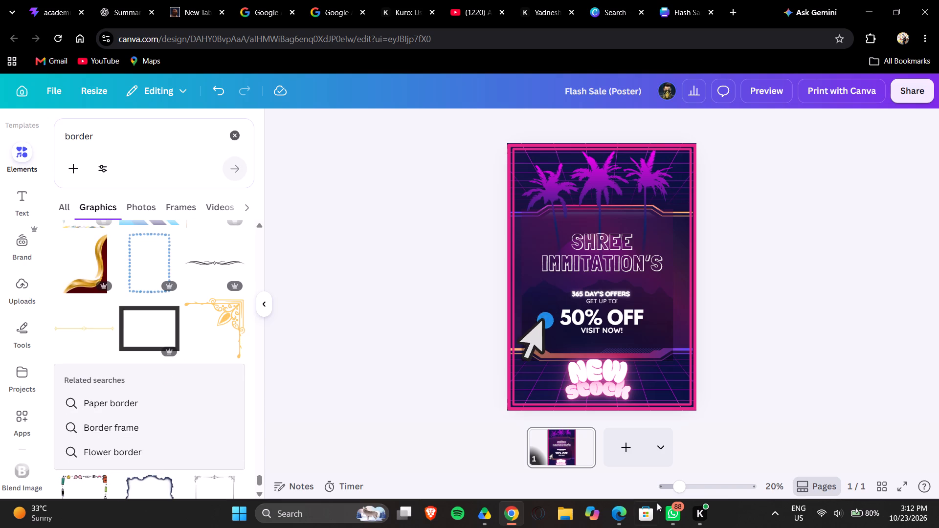
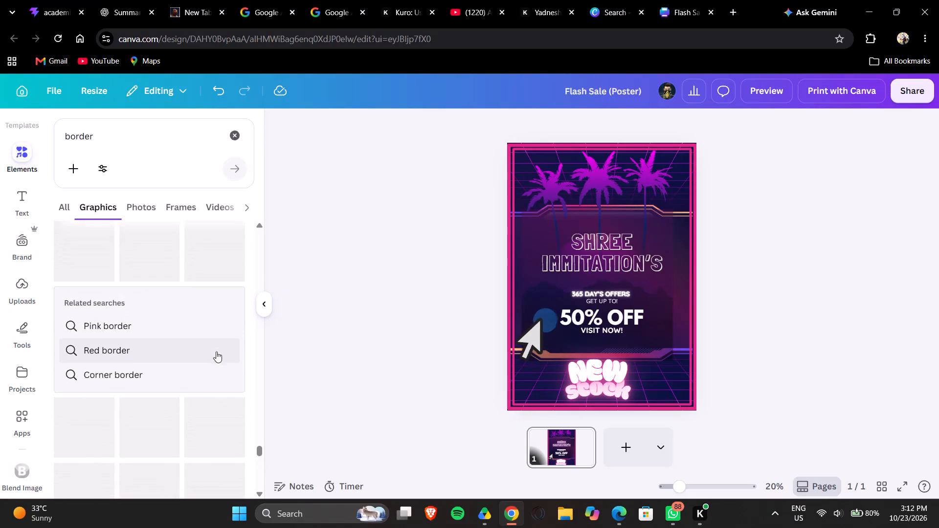
Look through the "border" results across all element types for another usable frame.
click(23, 156)
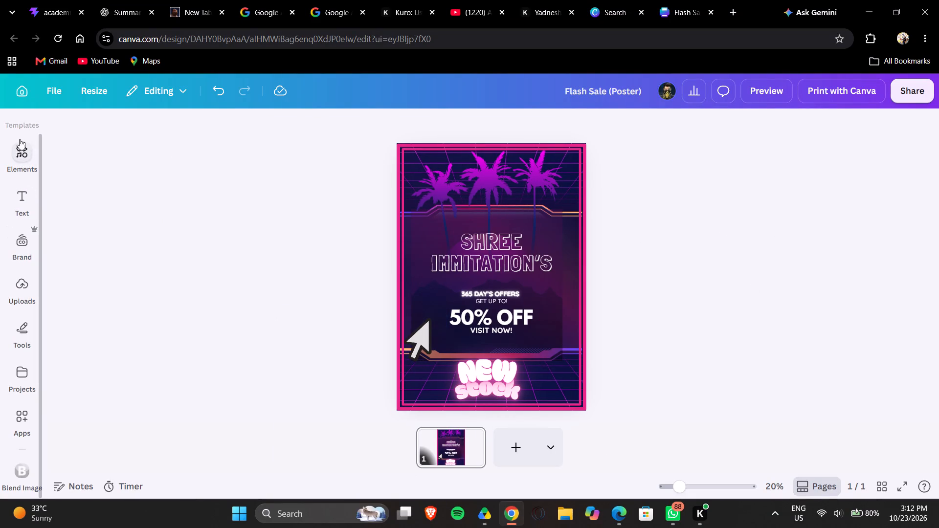
click(15, 154)
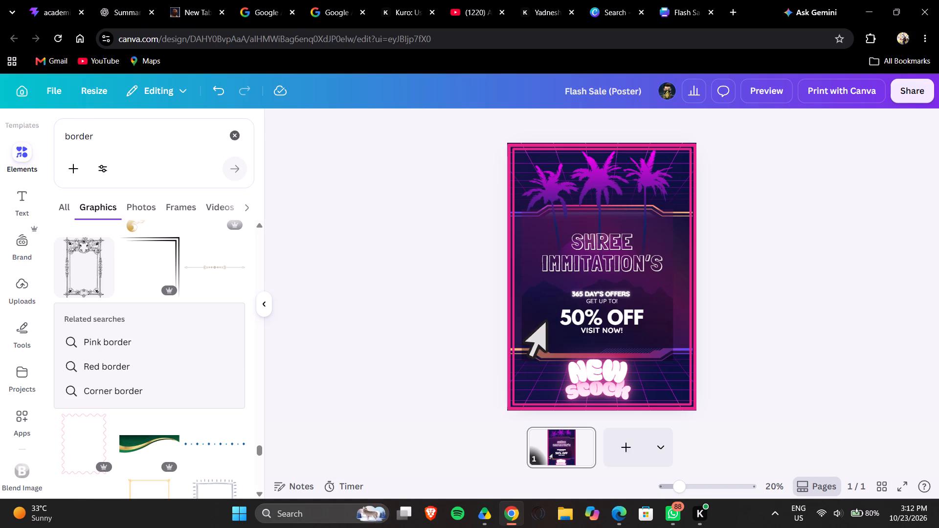
click(74, 207)
click(69, 205)
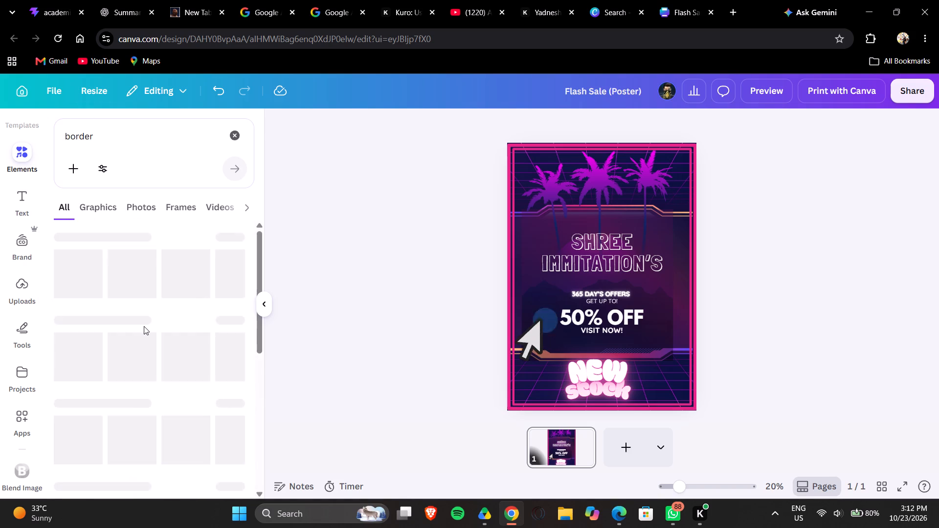
scroll(144, 326, down, 6)
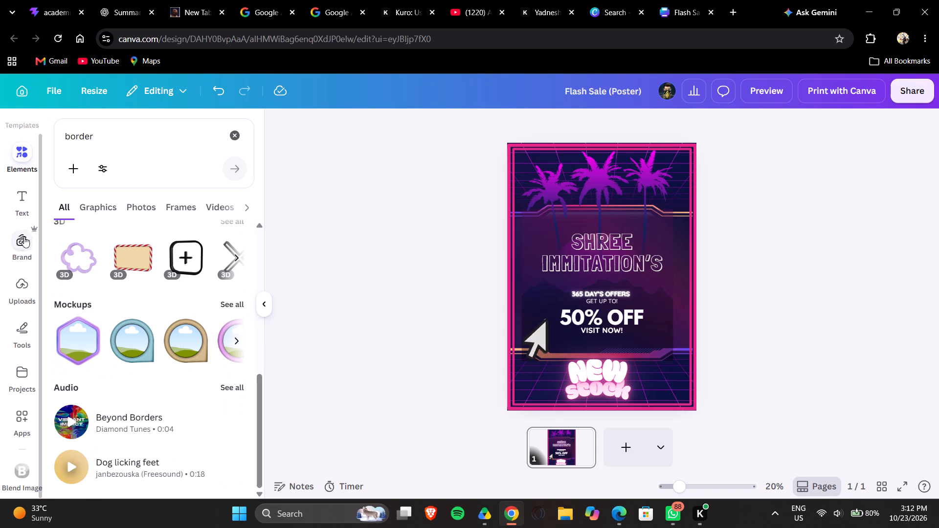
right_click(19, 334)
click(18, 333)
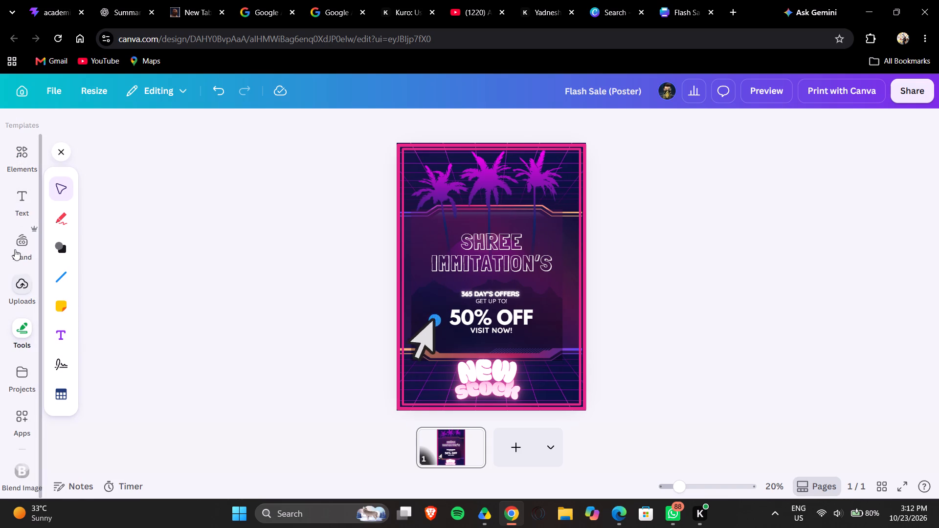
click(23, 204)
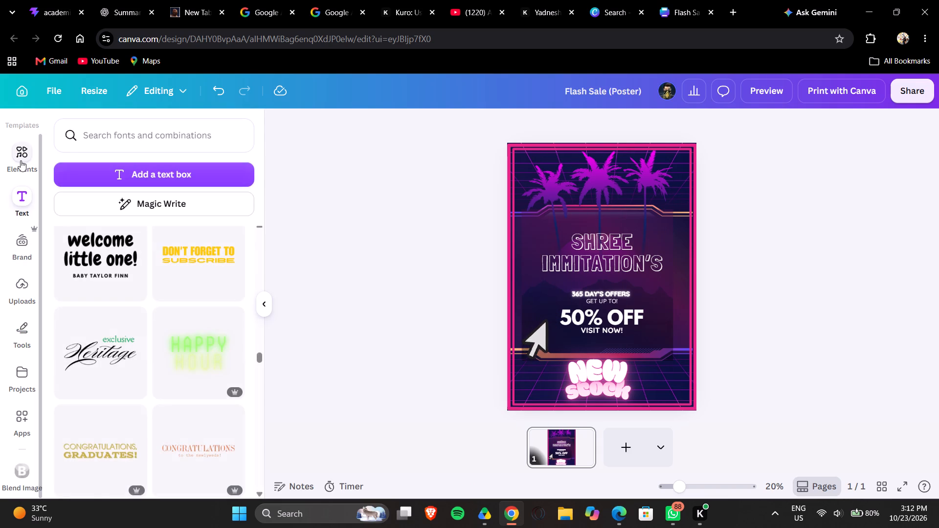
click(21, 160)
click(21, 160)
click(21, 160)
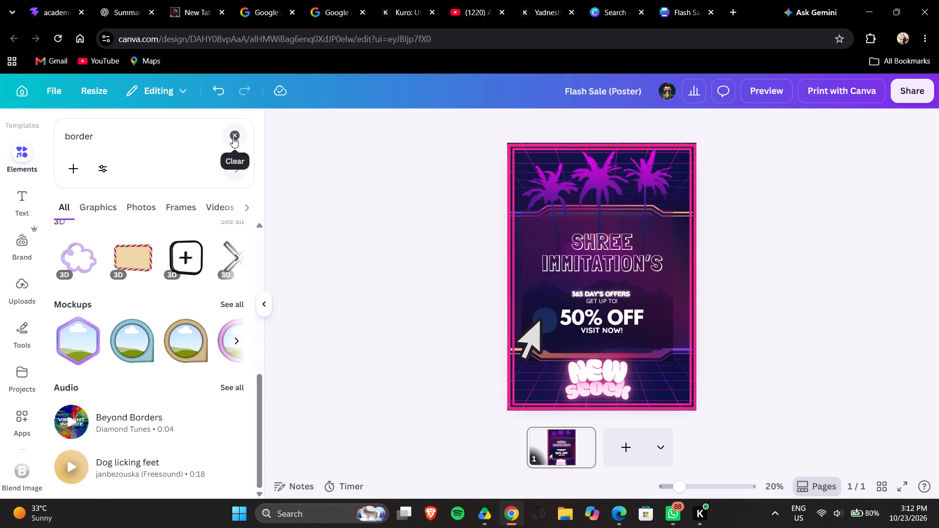
Clear the "border" search and open the Audio category of the elements library.
click(233, 137)
click(276, 167)
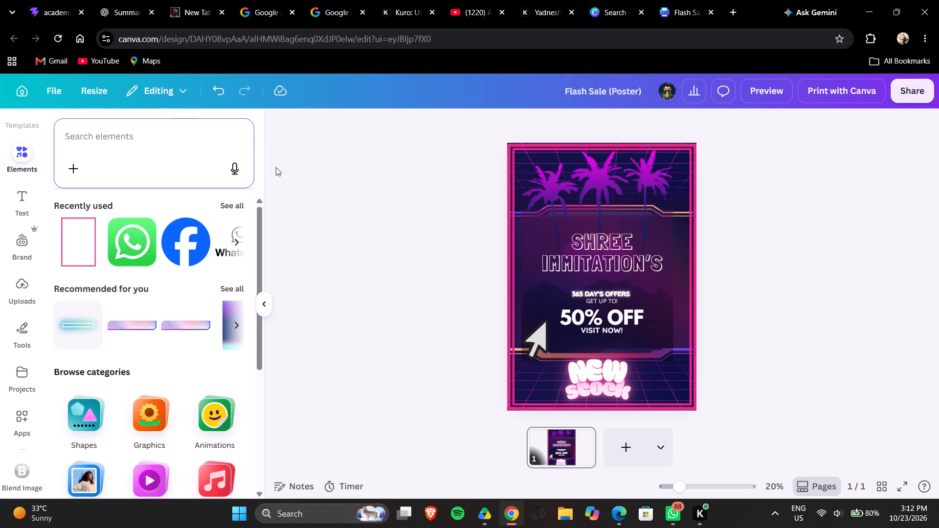
scroll(156, 395, down, 4)
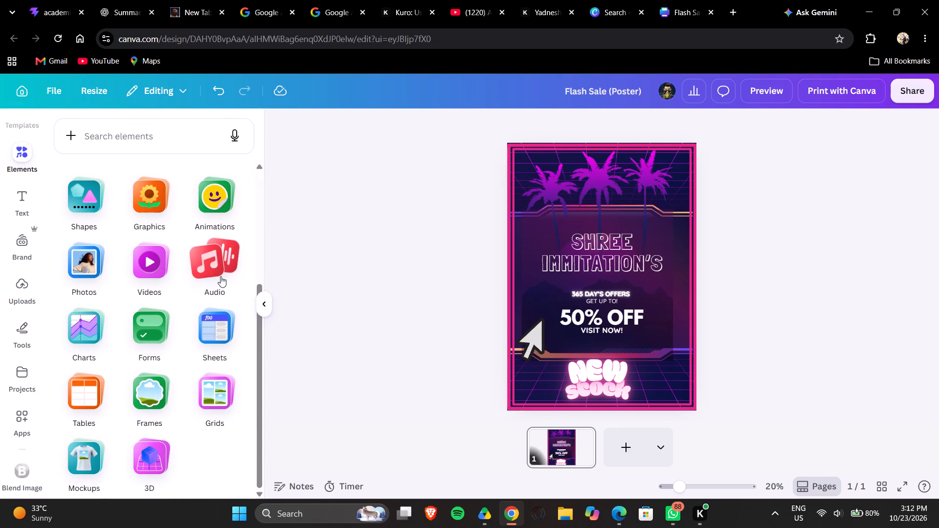
click(221, 276)
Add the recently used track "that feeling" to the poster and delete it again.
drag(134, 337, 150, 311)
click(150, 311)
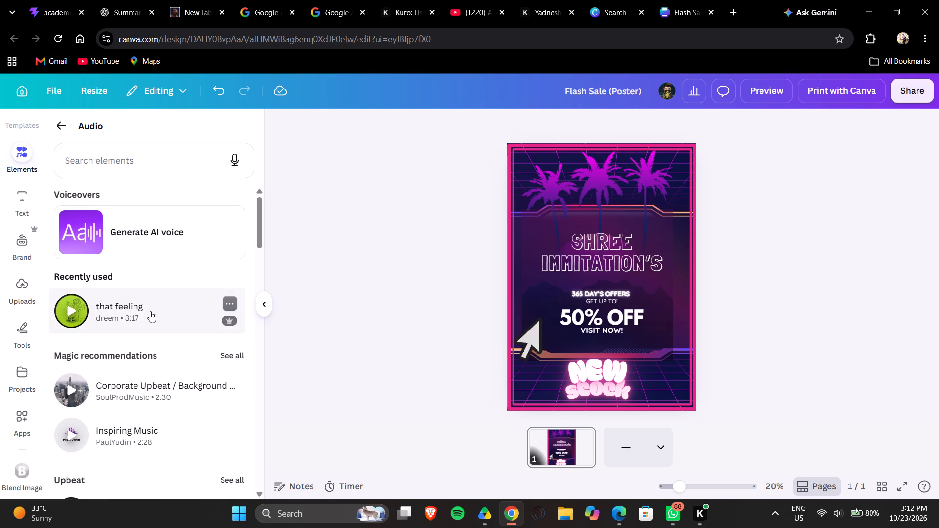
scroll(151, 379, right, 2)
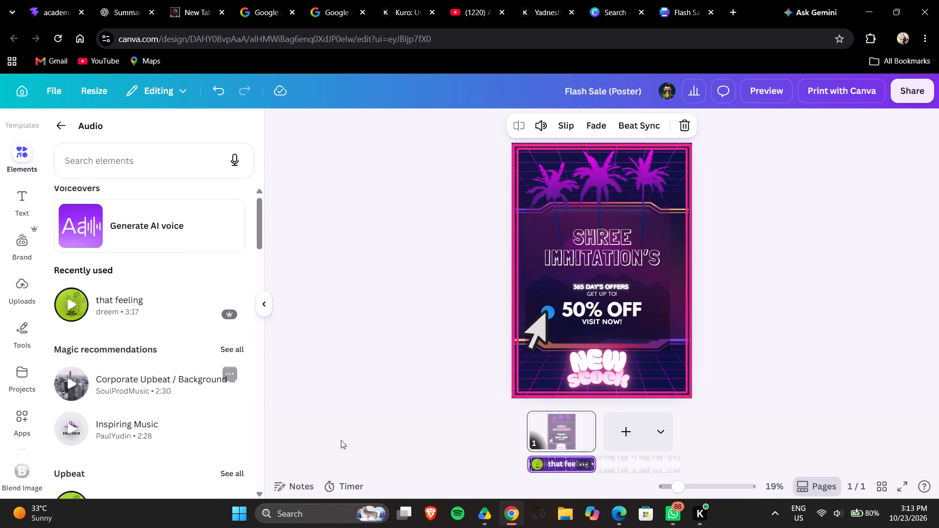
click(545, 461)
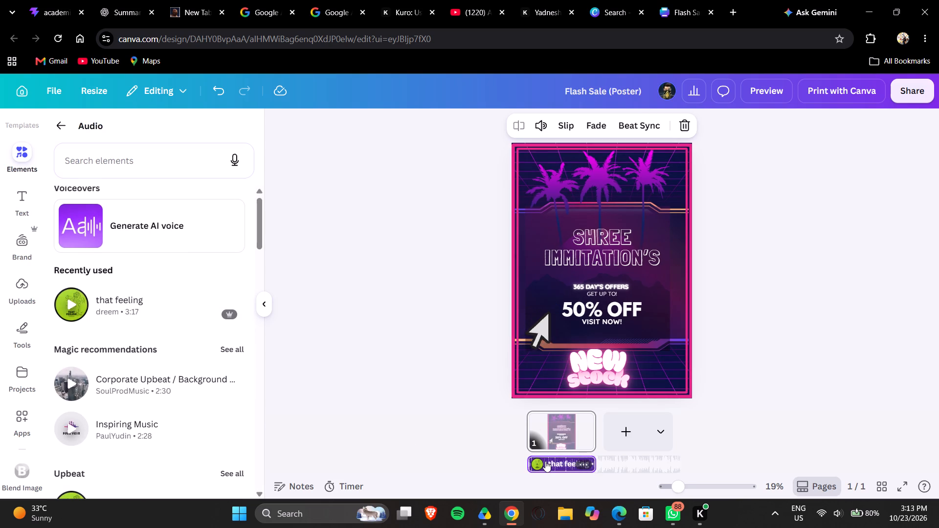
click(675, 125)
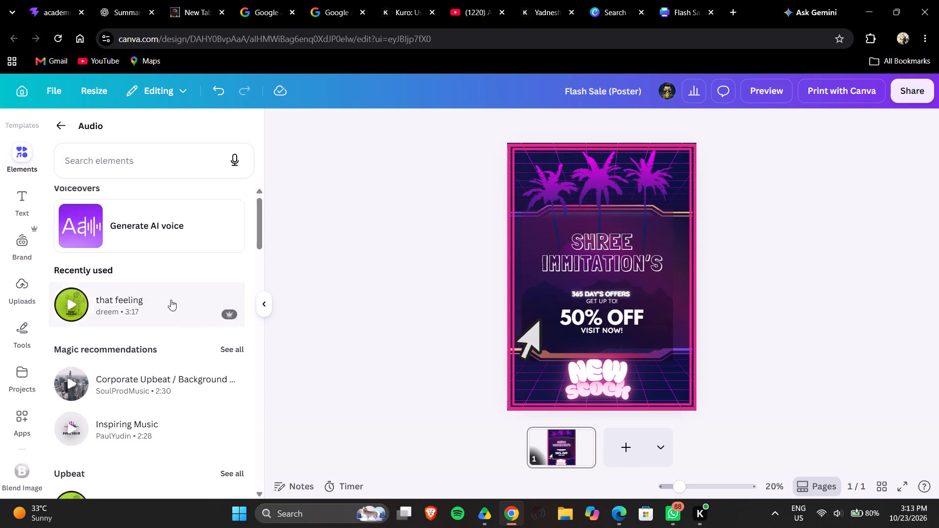
Preview the suggested Upbeat and Calm tracks, including "that feeling" and "Neptune (Instrumental)", and open the full Upbeat list.
click(86, 291)
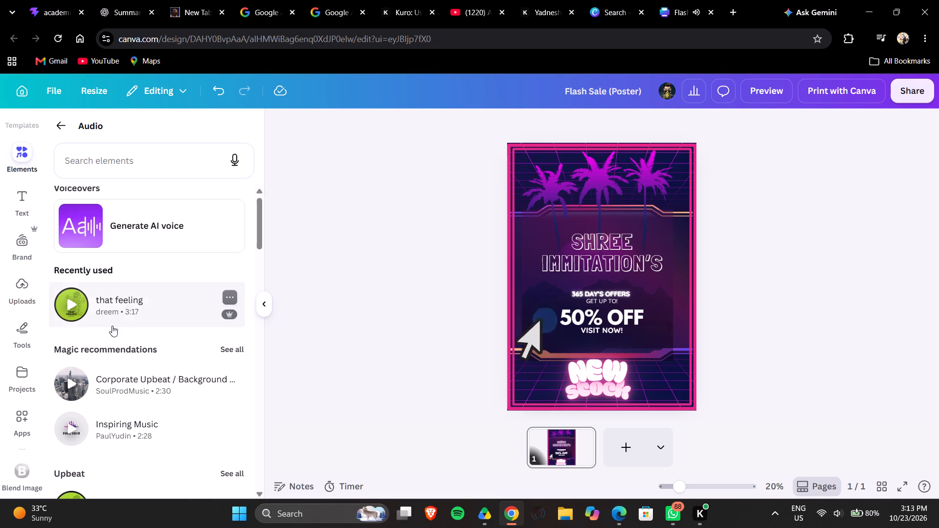
scroll(113, 355, down, 2)
click(69, 379)
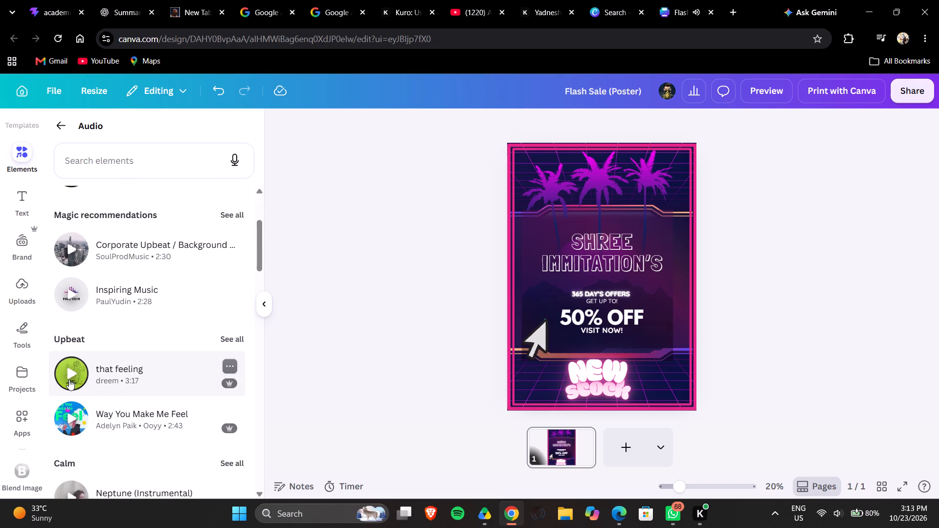
scroll(69, 379, down, 1)
click(69, 356)
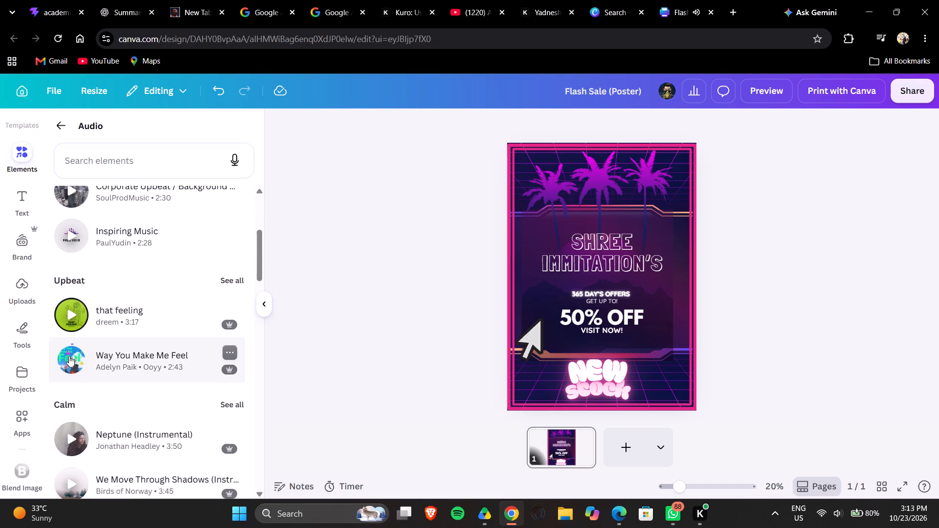
scroll(81, 400, down, 1)
click(70, 362)
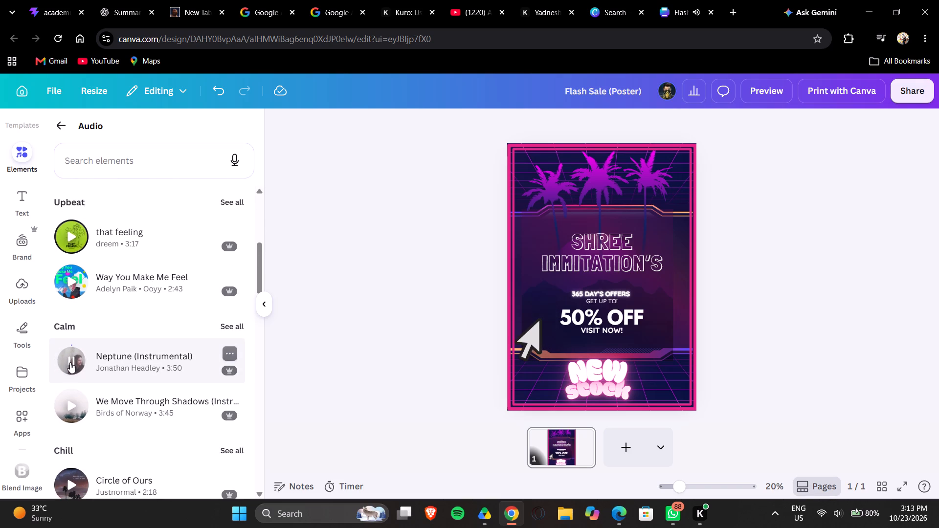
click(75, 409)
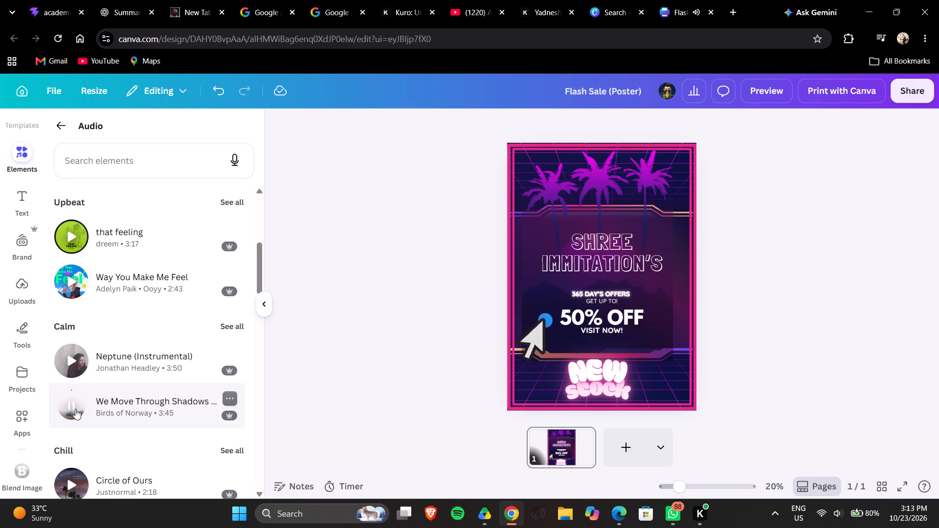
scroll(100, 354, up, 2)
click(73, 325)
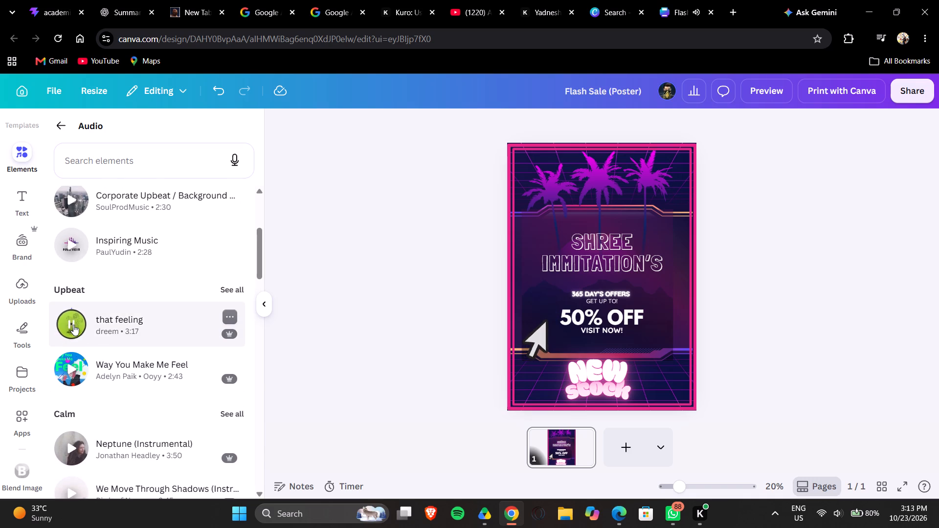
click(76, 377)
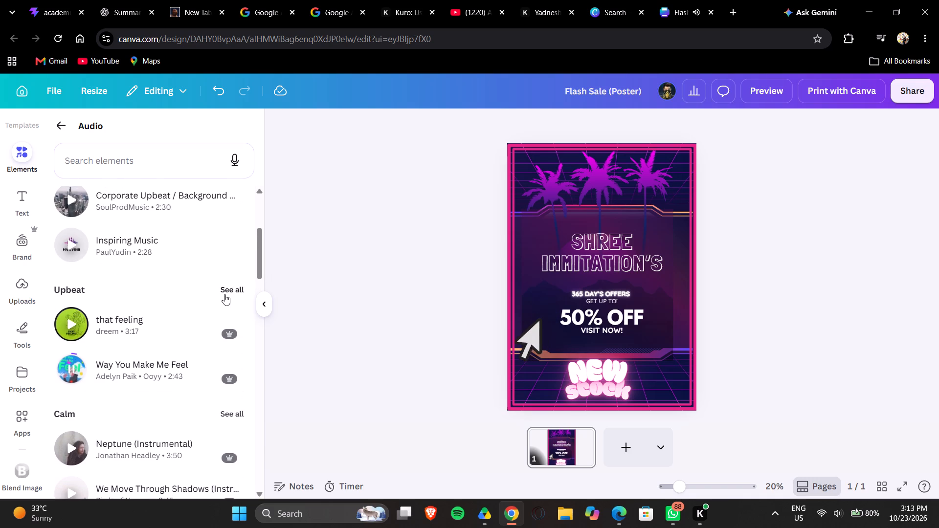
click(224, 294)
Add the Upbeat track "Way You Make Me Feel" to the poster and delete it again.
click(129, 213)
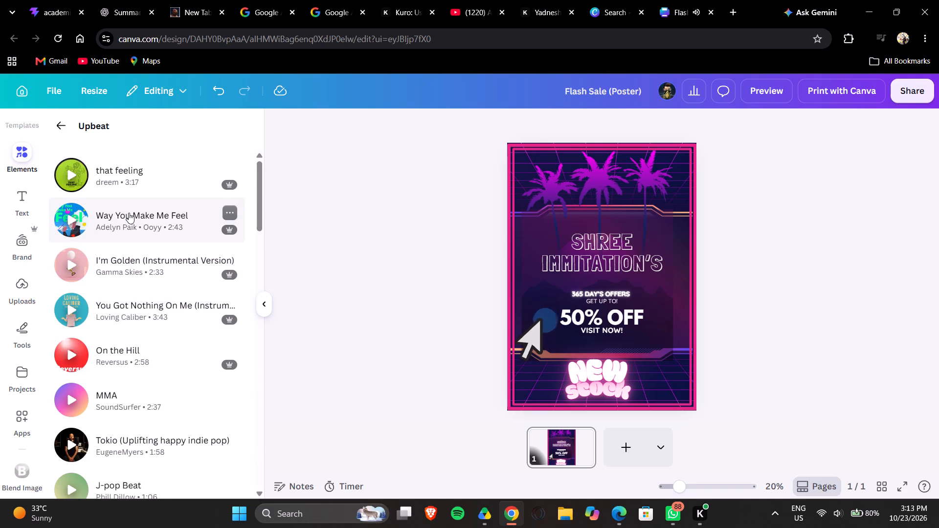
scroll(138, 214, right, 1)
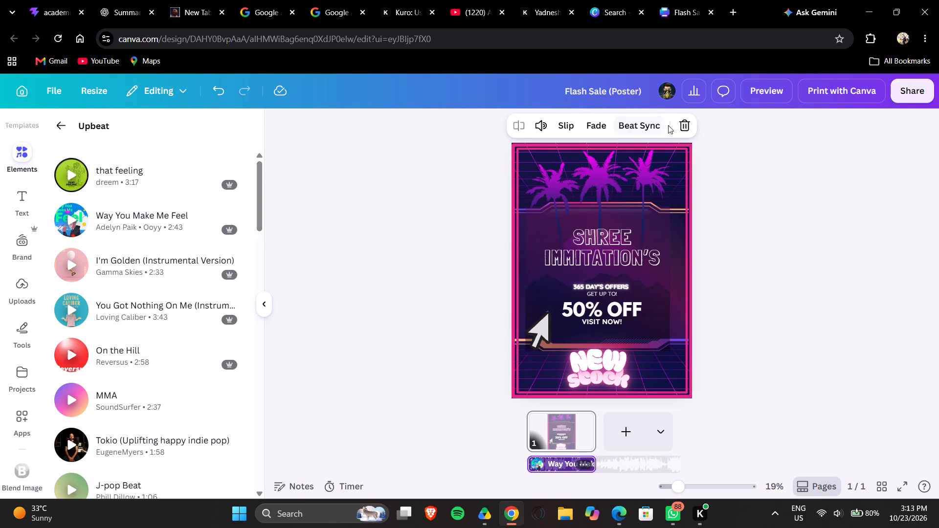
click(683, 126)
Listen to and compare Upbeat tracks, including "I'm Golden", "You Got Nothing On Me" and "On the Hill".
click(69, 227)
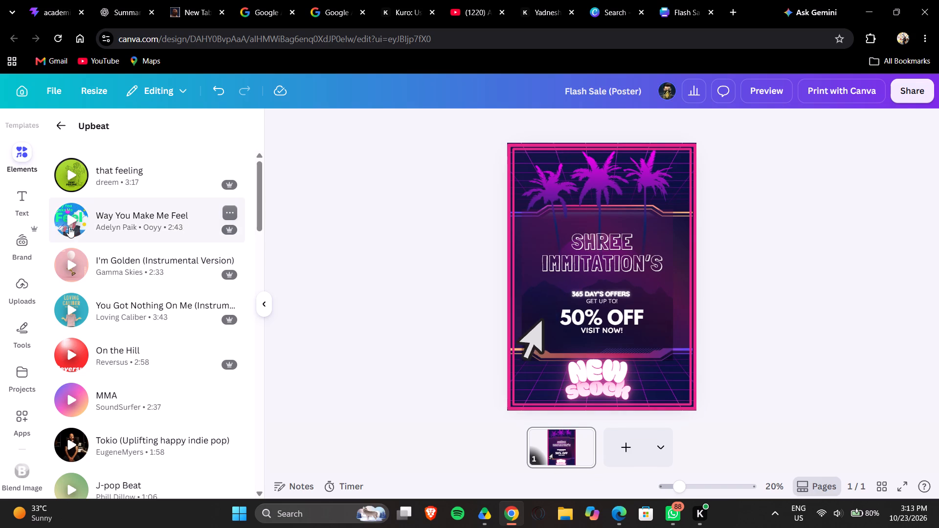
click(71, 251)
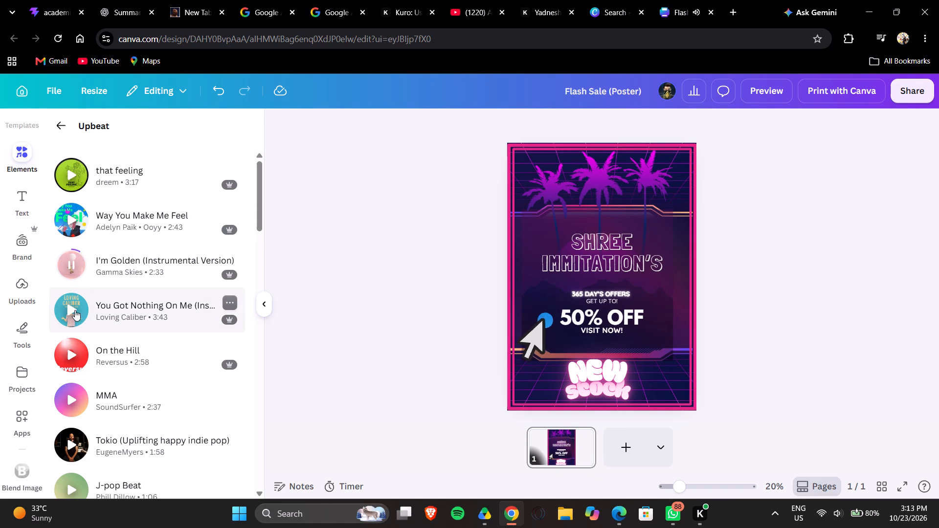
click(74, 308)
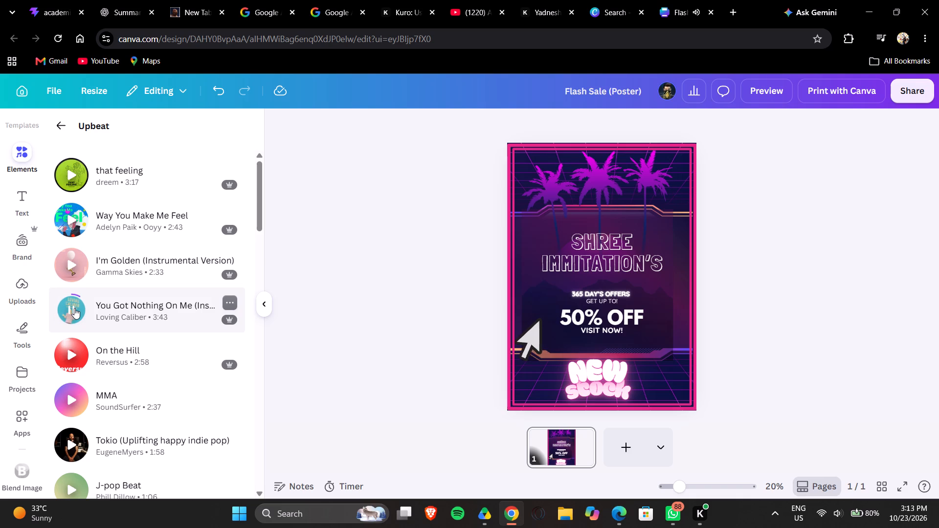
click(67, 346)
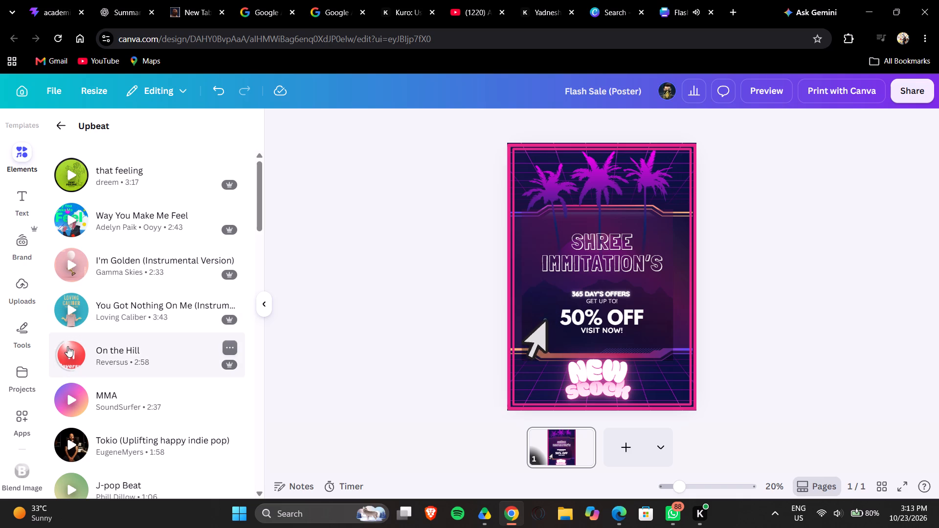
click(67, 305)
click(604, 176)
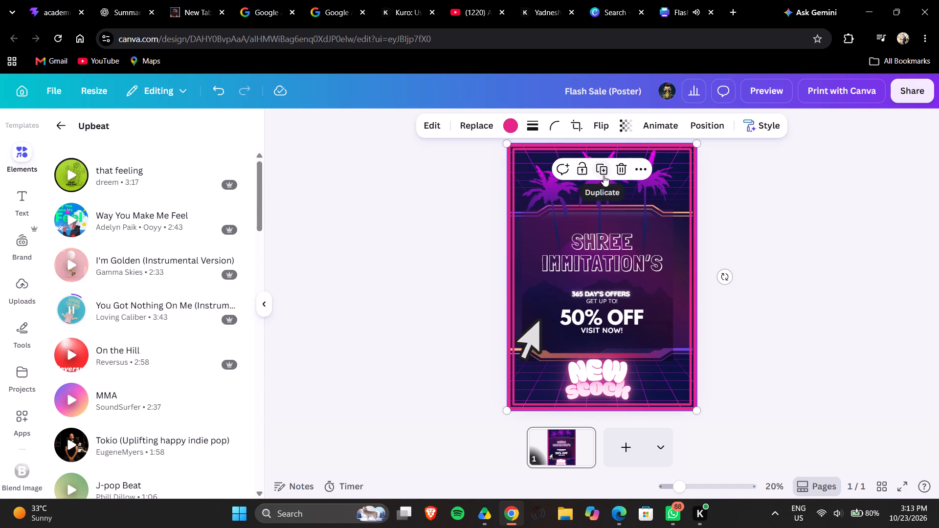
click(750, 219)
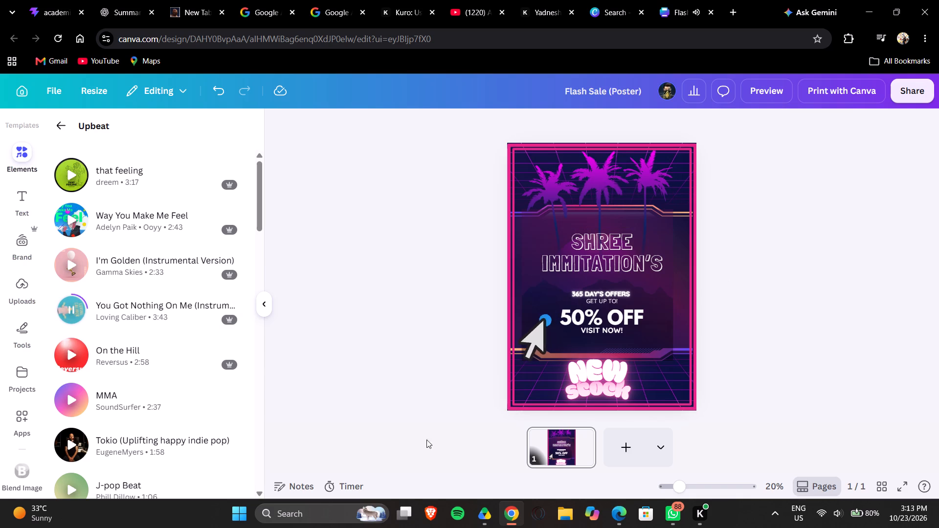
Add the instrumental Upbeat track "You Got Nothing On Me" to the poster page and return to the element categories.
click(174, 314)
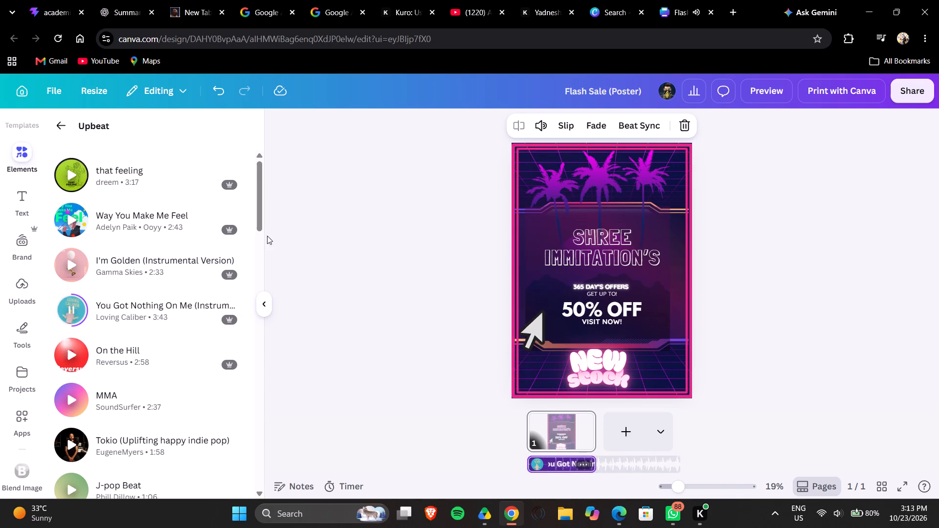
click(63, 123)
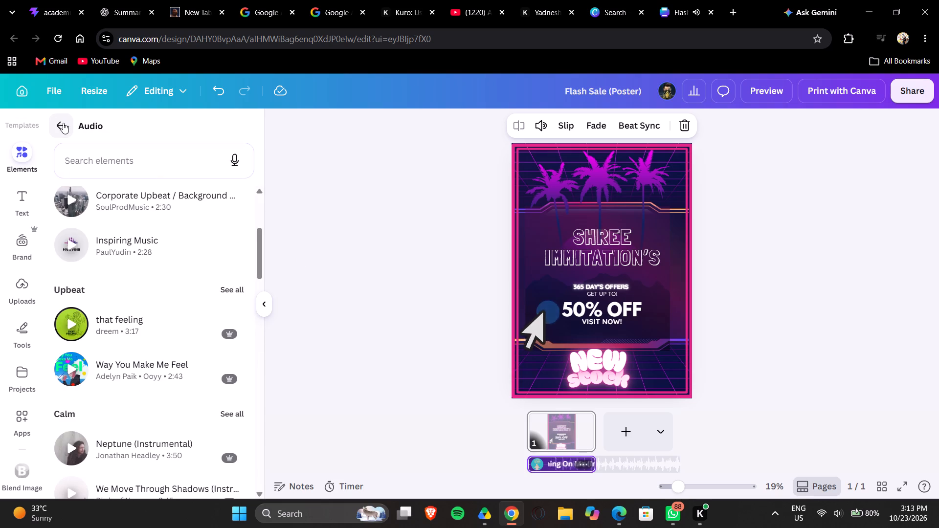
click(63, 123)
click(548, 230)
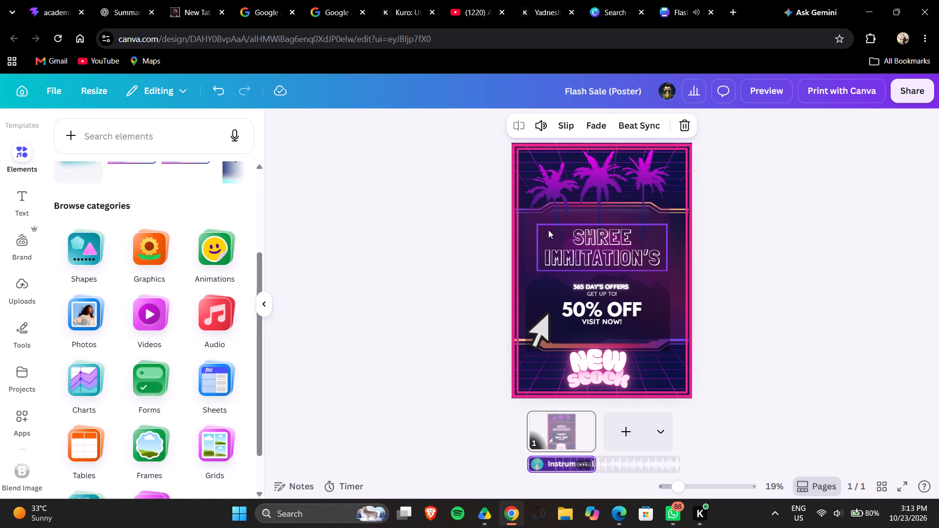
double_click(747, 277)
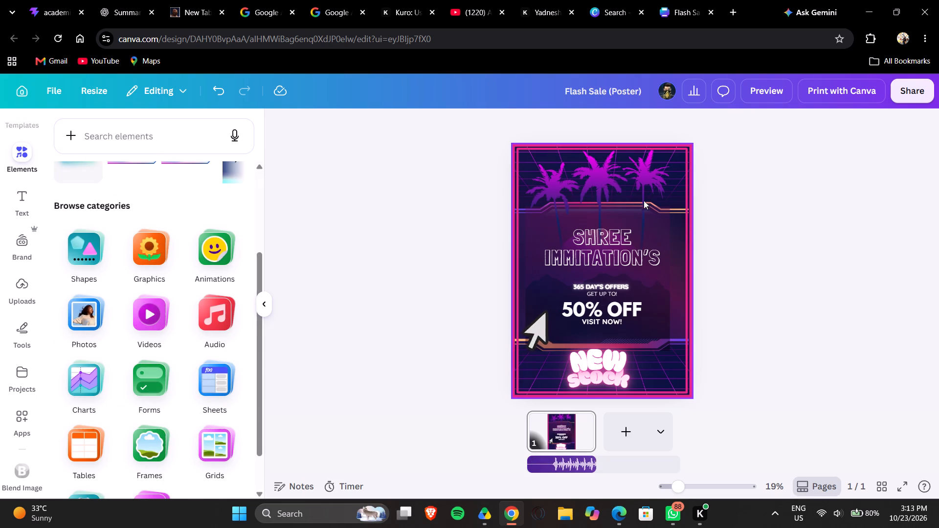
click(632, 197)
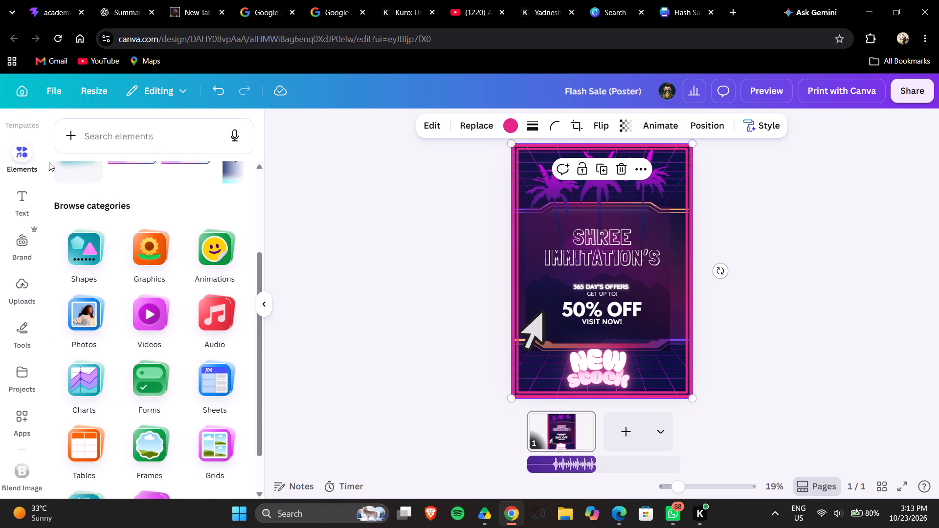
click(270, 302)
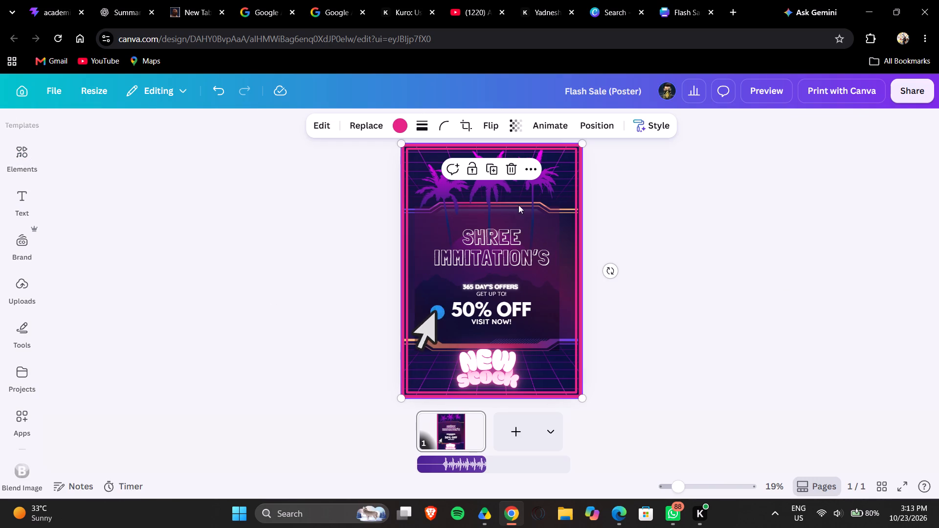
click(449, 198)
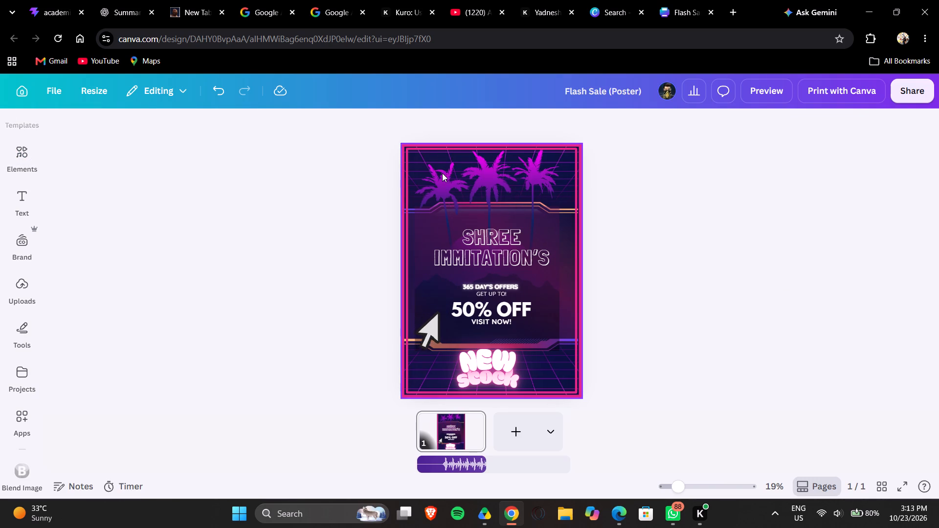
Shift the pink border down off the palm trees and apply the Digital reveal animation to the palm tree image.
drag(433, 201, 446, 252)
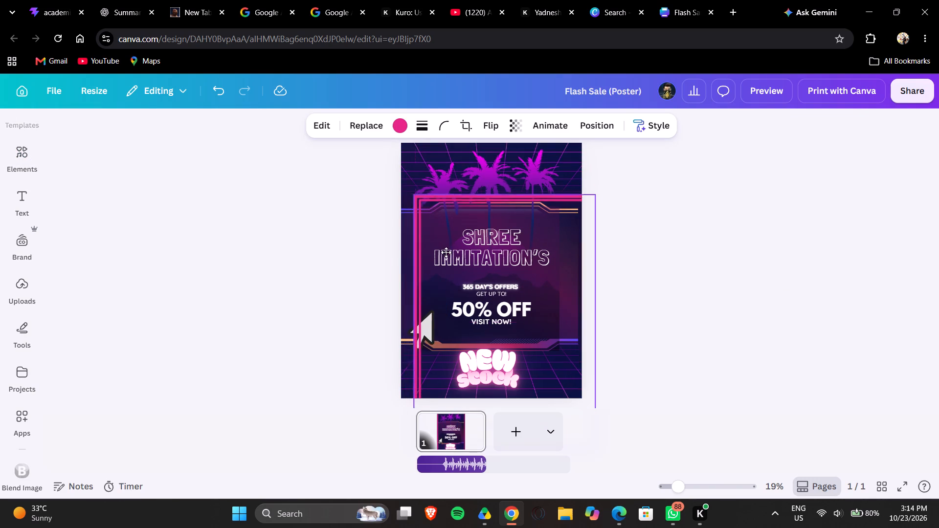
drag(446, 252, 449, 272)
click(438, 191)
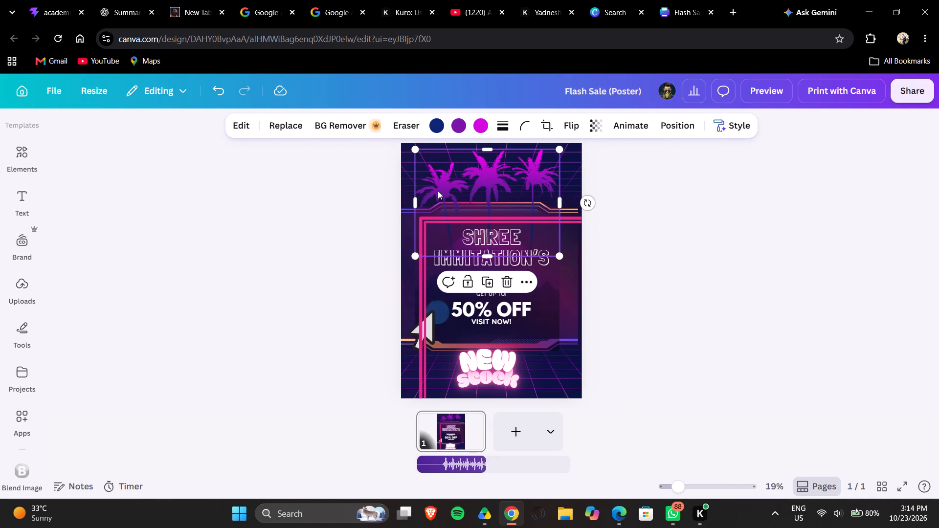
click(641, 125)
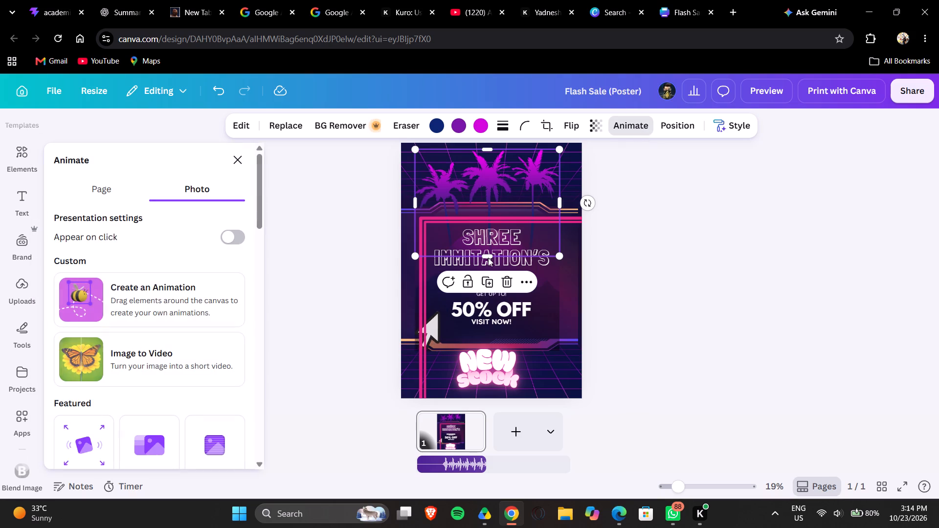
scroll(181, 328, down, 2)
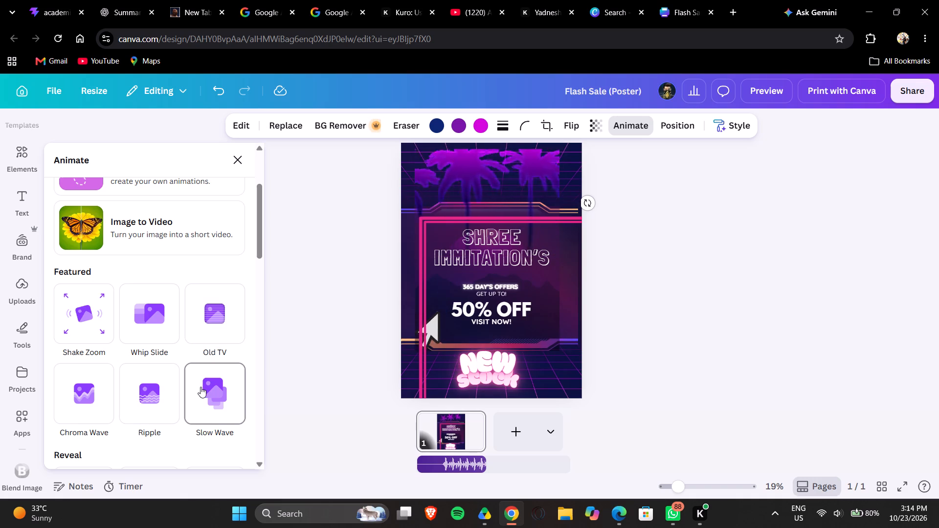
scroll(201, 387, down, 1)
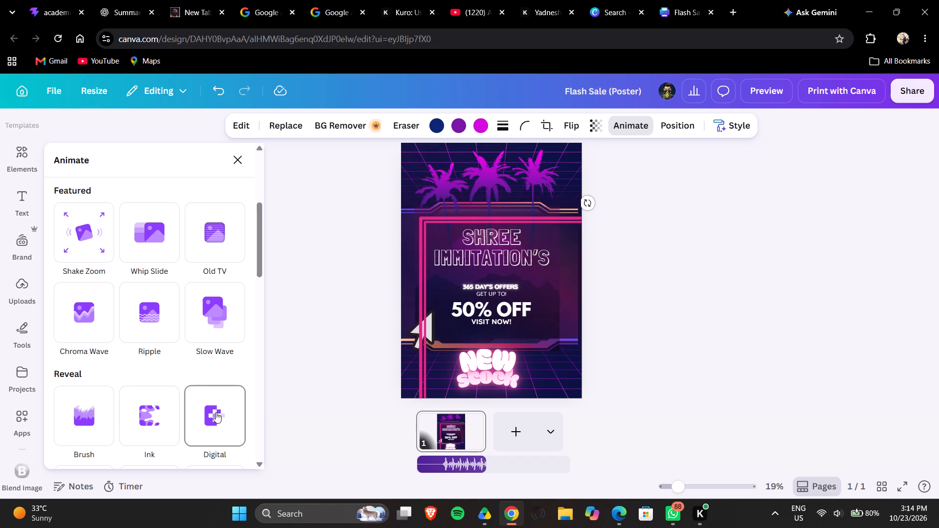
scroll(216, 412, down, 2)
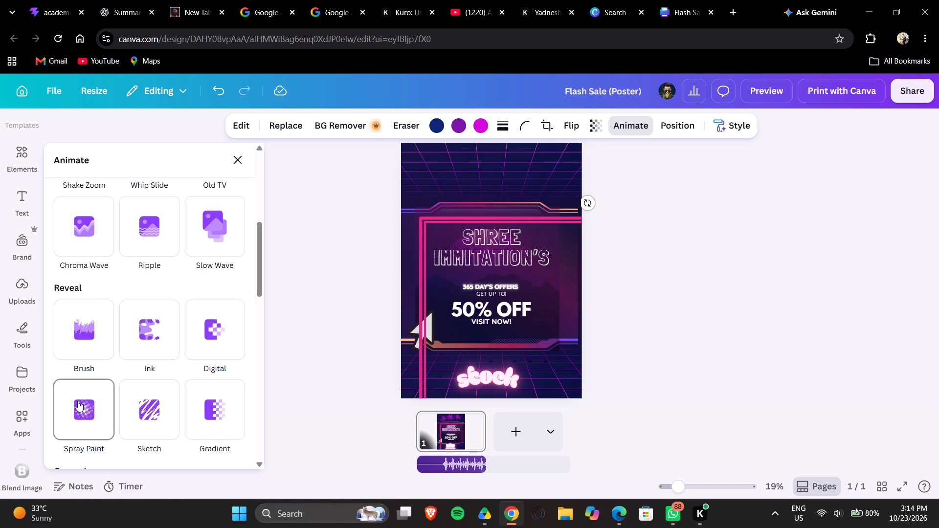
scroll(78, 401, down, 2)
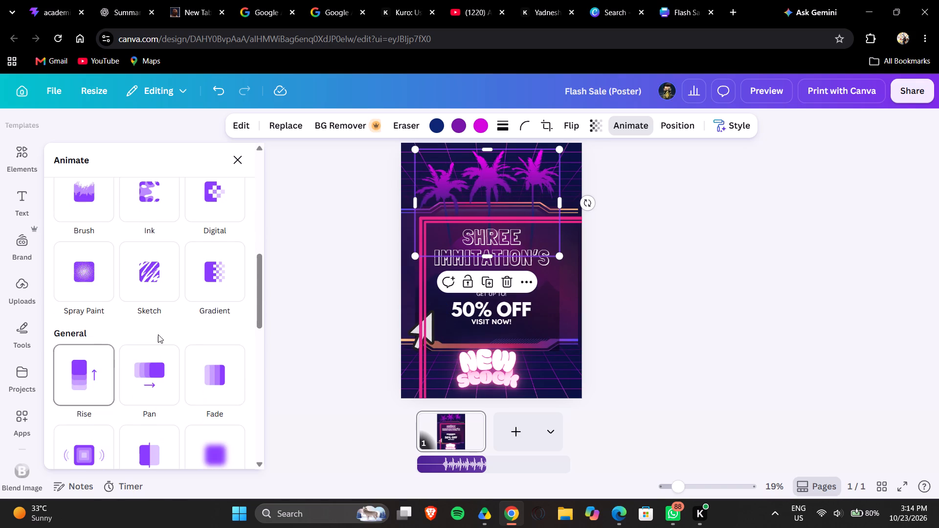
scroll(166, 330, up, 3)
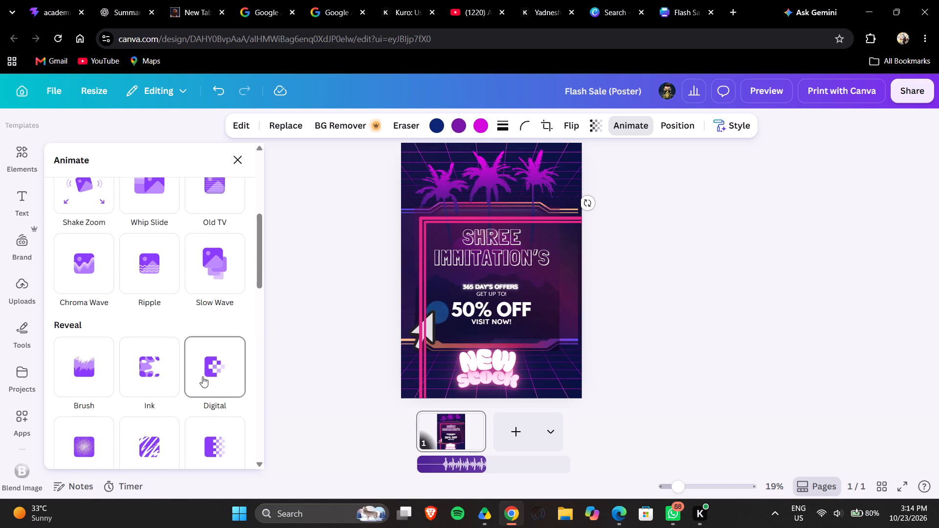
click(202, 376)
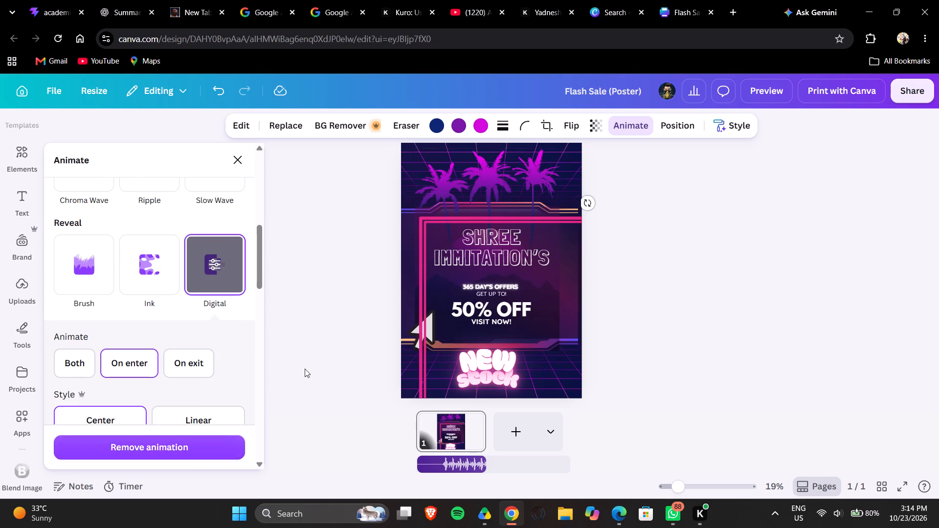
click(305, 369)
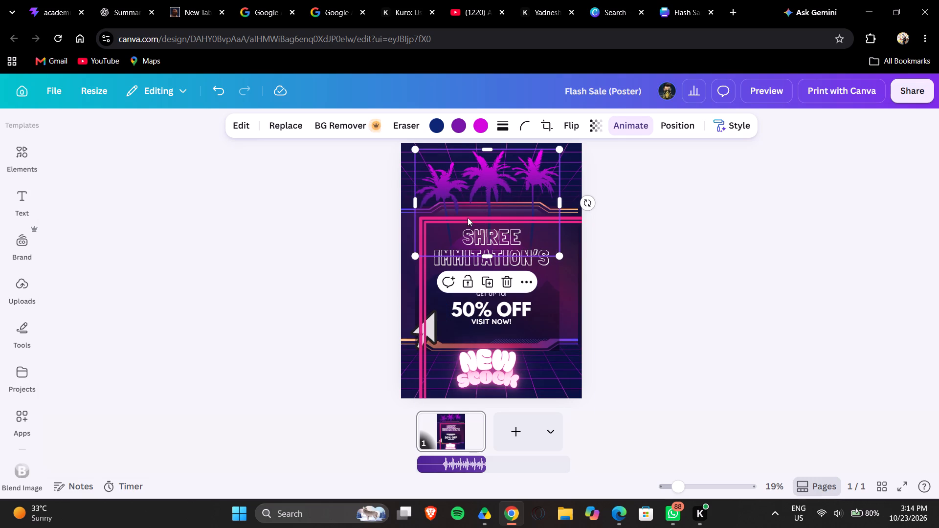
Reposition the palm tree image slightly to the left, keeping it just inside the poster's top edge.
drag(445, 224, 437, 214)
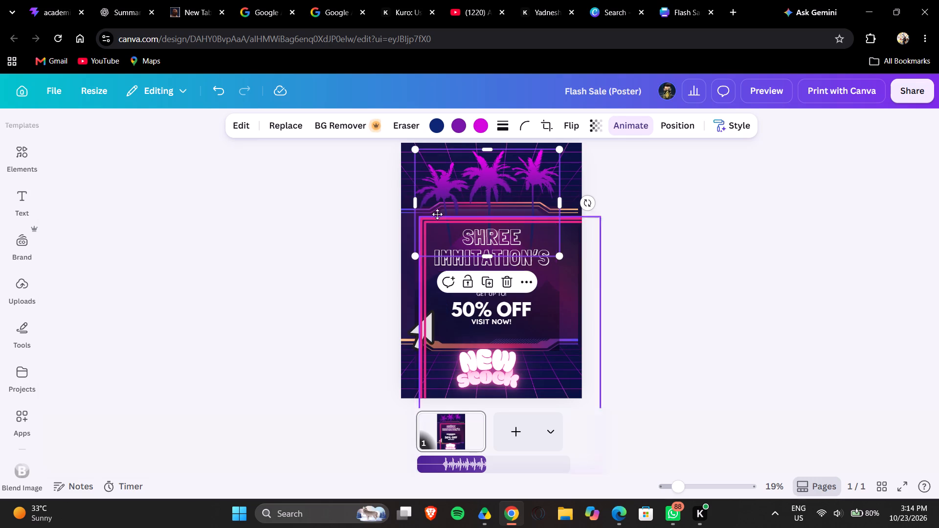
drag(437, 214, 443, 216)
click(640, 237)
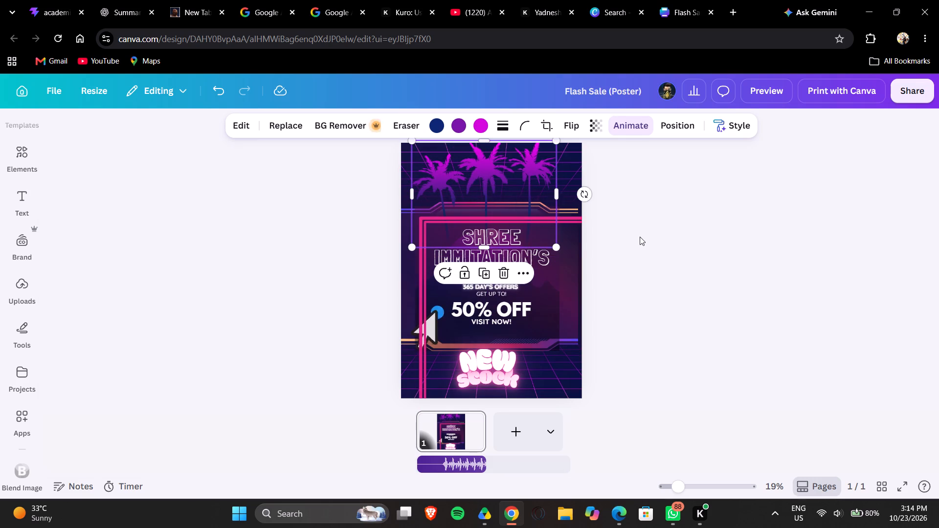
scroll(640, 237, up, 1)
drag(530, 186, 529, 189)
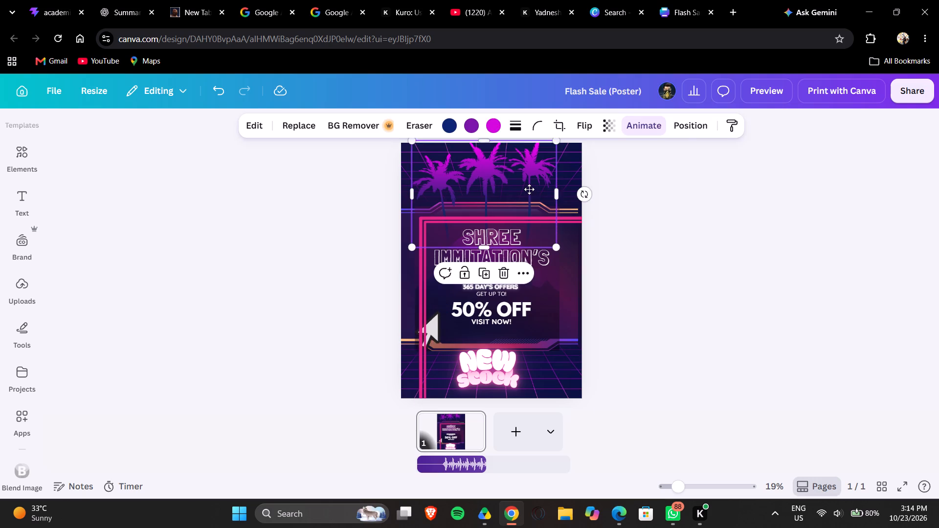
drag(529, 189, 530, 195)
Move the pink border back so that it frames the whole poster page.
drag(573, 272, 552, 198)
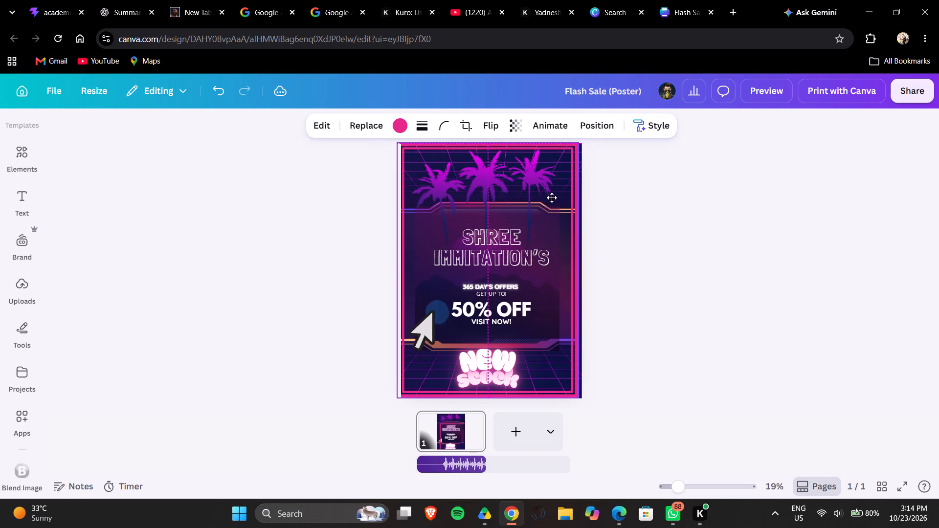
drag(552, 198, 558, 198)
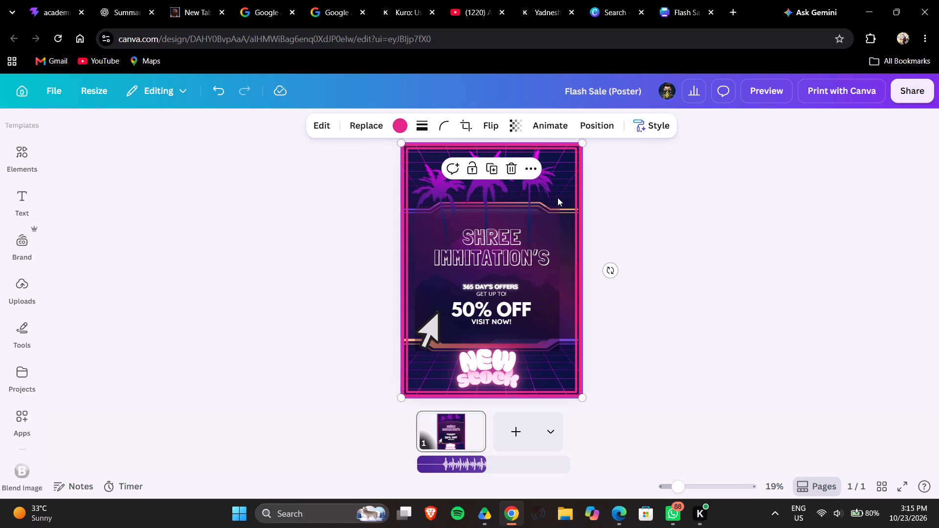
click(633, 242)
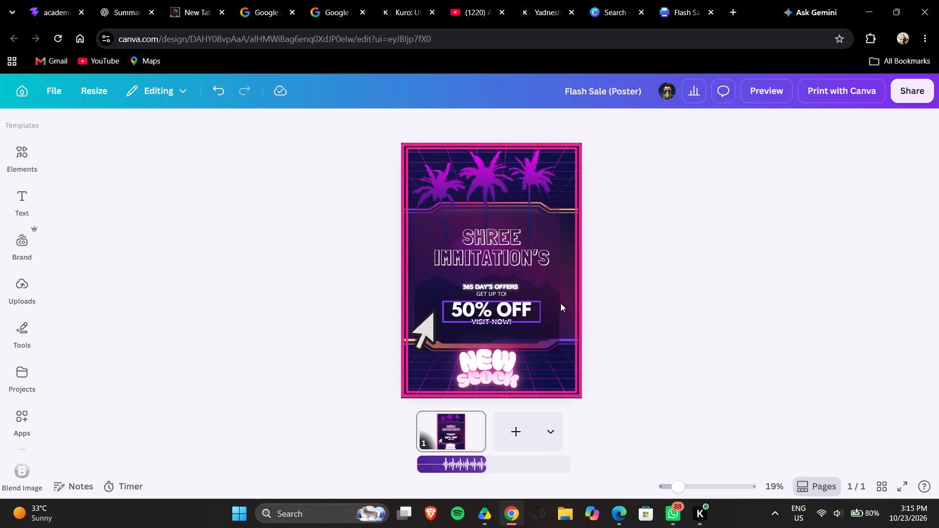
Download the poster as an MP4 video and save it as Flash Sale (Poster) in the Downloads folder.
click(911, 86)
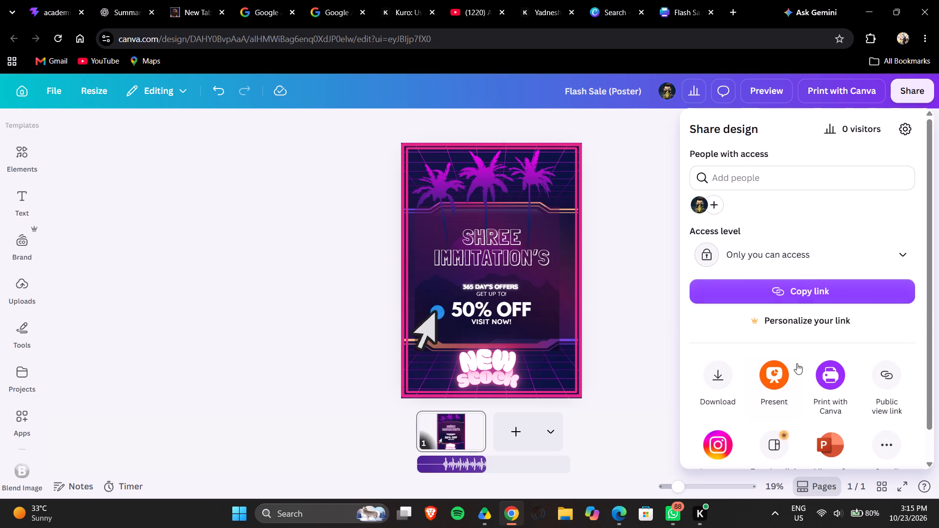
click(741, 371)
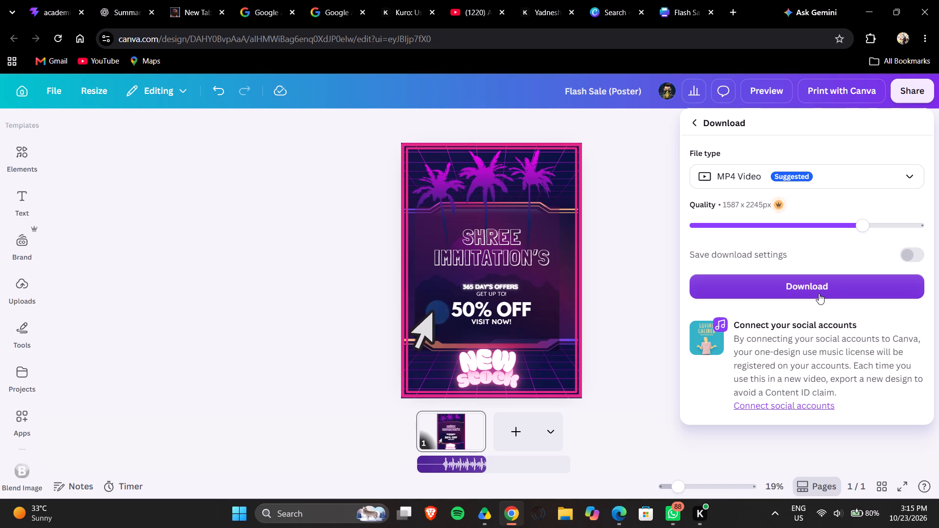
click(819, 293)
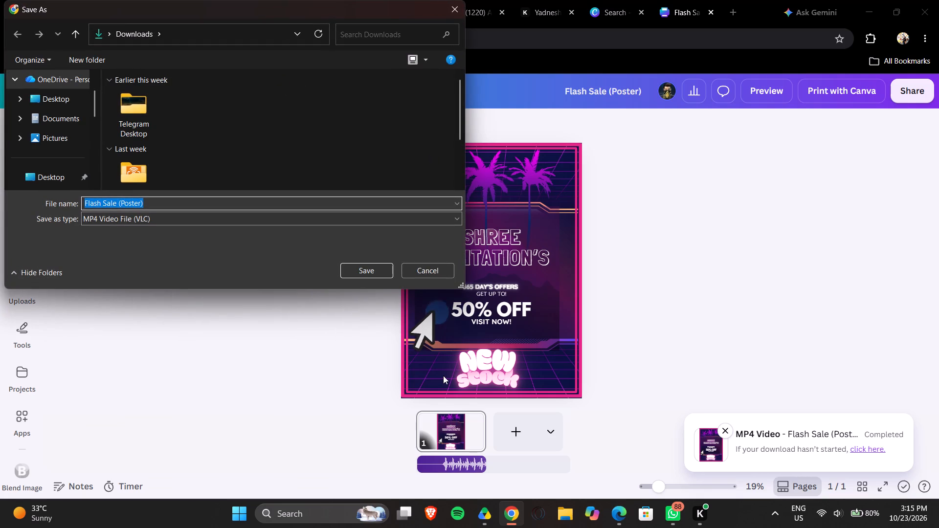
click(369, 273)
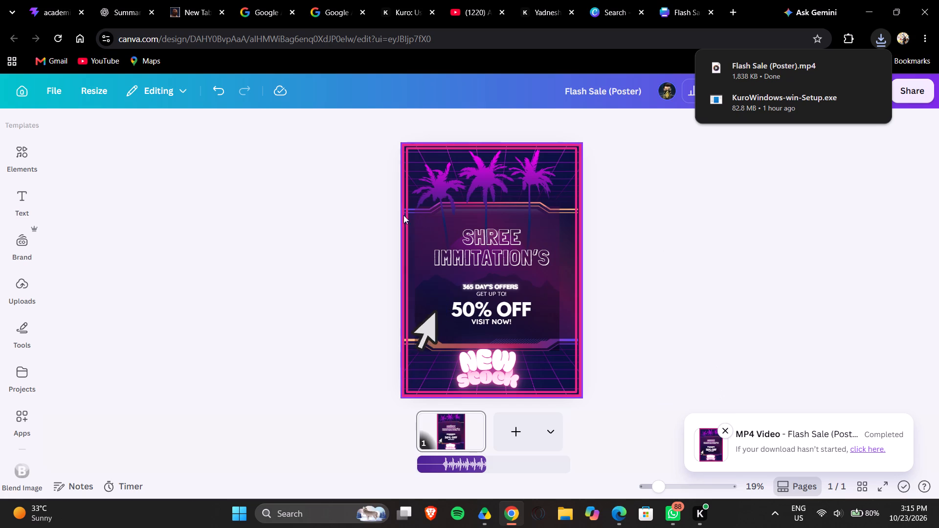
click(135, 156)
Leave the poster editor and return to the Canva home page.
click(20, 89)
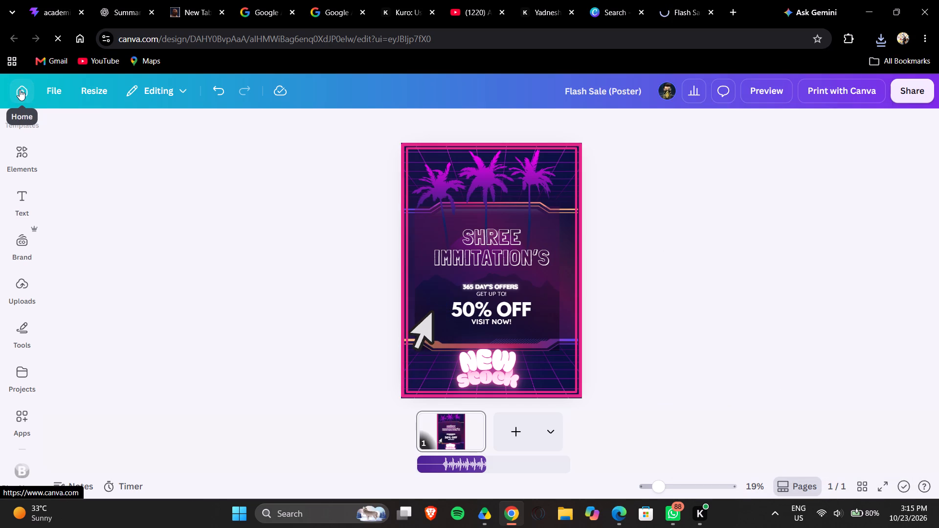